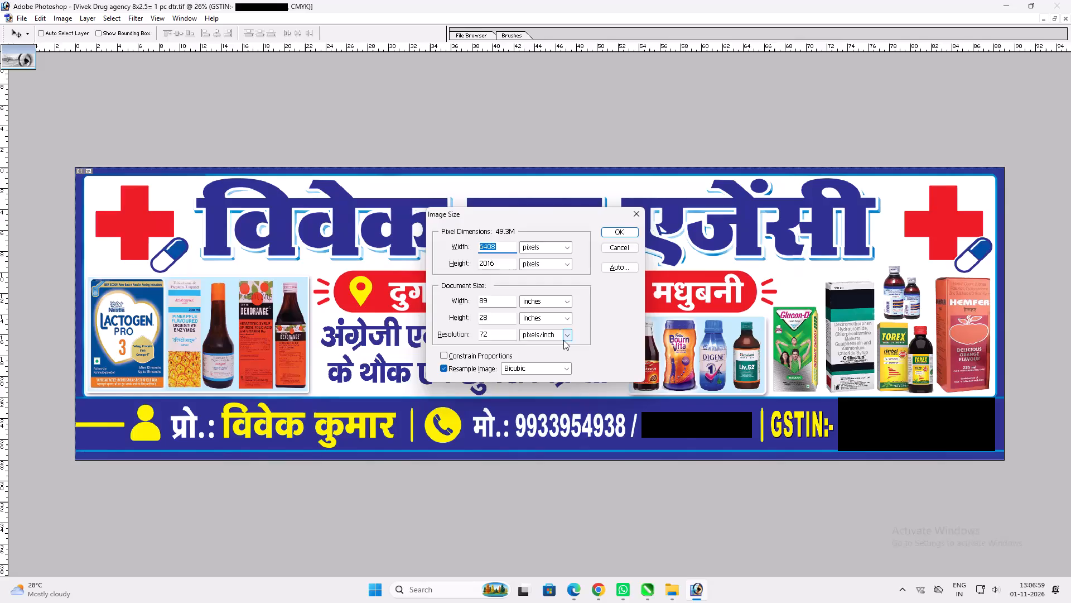
Apply the 89 × 28 inch image size at 72 pixels/inch to the drug agency banner, save it and close it.
key(ctrl+Return)
key(ctrl+s)
key(ctrl+w)
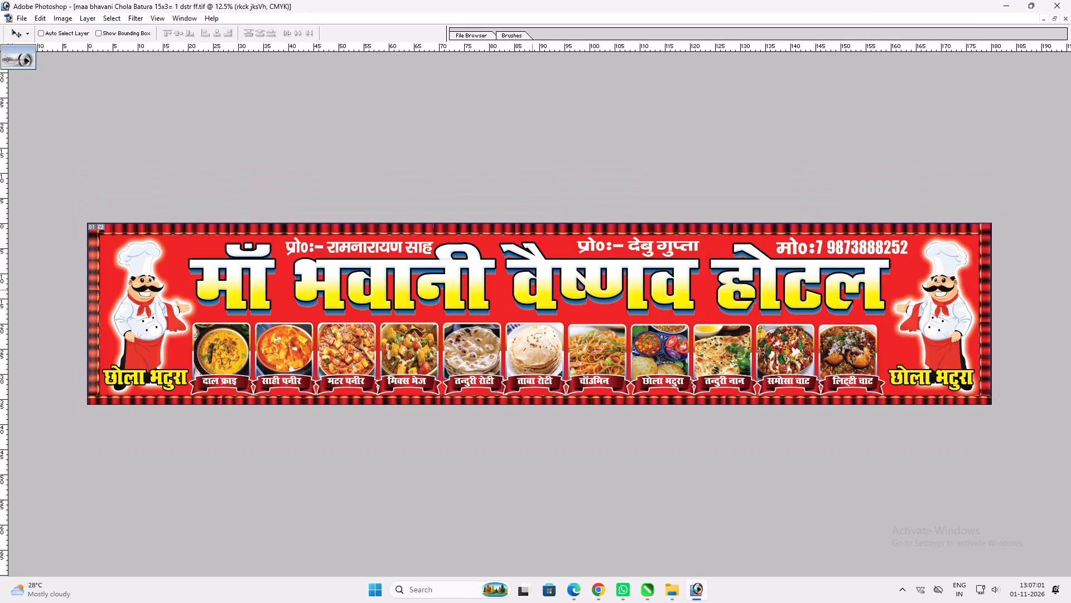
Scale down the first proprietor name line above the hotel title slightly so it clears the title's lettering.
key(ctrl+0)
key(v)
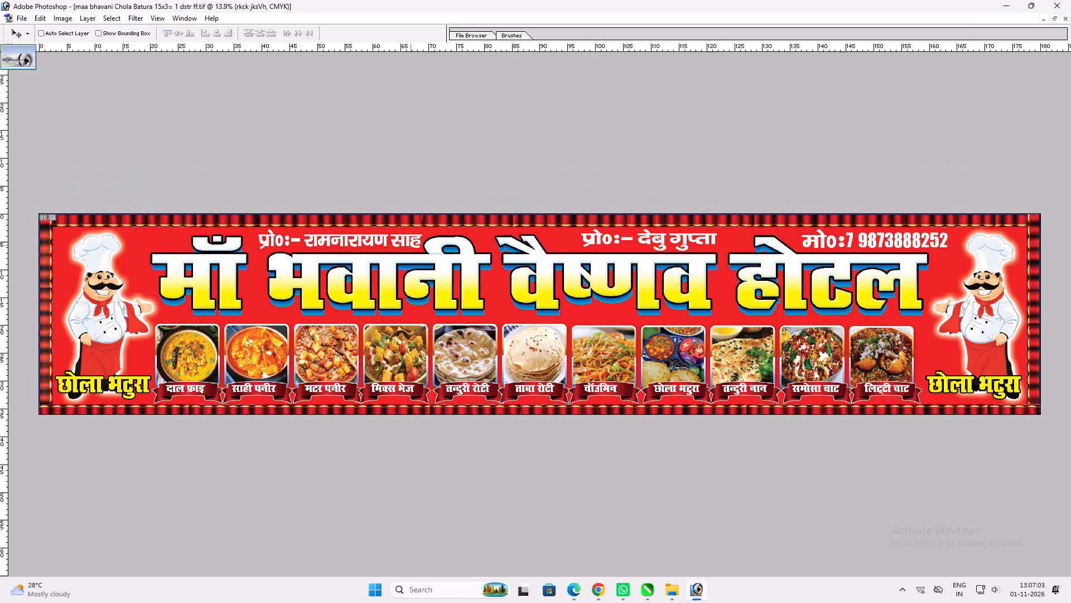
ctrl+click(411, 243)
key(ctrl+t)
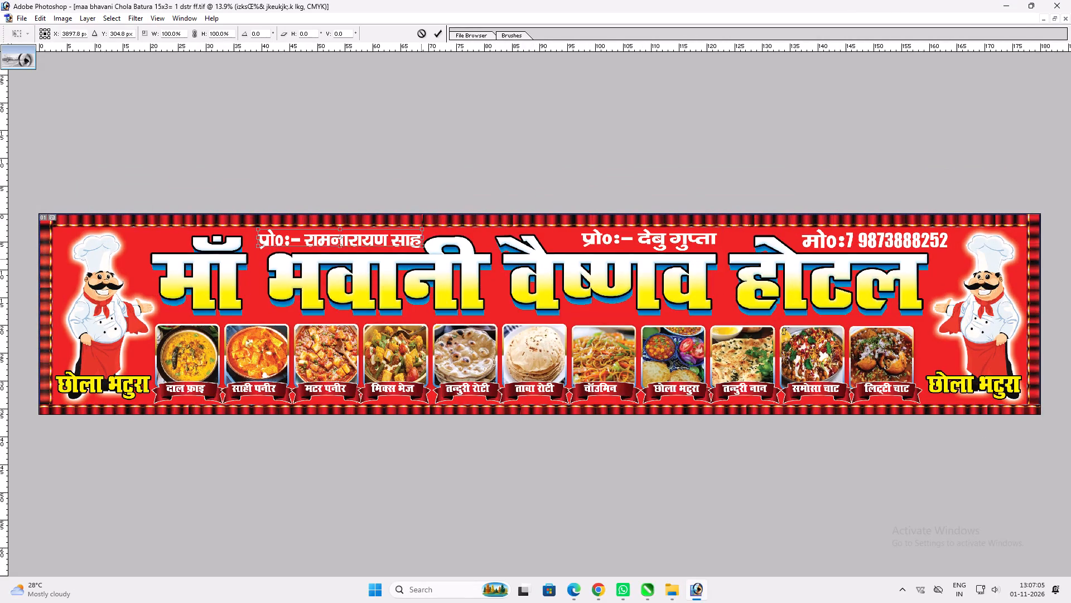
shift+drag(423, 251, 414, 248)
key(shift+Return)
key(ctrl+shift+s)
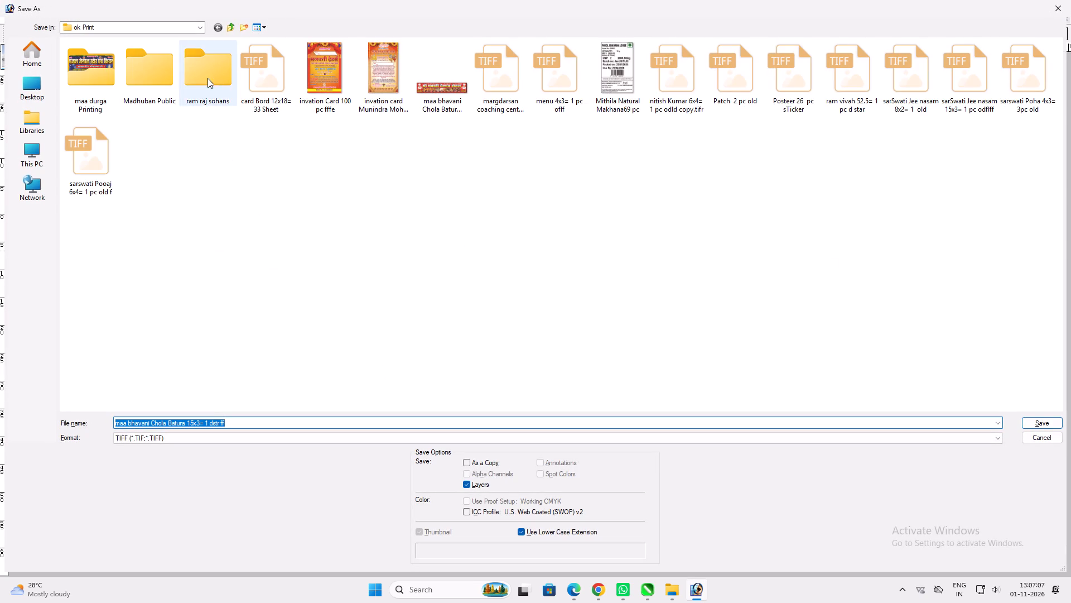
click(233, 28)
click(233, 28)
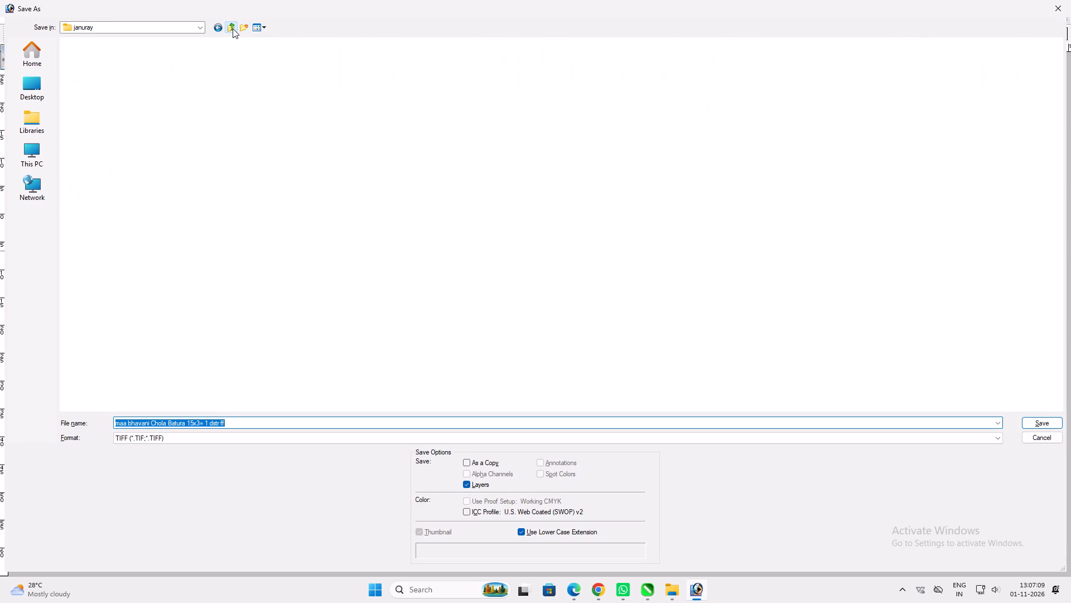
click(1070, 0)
Examine the hotel title lettering and the food pictures close up at 100% for print quality.
key(v)
key(ctrl+plus)
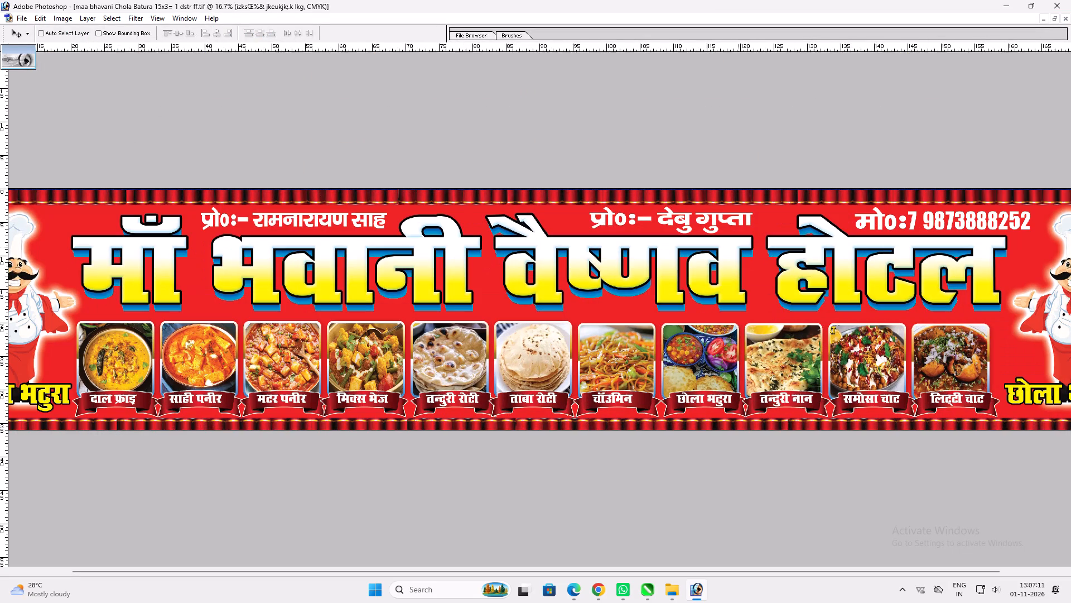
key(space)
key(space)
key(space)
key(space)
key(space)
key(space)
key(space)
key(space)
key(space)
key(space)
key(space)
key(space)
key(space)
key(space)
right_click(358, 259)
drag(361, 267, 375, 278)
key(v)
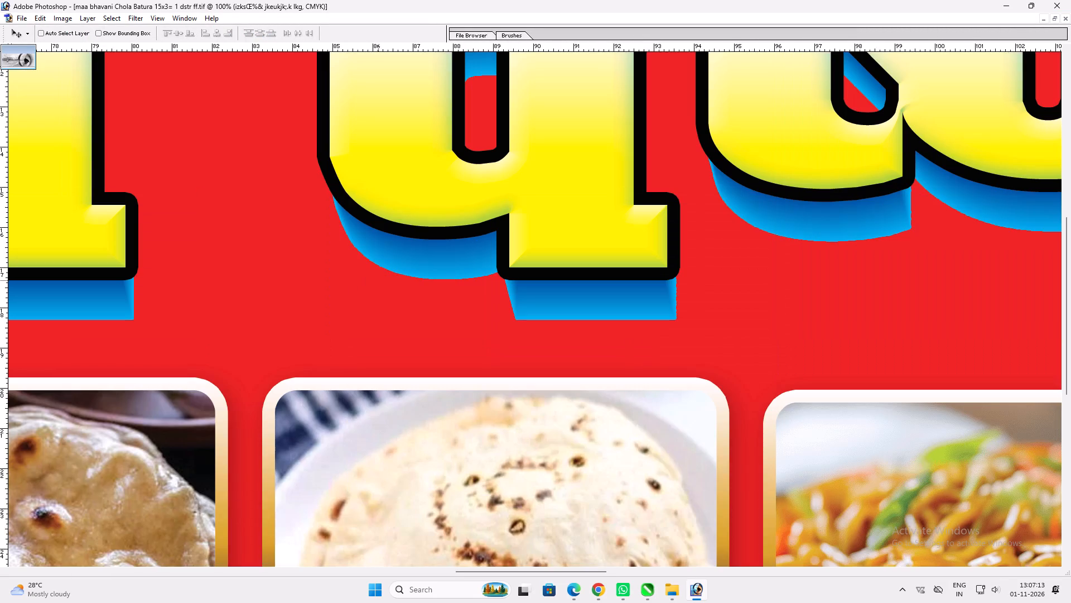
key(space)
key(space)
key(space)
key(space)
key(space)
key(space)
key(space)
key(space)
right_drag(361, 253, 368, 265)
drag(370, 267, 380, 276)
Review the Stroke layer style settings of the large hotel title text.
ctrl+click(385, 274)
key(alt+l)
key(alt+y)
key(k)
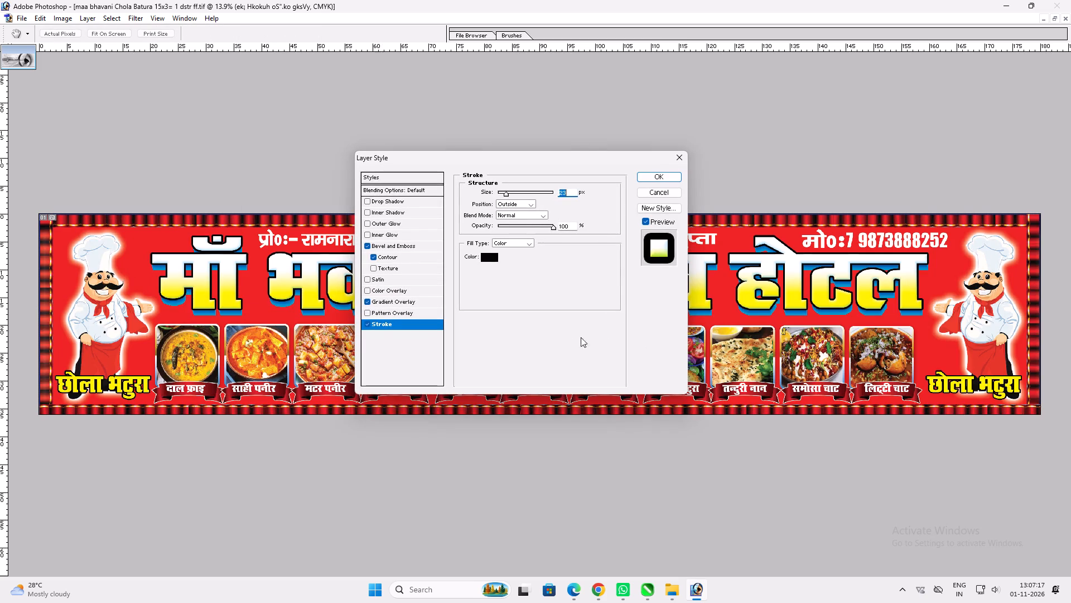
scroll(567, 336, down, 3)
key(Return)
key(v)
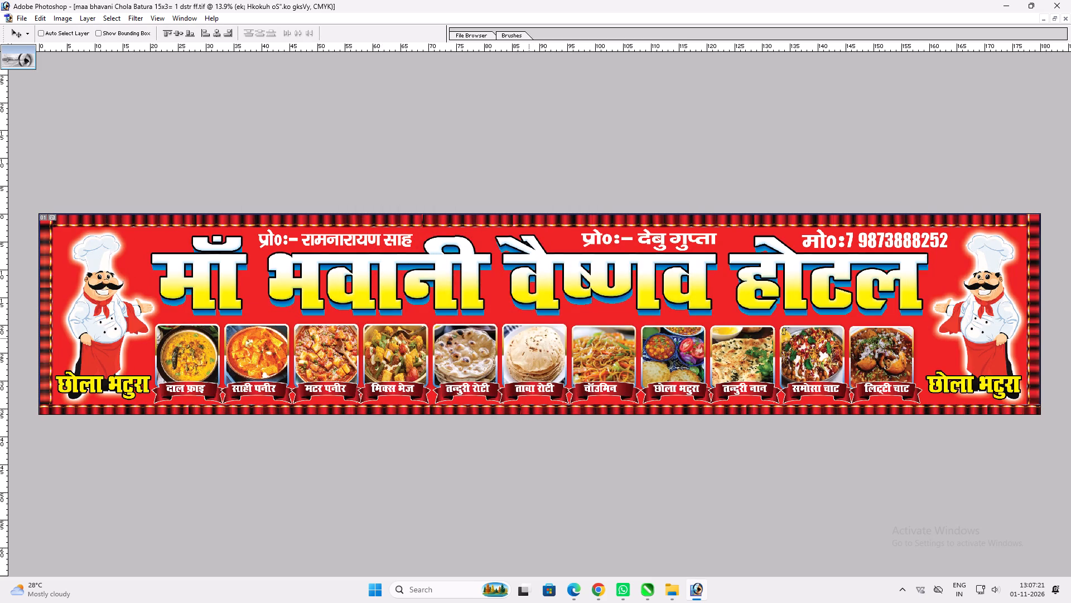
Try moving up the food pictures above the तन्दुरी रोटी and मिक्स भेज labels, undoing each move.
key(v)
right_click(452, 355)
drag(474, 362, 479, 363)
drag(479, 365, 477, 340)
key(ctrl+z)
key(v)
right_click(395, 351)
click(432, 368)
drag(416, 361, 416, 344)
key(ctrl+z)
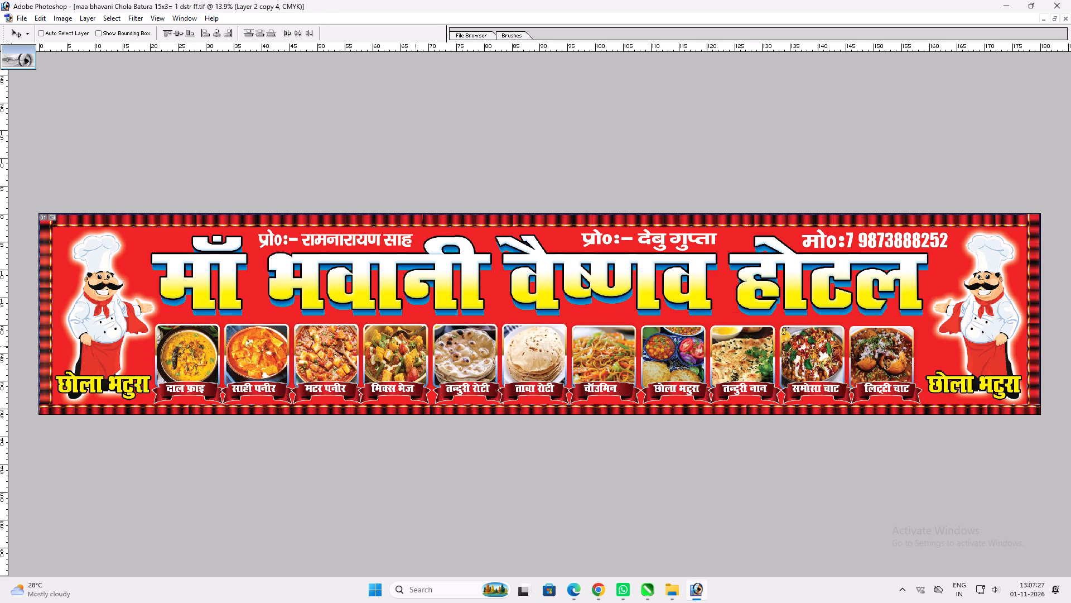
Examine the middle of the banner close up, around the title and the food picture row.
key(v)
key(space)
key(ctrl+plus)
key(space)
key(space)
key(space)
key(space)
key(space)
key(space)
right_click(564, 288)
drag(572, 289, 585, 293)
key(v)
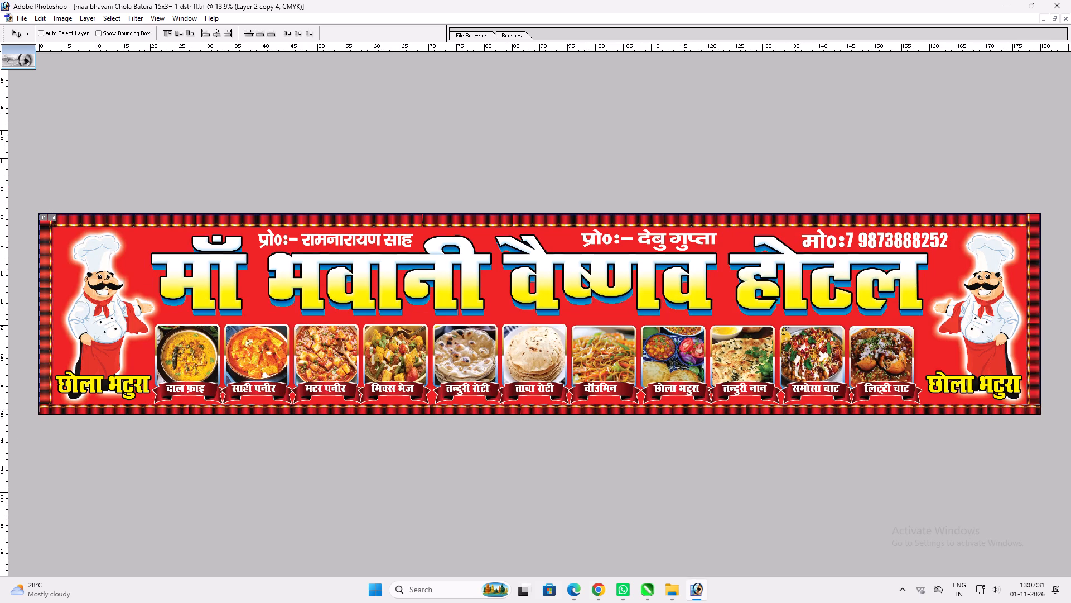
key(ctrl+0)
text(vv)
key(ctrl+plus)
key(space)
key(space)
key(space)
key(space)
key(space)
key(space)
key(space)
key(space)
right_drag(477, 308, 498, 312)
click(510, 317)
key(v)
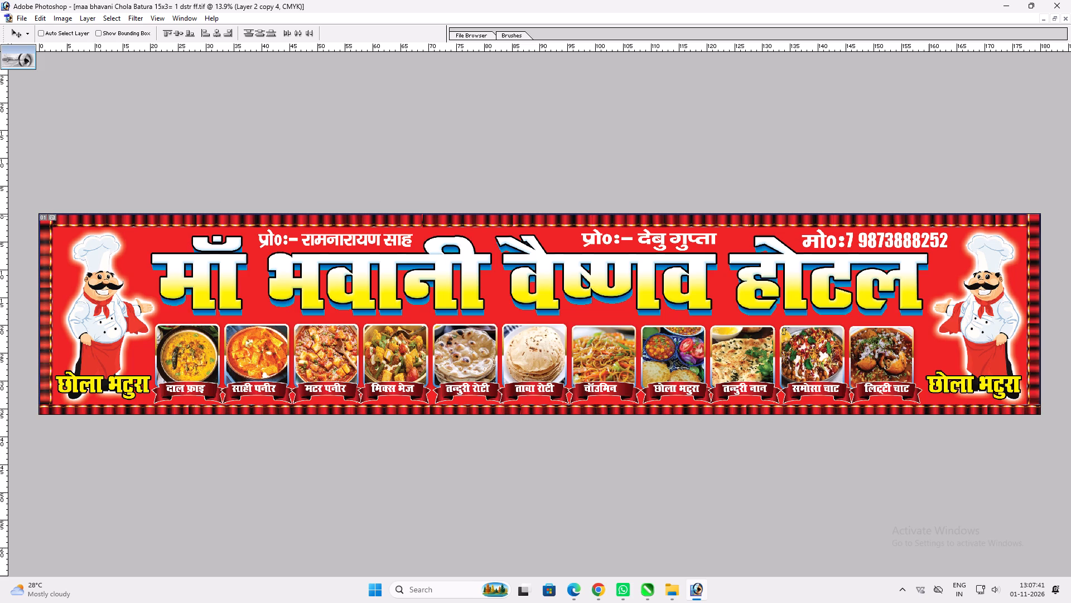
Move the first food picture (Layer 1), above the दाल फ्राइ label, slightly to the right.
ctrl+right_click(206, 351)
click(213, 359)
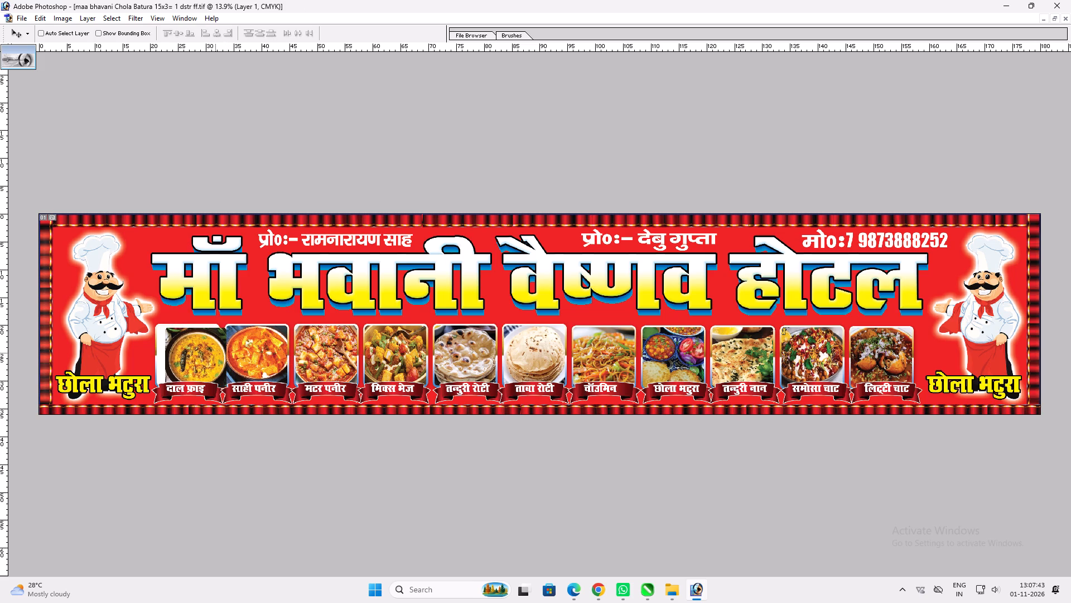
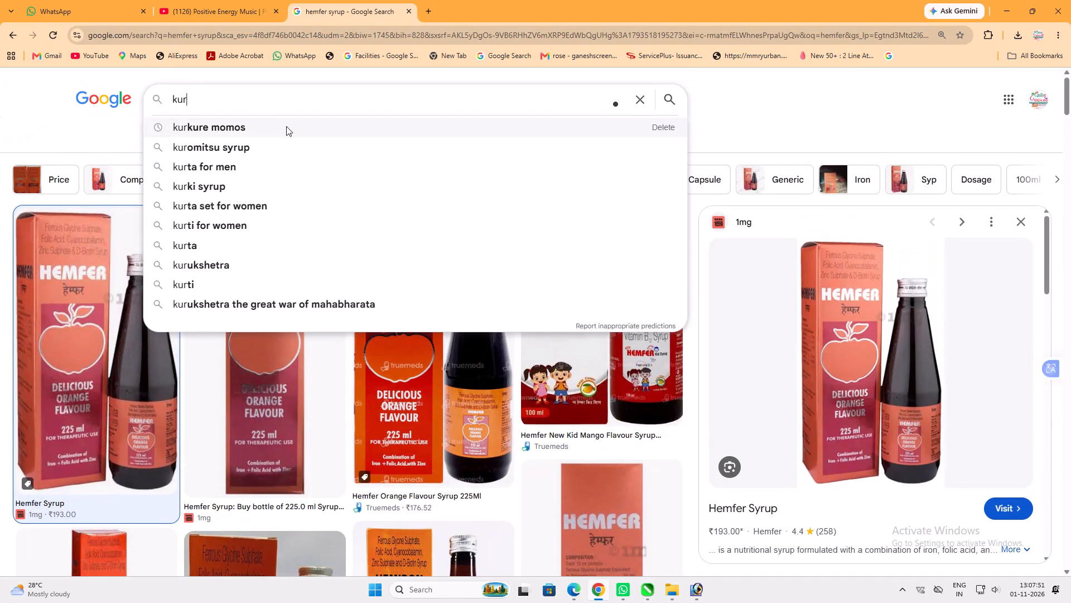
Search images for kurkure momos and copy the Zomato picture of momos on a black tray.
click(281, 127)
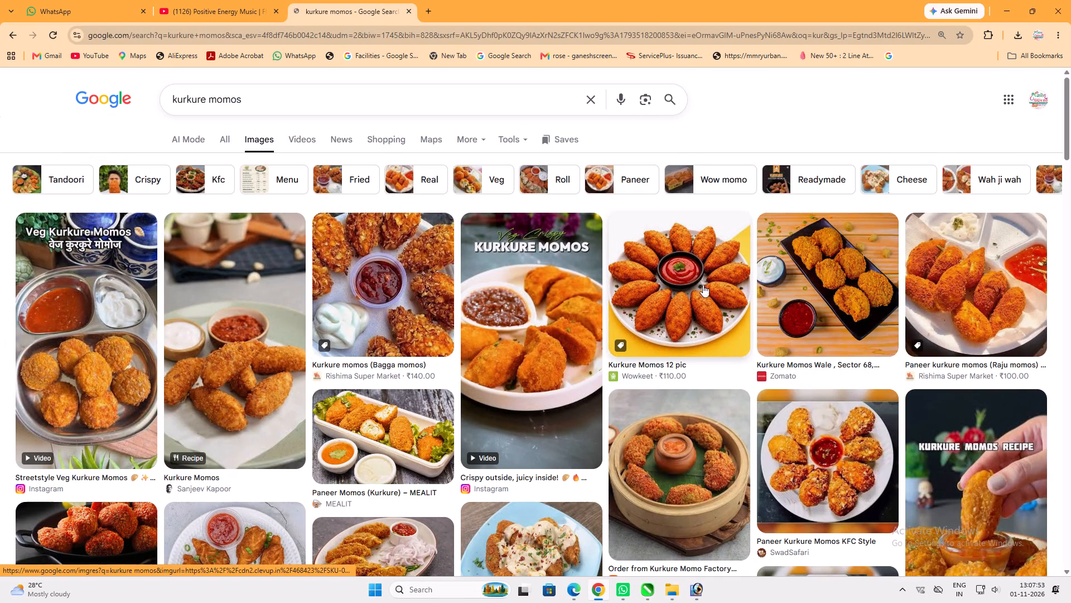
click(697, 268)
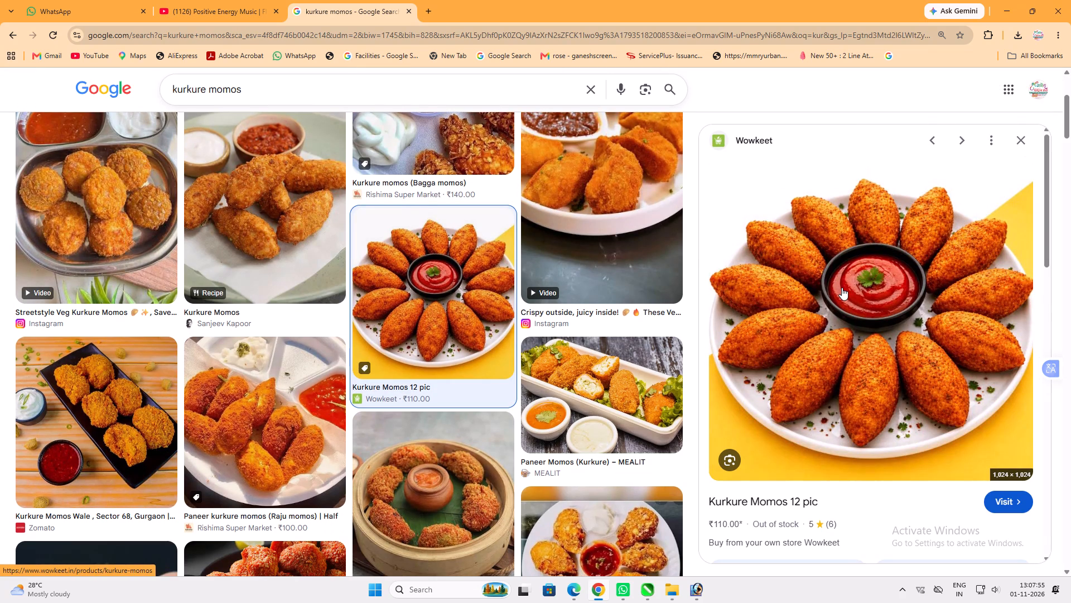
scroll(281, 392, down, 5)
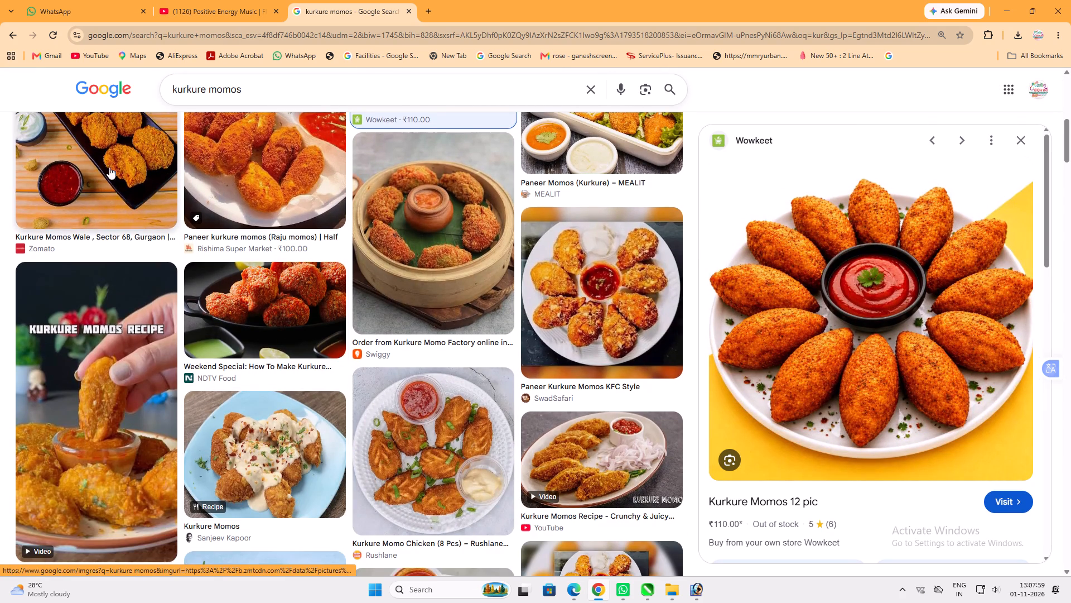
click(109, 145)
right_click(873, 252)
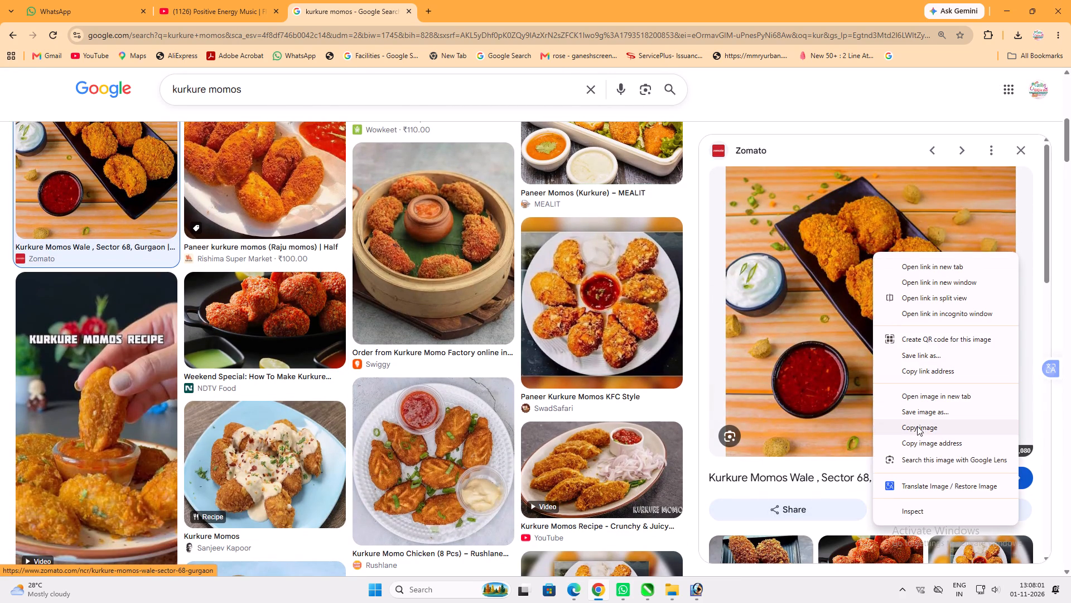
click(917, 426)
In Photoshop, paste the momos picture at 50% opacity and scale it to cover the first food frame above दाल फ्राइ.
click(702, 583)
key(ctrl+v)
key(v)
drag(559, 316, 276, 358)
key(ctrl+shift+bracketright)
text(vv)
drag(285, 343, 221, 353)
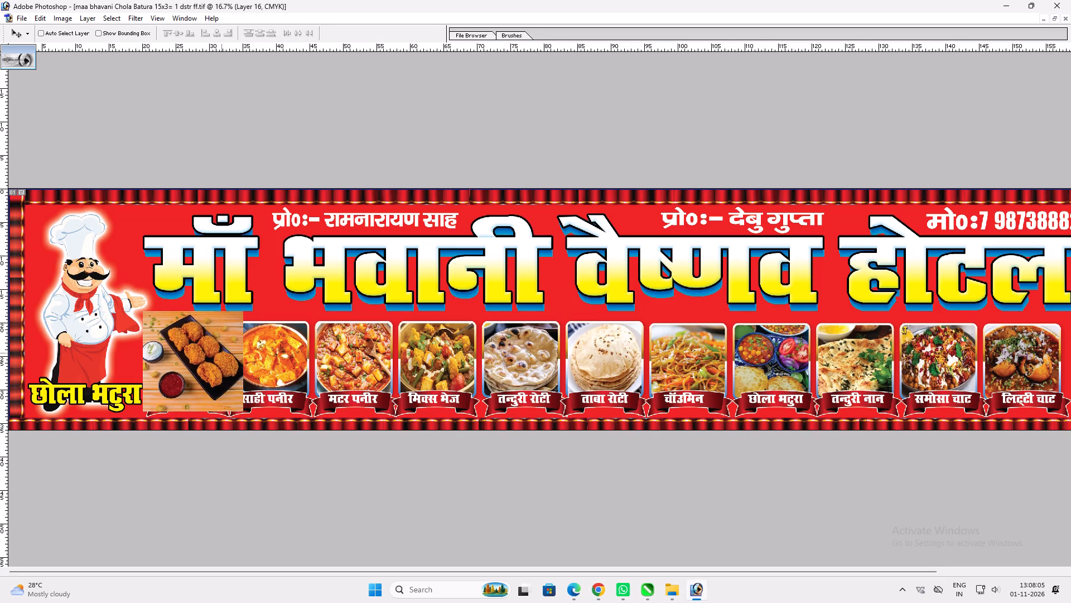
text(5v)
key(ctrl+t)
shift+drag(243, 313, 228, 319)
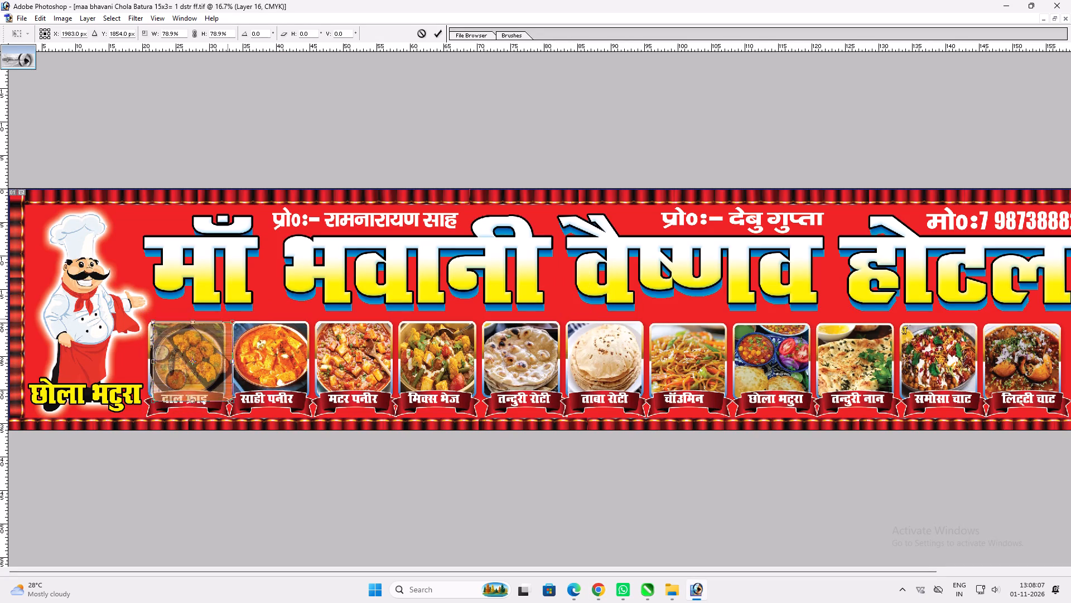
key(shift+Return)
text(vv)
drag(201, 338, 195, 338)
key(ctrl+t)
key(Return)
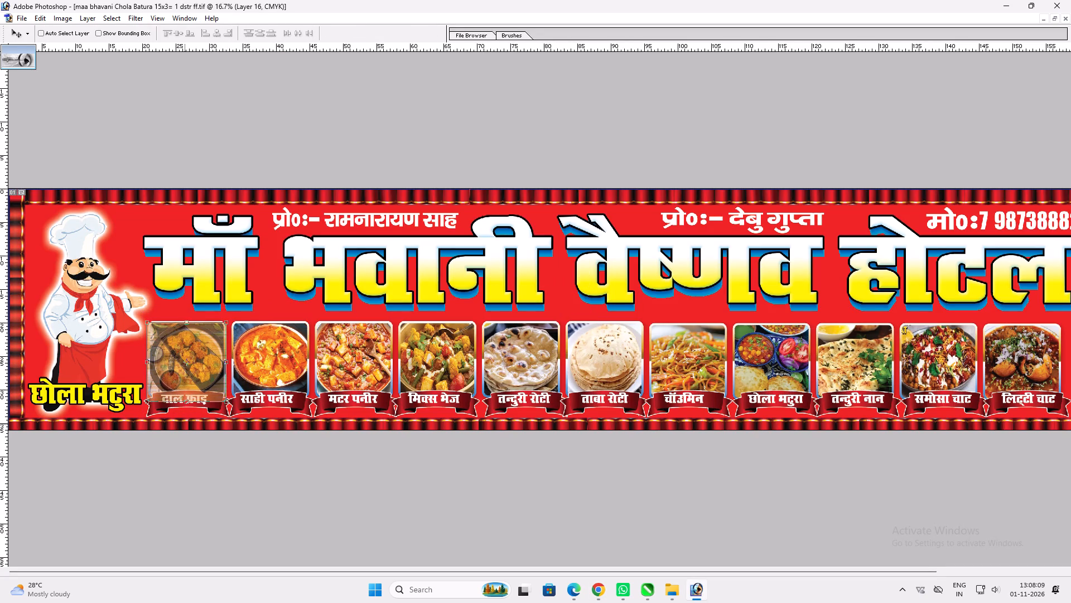
Trim the momos picture to the shape of the first food frame (Layer 1) and restore its opacity to 100%.
text(vv)
right_click(217, 348)
click(252, 370)
key(w)
click(252, 375)
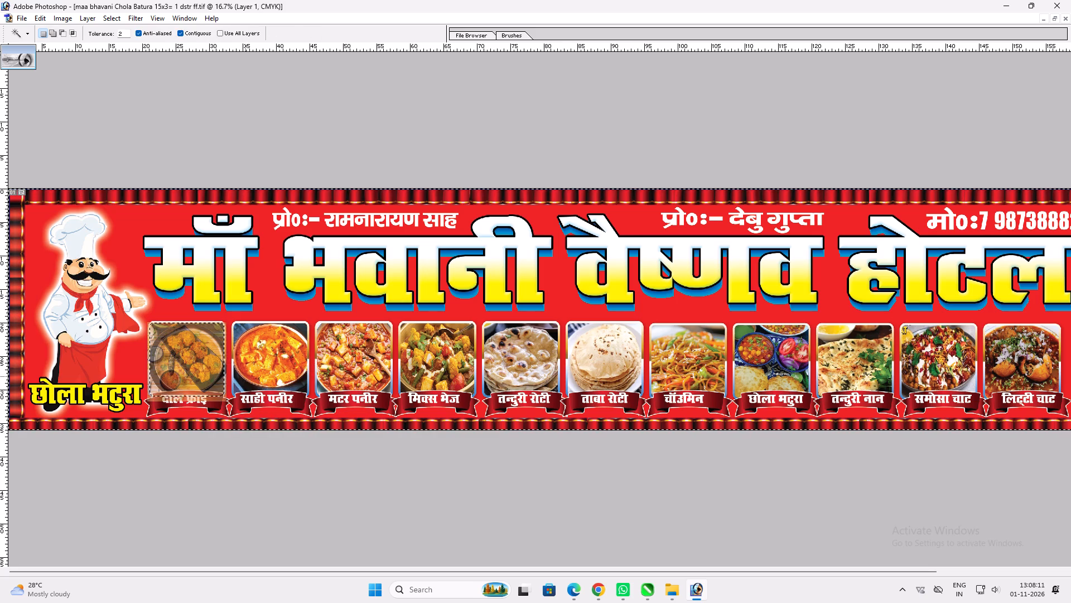
key(v)
right_click(211, 366)
click(227, 372)
key(Delete)
key(ctrl+d)
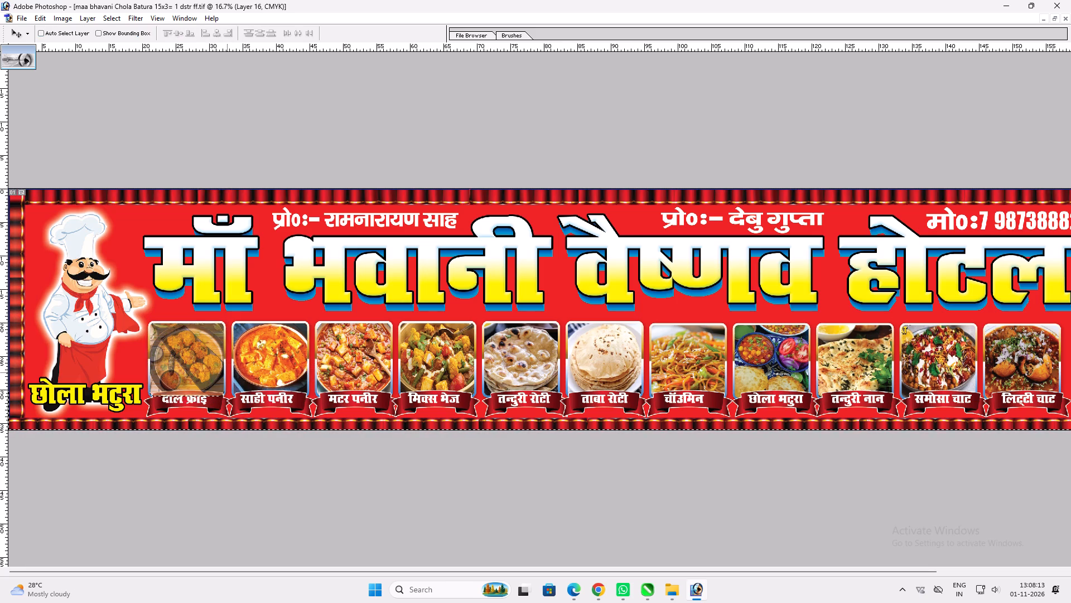
text(0vv)
Bring the first frame's red ribbon and its दाल फ्राइ label to the front, over the momos picture.
key(ctrl+plus)
key(ctrl+plus)
key(space)
key(space)
key(space)
key(space)
key(space)
key(space)
key(space)
key(space)
key(space)
key(space)
key(space)
key(space)
key(space)
key(space)
key(space)
key(space)
key(space)
key(space)
key(space)
key(space)
drag(227, 372, 694, 79)
drag(342, 333, 477, 238)
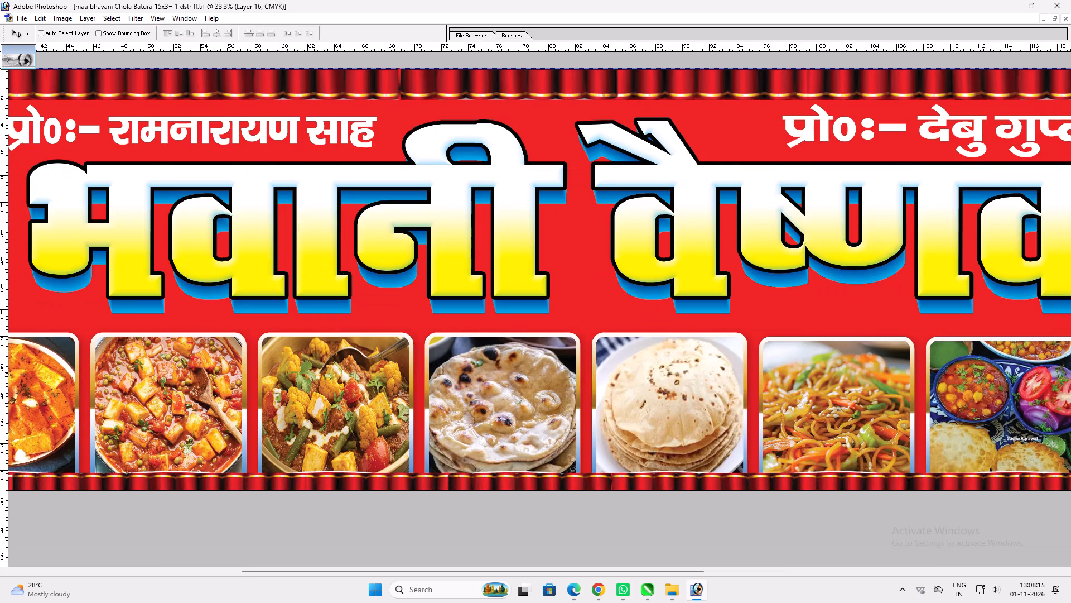
drag(477, 238, 482, 234)
ctrl+drag(429, 494, 437, 489)
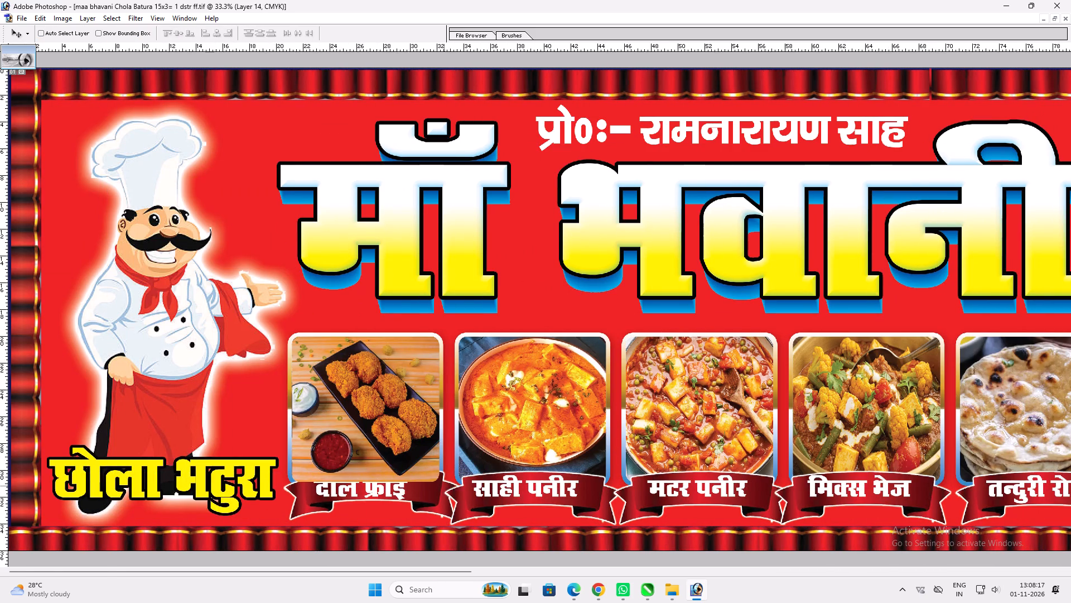
key(ctrl+shift+bracketright)
key(t)
click(379, 486)
key(Return)
key(ctrl+shift+bracketright)
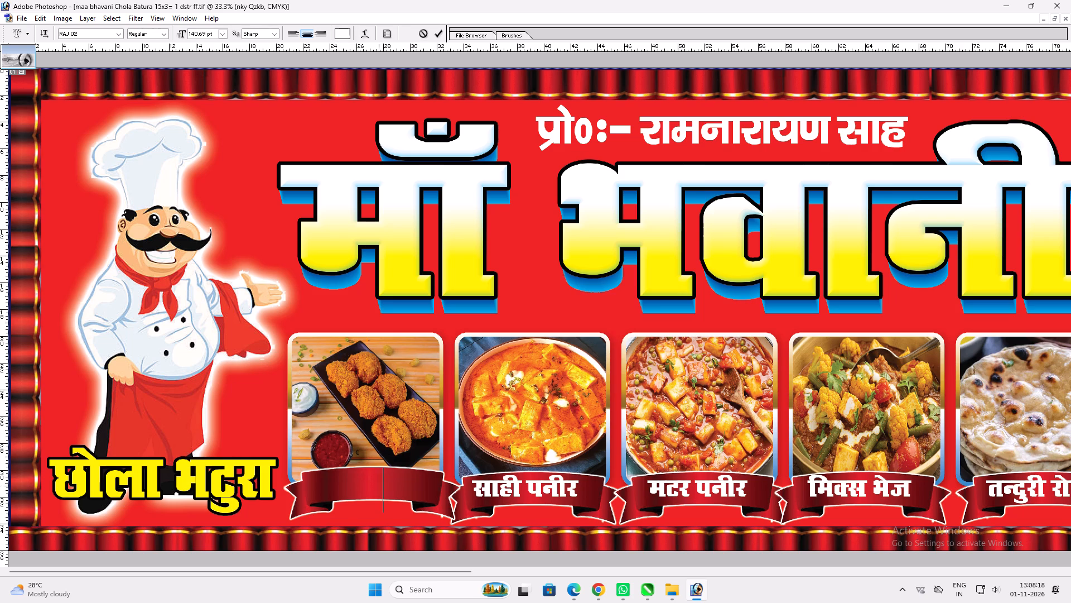
key(v)
key(v)
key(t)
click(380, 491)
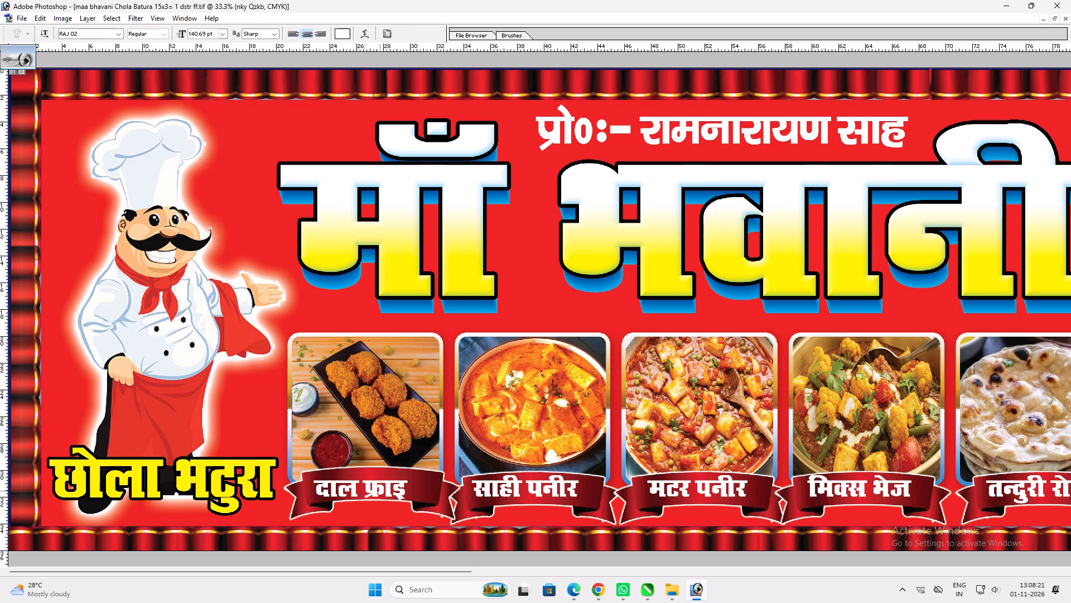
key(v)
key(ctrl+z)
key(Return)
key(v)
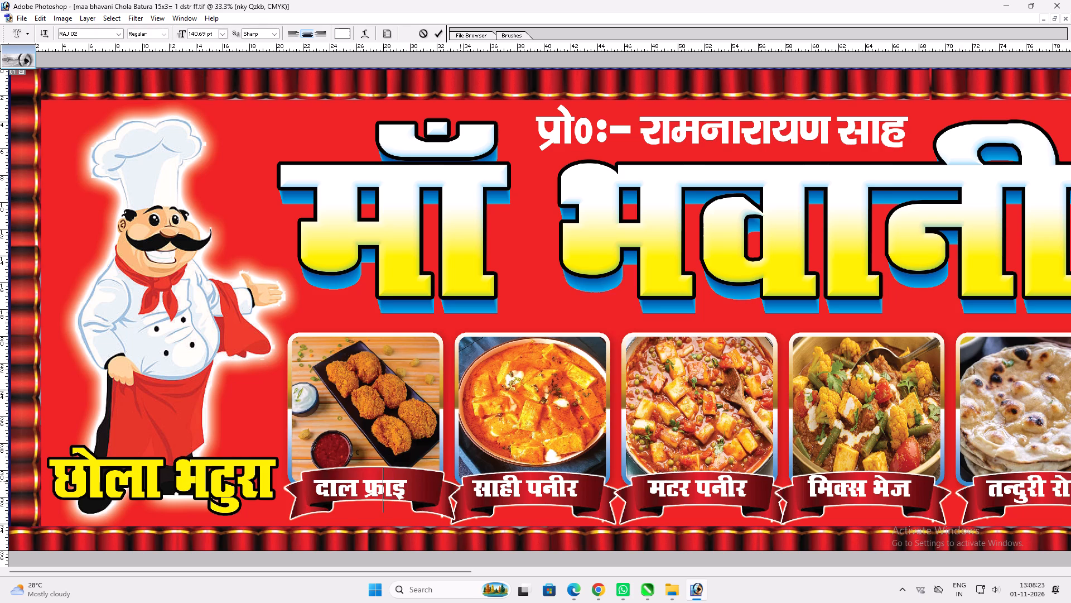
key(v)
Switch to Chrome and search images for pizza.
key(space)
key(space)
key(space)
key(space)
key(space)
key(space)
key(space)
drag(568, 486, 416, 453)
text(vv)
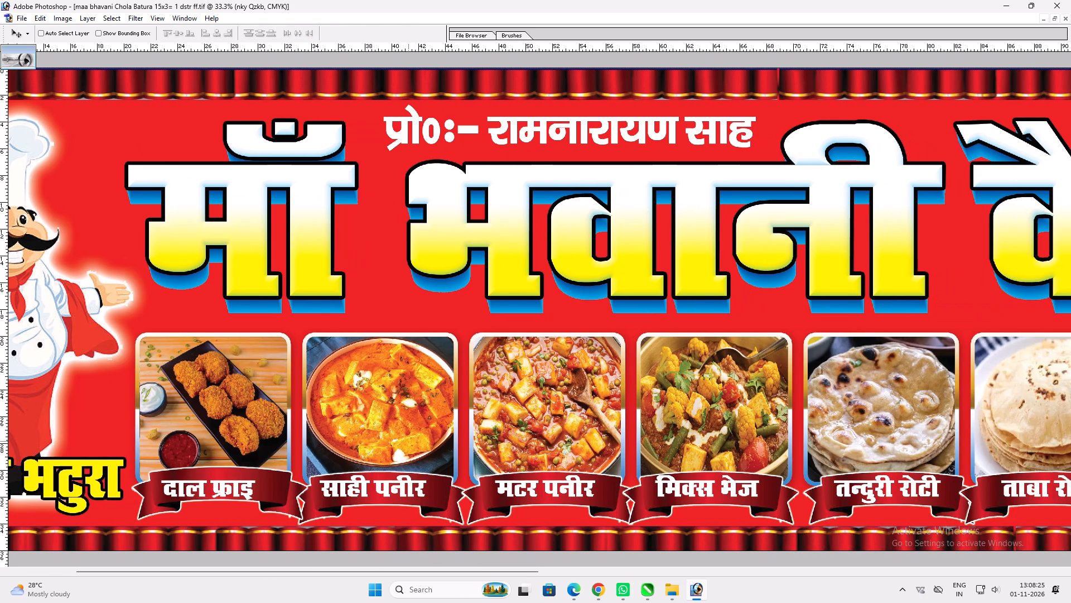
click(596, 585)
click(360, 103)
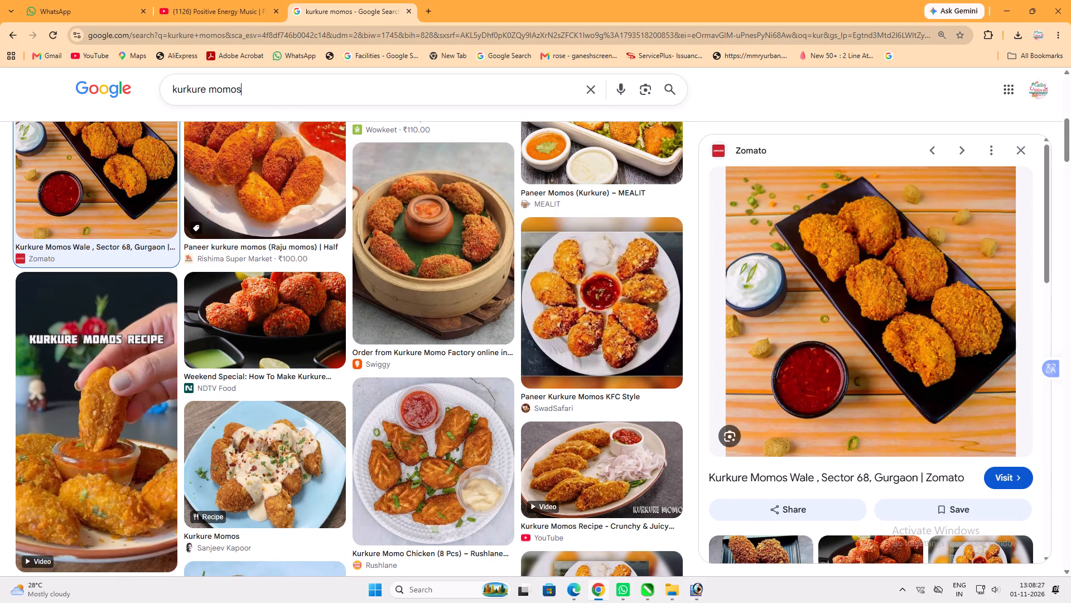
key(ctrl+a)
text(pizza)
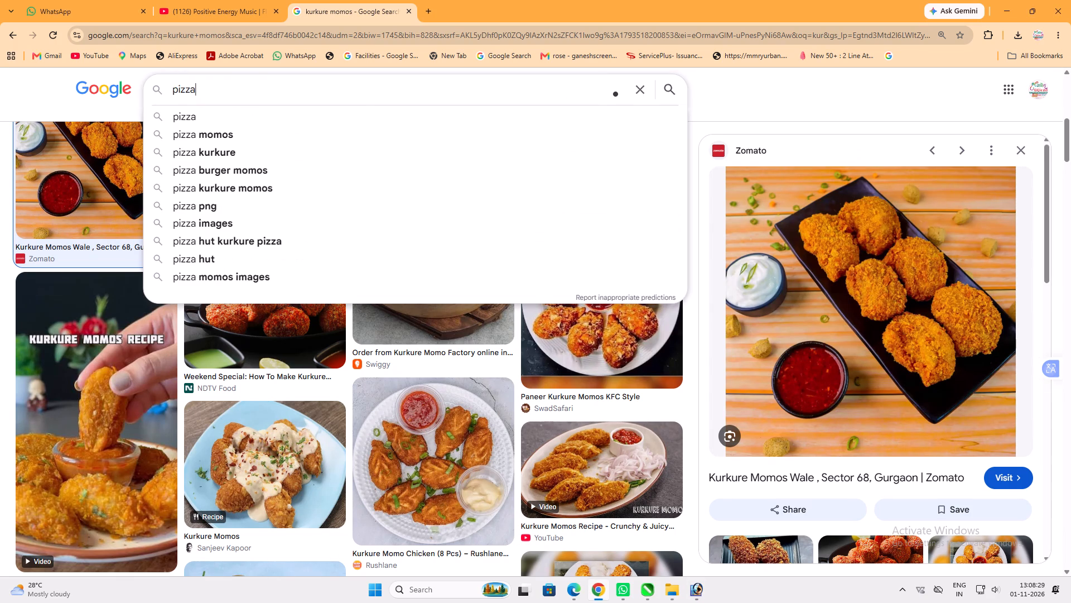
key(Return)
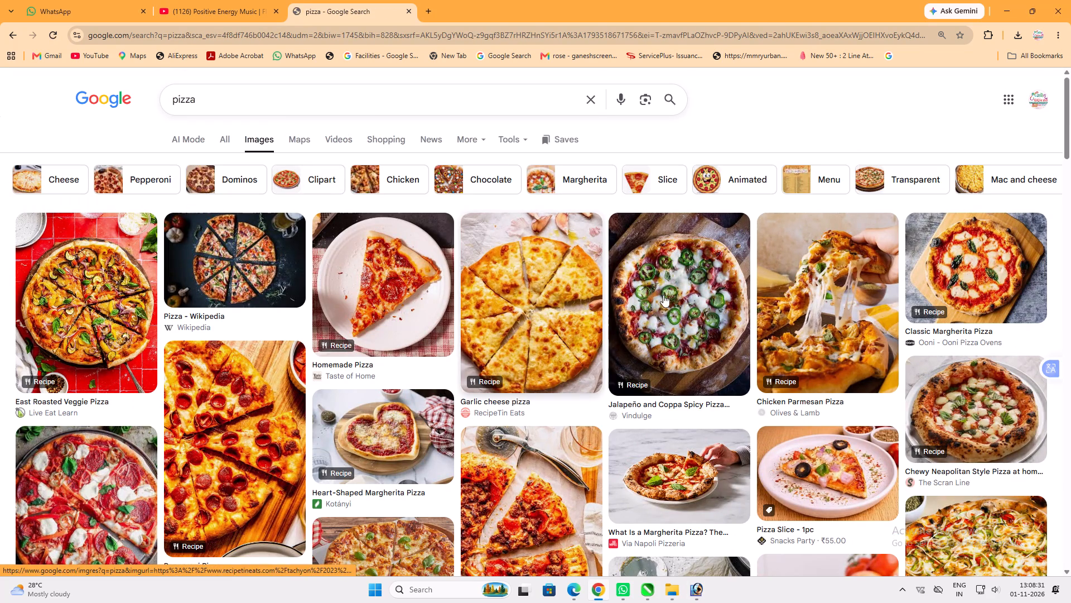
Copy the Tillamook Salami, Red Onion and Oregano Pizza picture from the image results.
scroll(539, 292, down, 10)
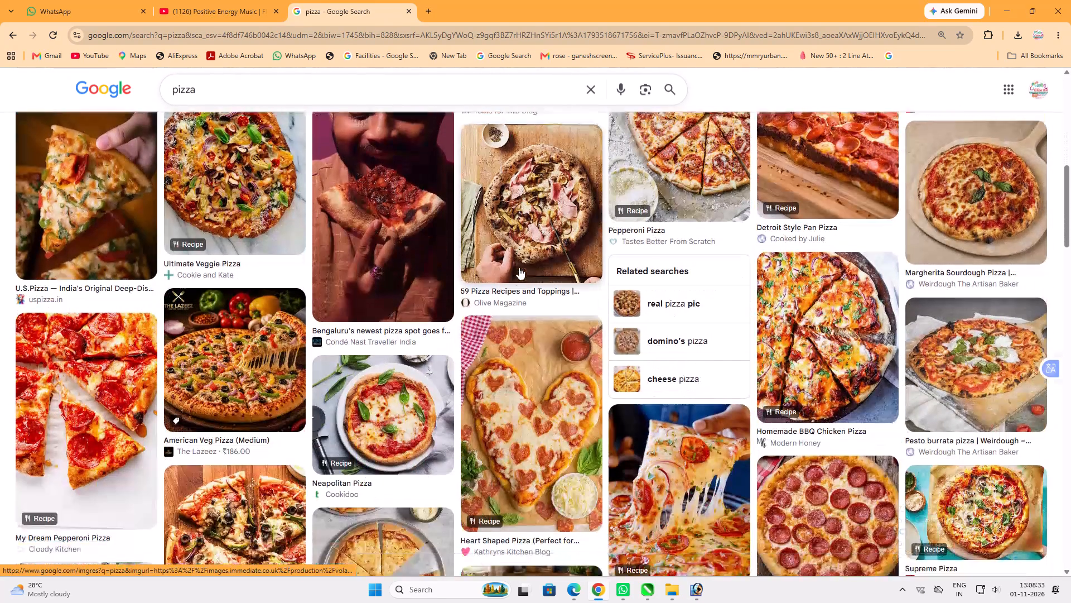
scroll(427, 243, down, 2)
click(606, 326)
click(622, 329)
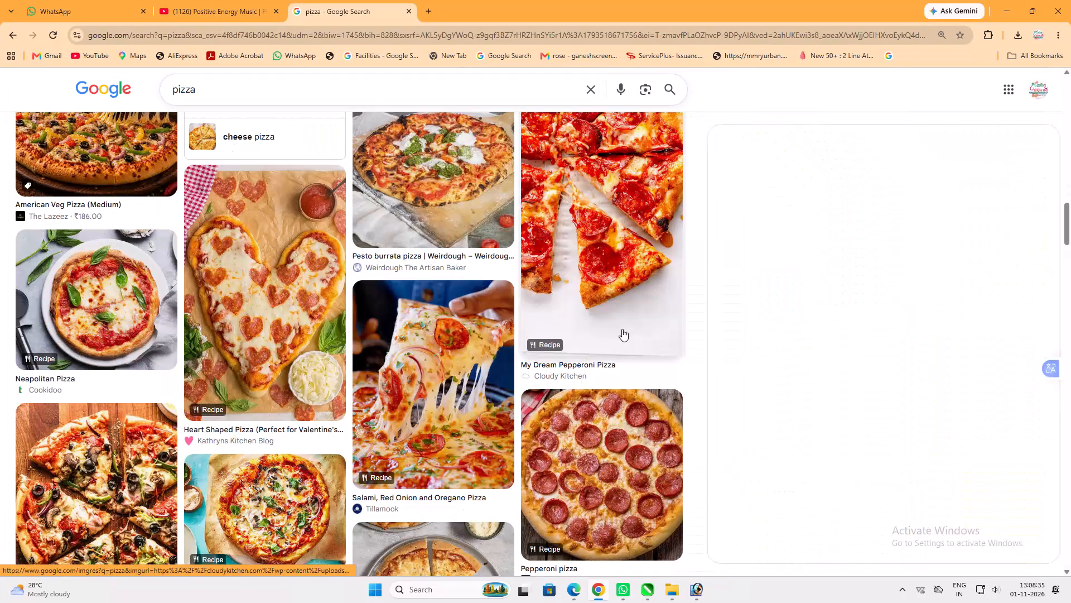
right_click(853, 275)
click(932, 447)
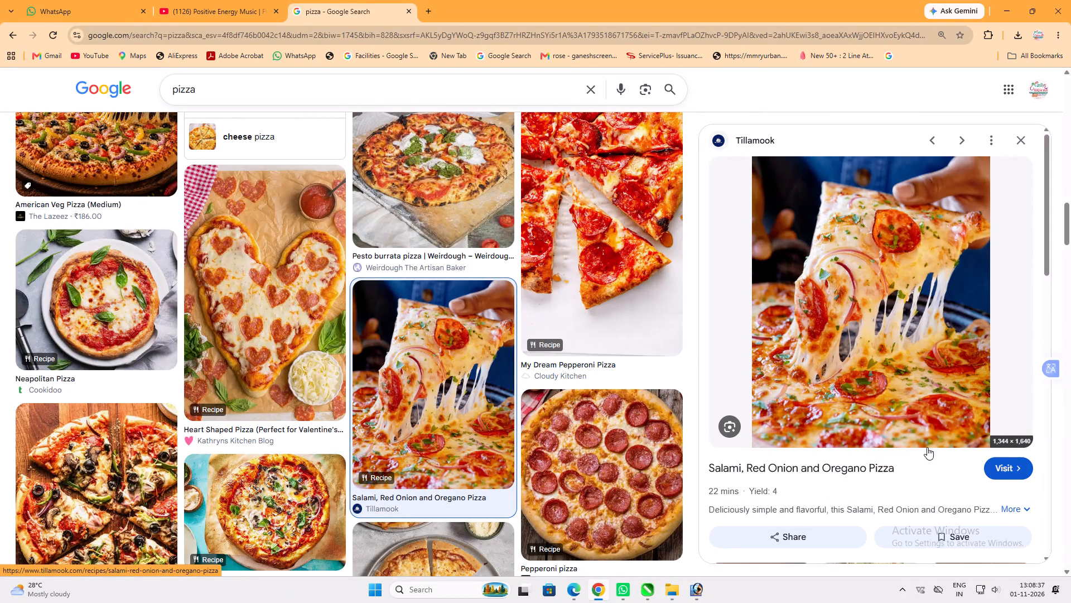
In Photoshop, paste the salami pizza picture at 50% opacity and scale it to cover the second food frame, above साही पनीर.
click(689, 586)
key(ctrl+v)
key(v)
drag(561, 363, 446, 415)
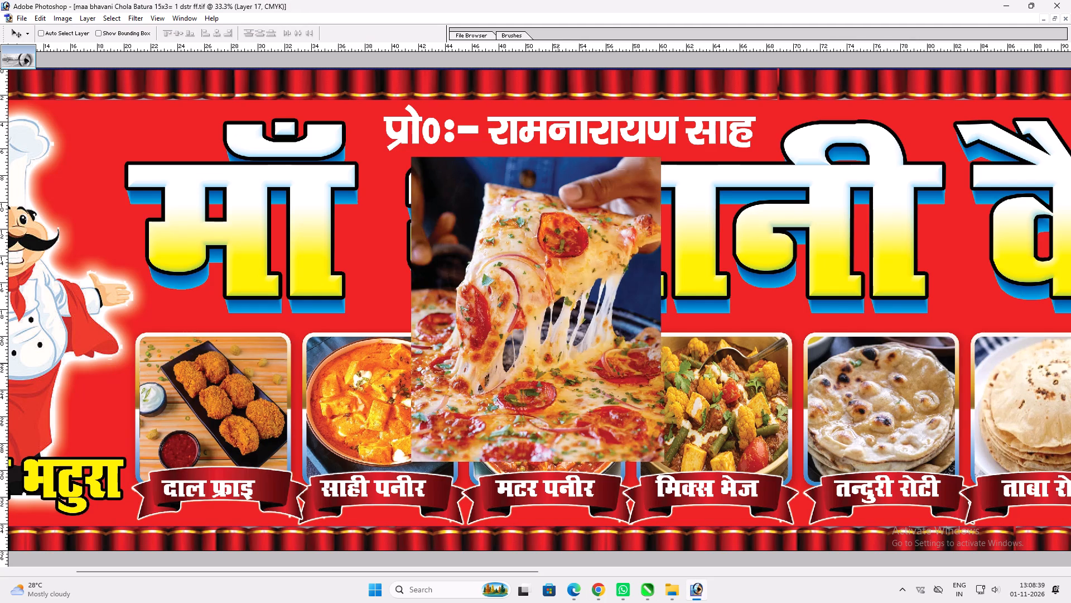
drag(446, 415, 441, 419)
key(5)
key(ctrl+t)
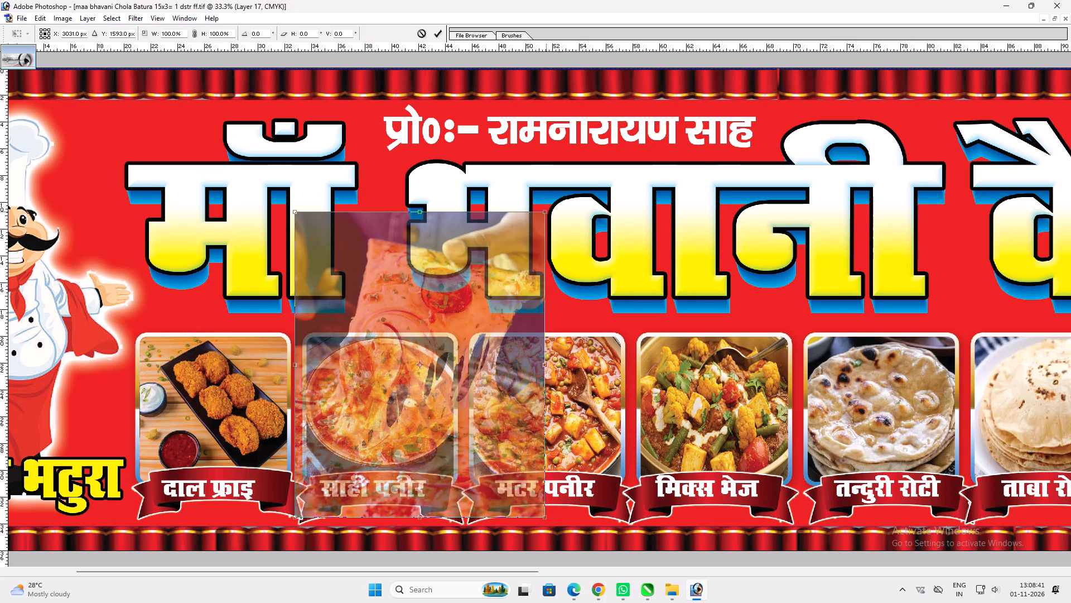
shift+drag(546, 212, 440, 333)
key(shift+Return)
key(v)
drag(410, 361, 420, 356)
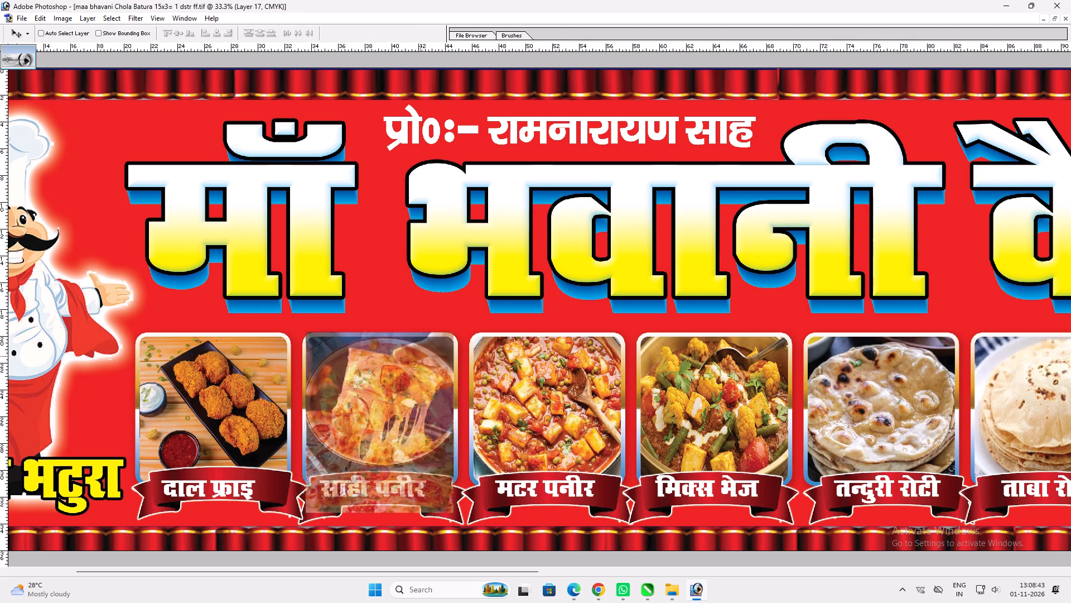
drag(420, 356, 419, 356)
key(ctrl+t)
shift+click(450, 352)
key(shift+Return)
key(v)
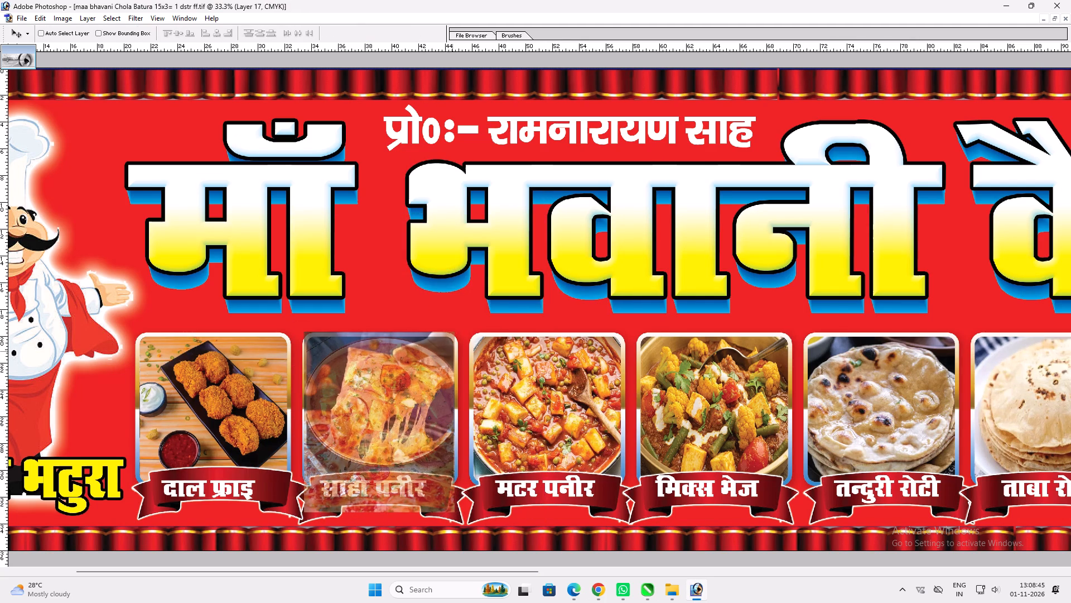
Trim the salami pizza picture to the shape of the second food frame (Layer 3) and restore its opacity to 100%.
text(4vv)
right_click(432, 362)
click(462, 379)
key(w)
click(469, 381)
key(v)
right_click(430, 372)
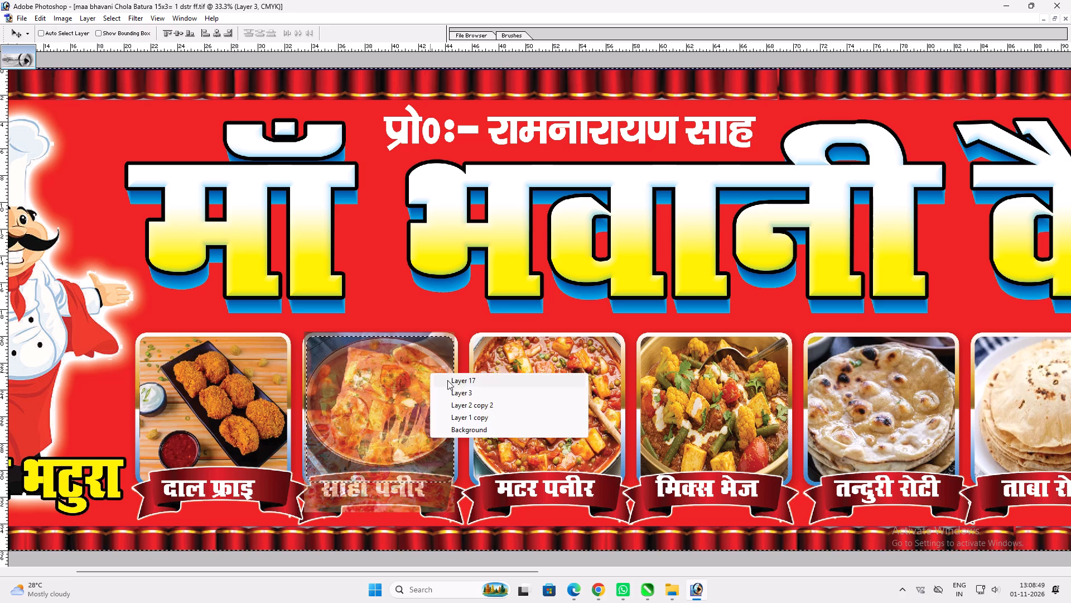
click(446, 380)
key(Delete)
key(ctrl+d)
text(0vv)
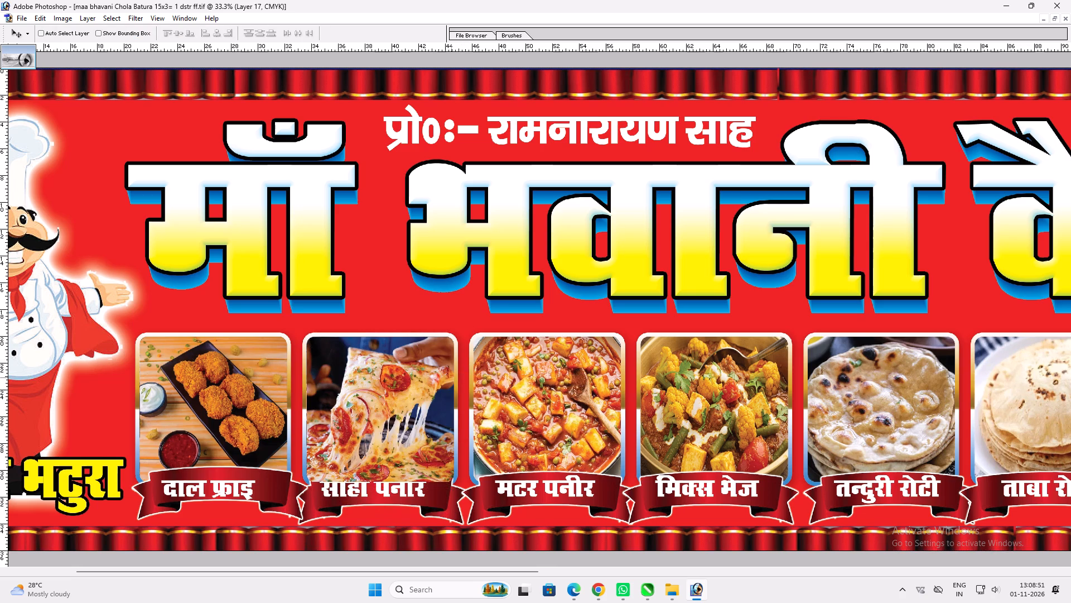
Bring the red ribbon (Layer 14 copy) under the second food frame to the front.
ctrl+click(438, 493)
key(ctrl+shift+bracketright)
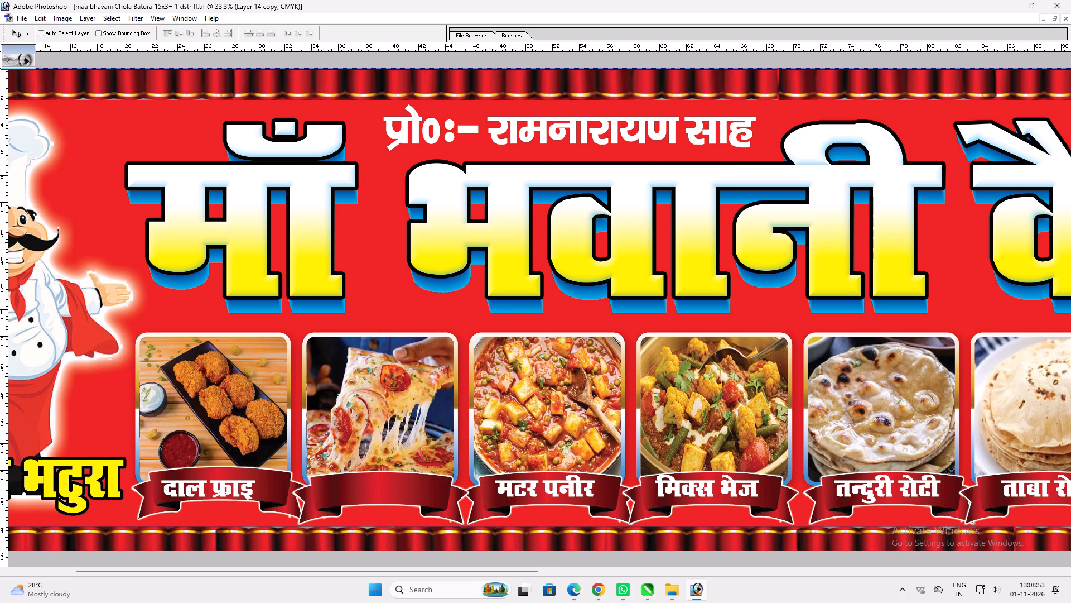
Switch to Chrome and copy The Lazeez's American Veg Pizza (Medium) picture from the pizza results.
click(596, 588)
scroll(522, 273, down, 1)
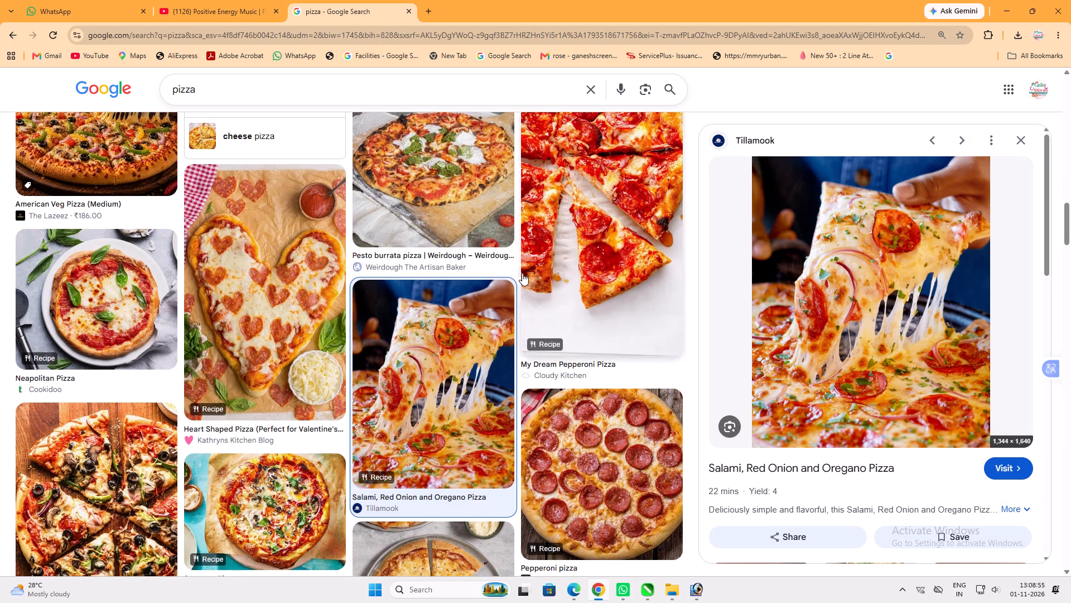
scroll(522, 273, down, 1)
scroll(290, 355, up, 2)
scroll(303, 305, up, 4)
click(137, 347)
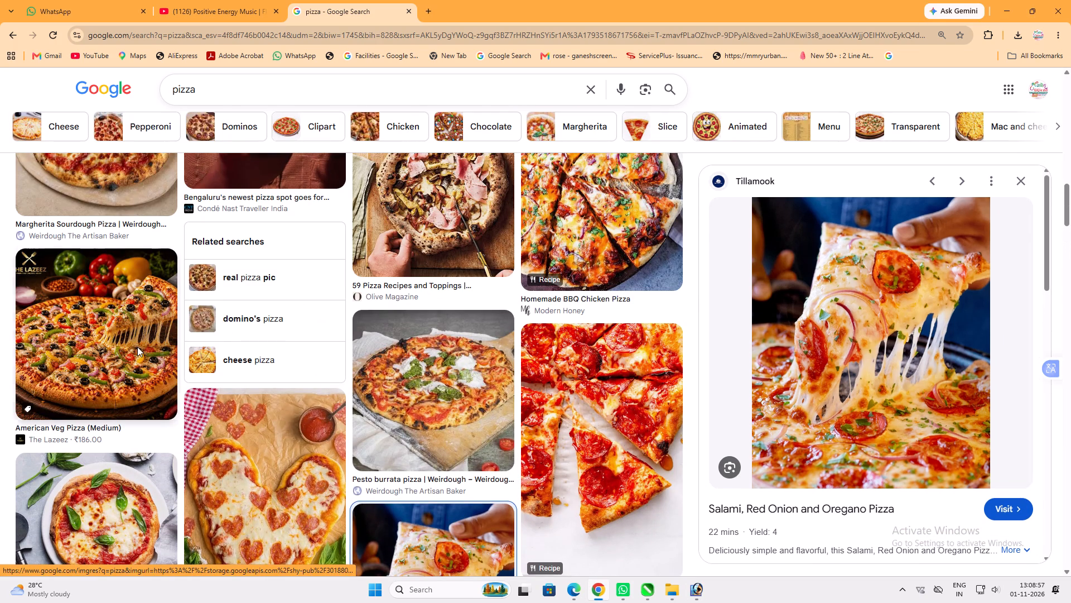
right_click(823, 281)
click(878, 454)
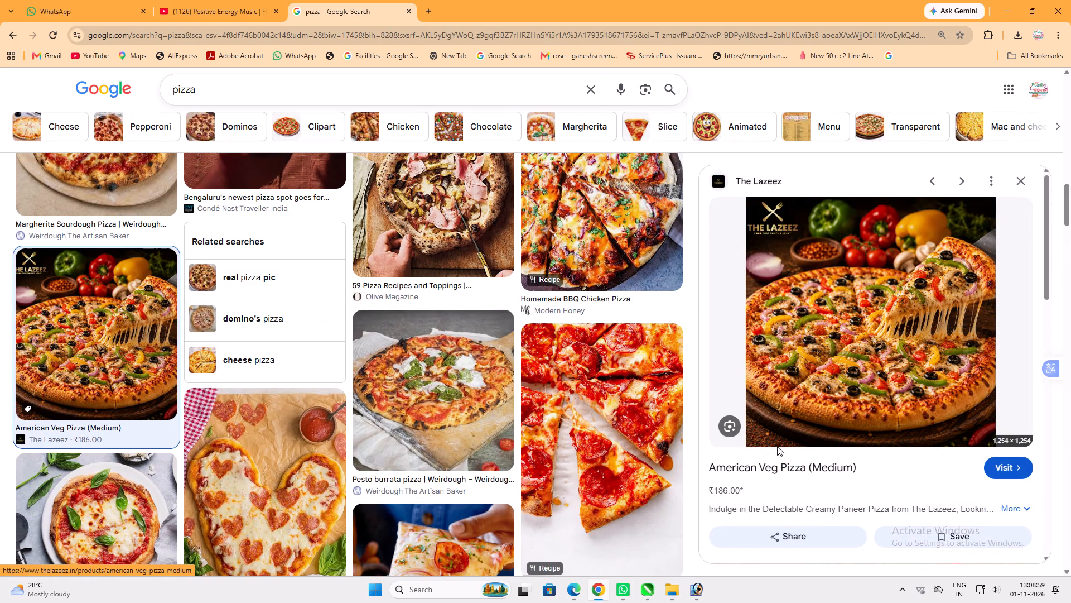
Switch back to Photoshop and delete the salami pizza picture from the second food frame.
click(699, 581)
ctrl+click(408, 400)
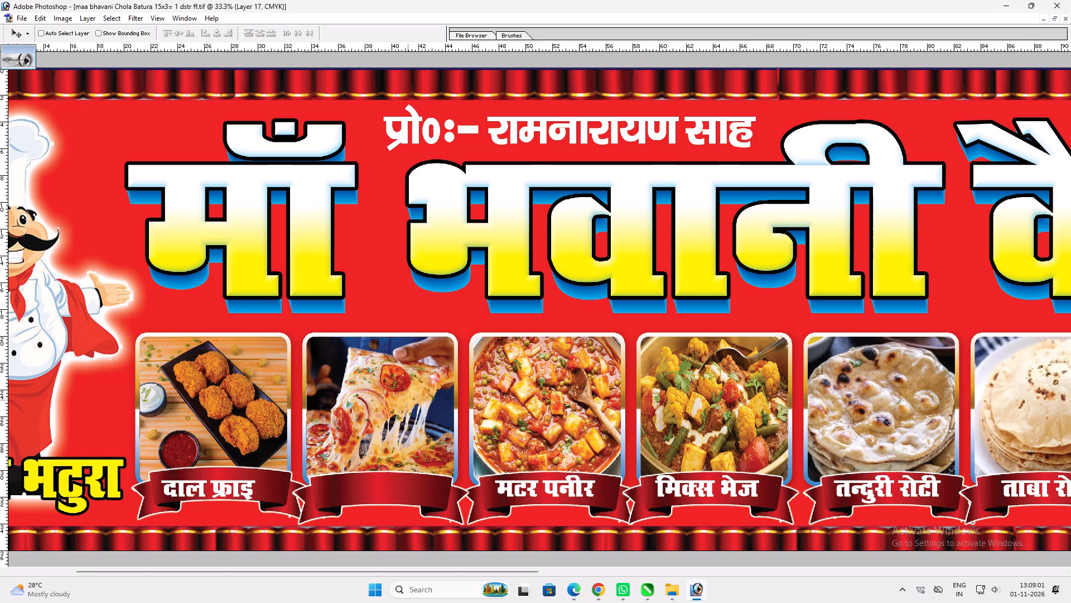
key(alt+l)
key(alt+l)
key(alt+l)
Paste the American Veg Pizza picture at 50% opacity and scale it to cover the second food frame.
key(ctrl+v)
key(v)
drag(490, 382, 375, 437)
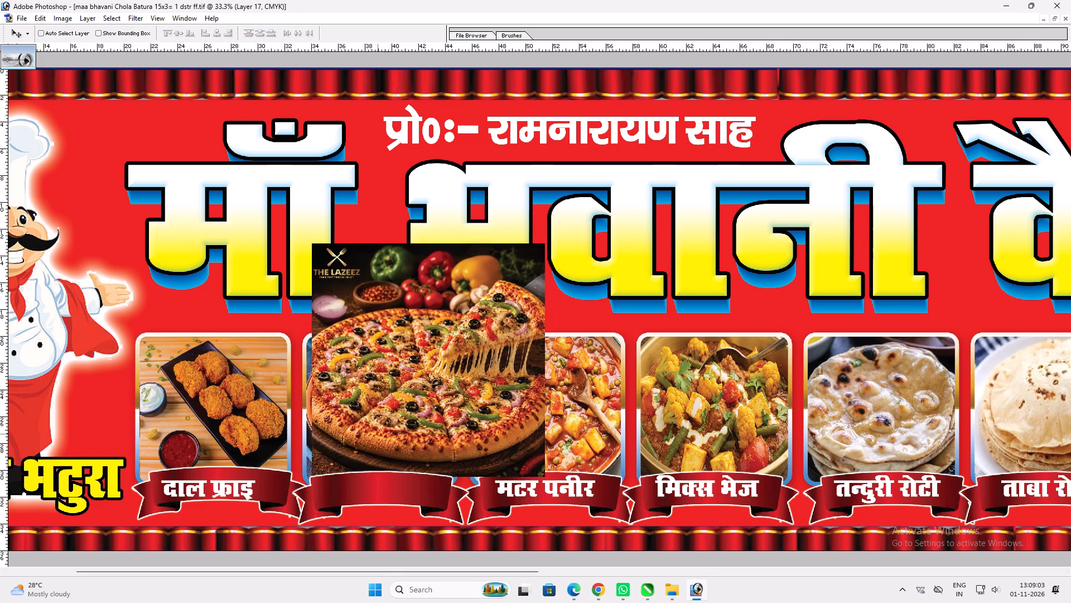
drag(375, 437, 365, 441)
key(5)
key(ctrl+t)
shift+drag(533, 252, 447, 344)
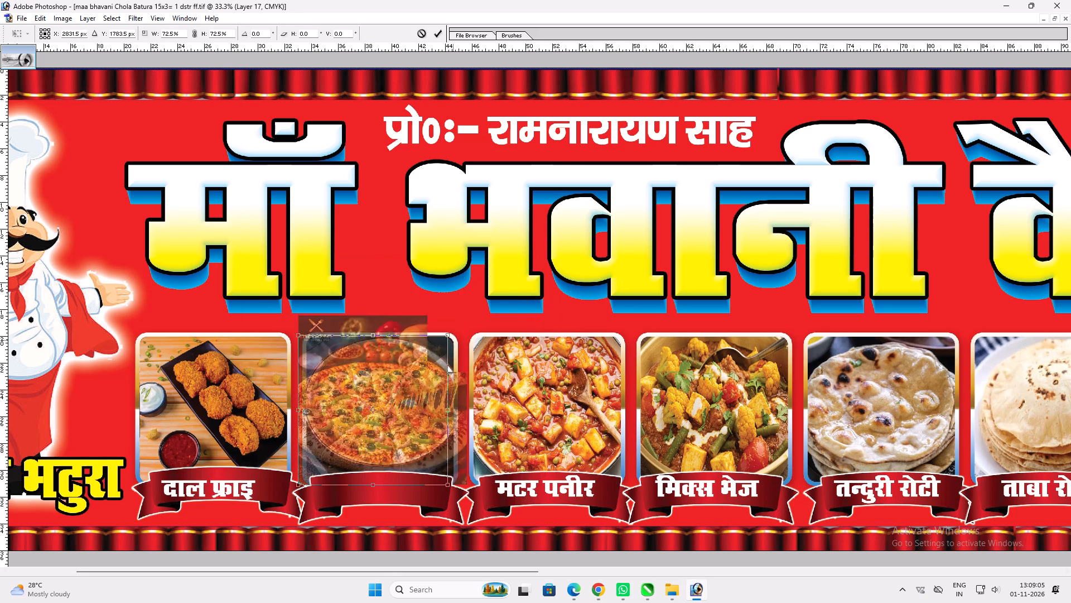
shift+drag(447, 344, 467, 304)
alt+shift+drag(472, 351, 466, 352)
key(shift+Return)
key(v)
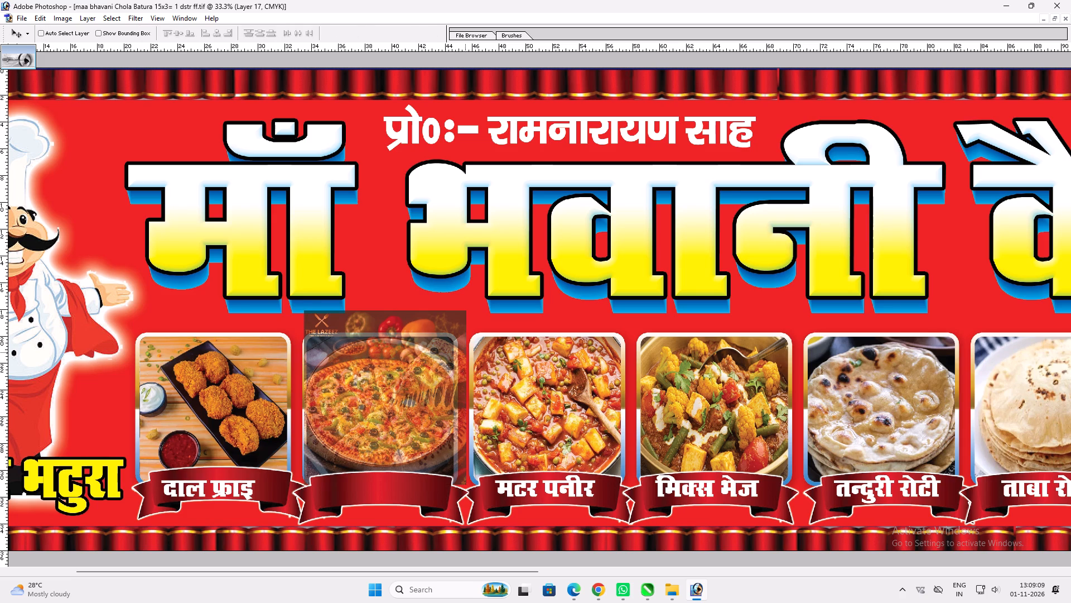
Trim the American Veg Pizza picture to the second food frame's inner outline and restore it to 100% opacity.
right_click(407, 362)
click(447, 382)
click(484, 390)
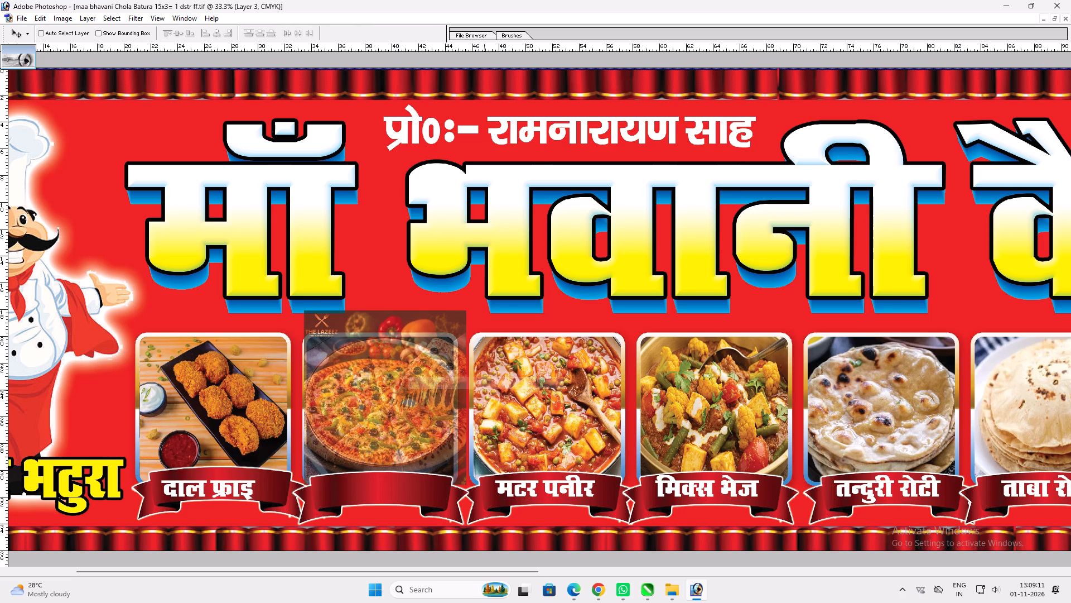
key(w)
click(482, 391)
key(v)
right_click(430, 374)
click(446, 380)
right_click(435, 376)
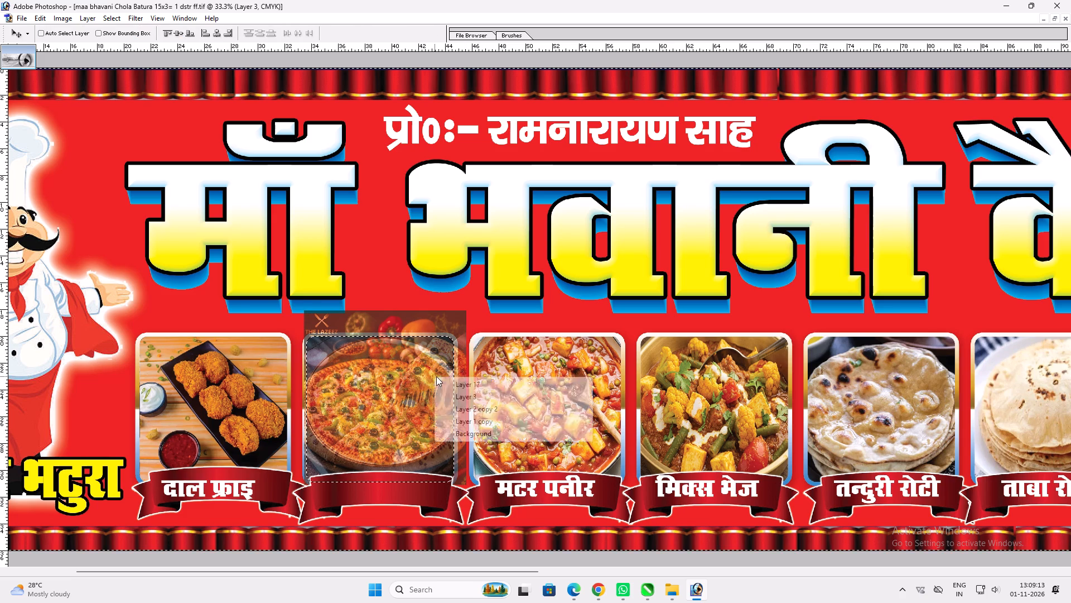
click(451, 384)
key(Delete)
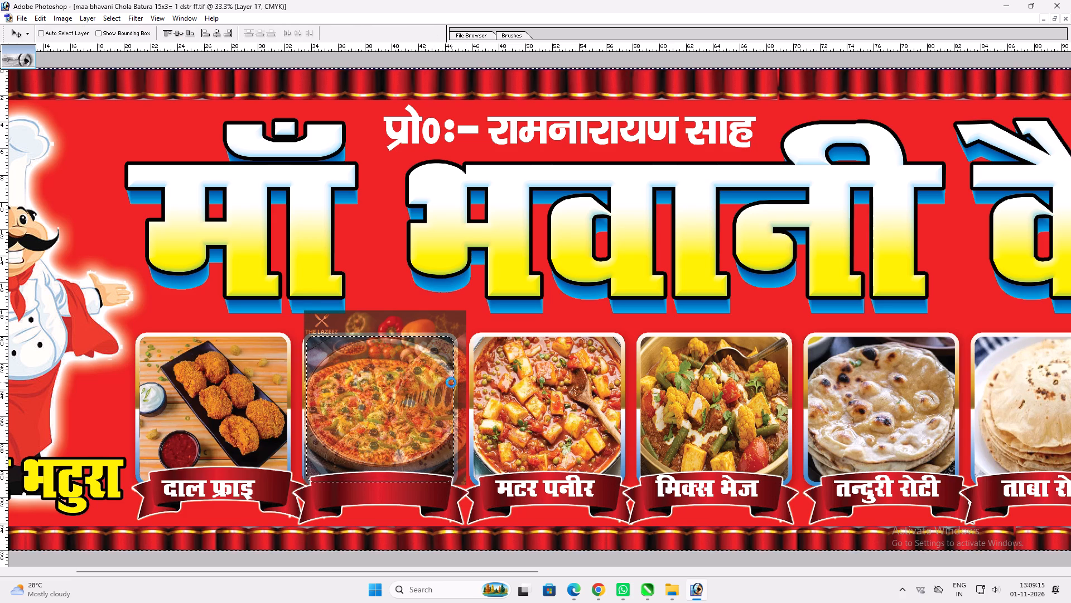
key(ctrl+d)
text(0v)
key(space)
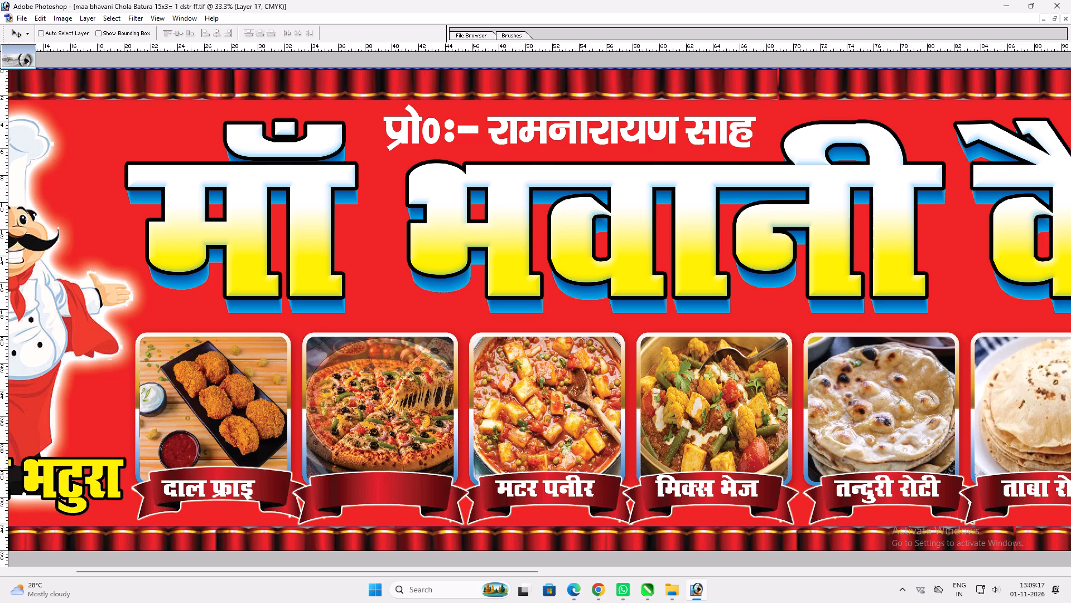
key(v)
key(v)
Switch to Chrome and run an image search for dosa.
click(597, 599)
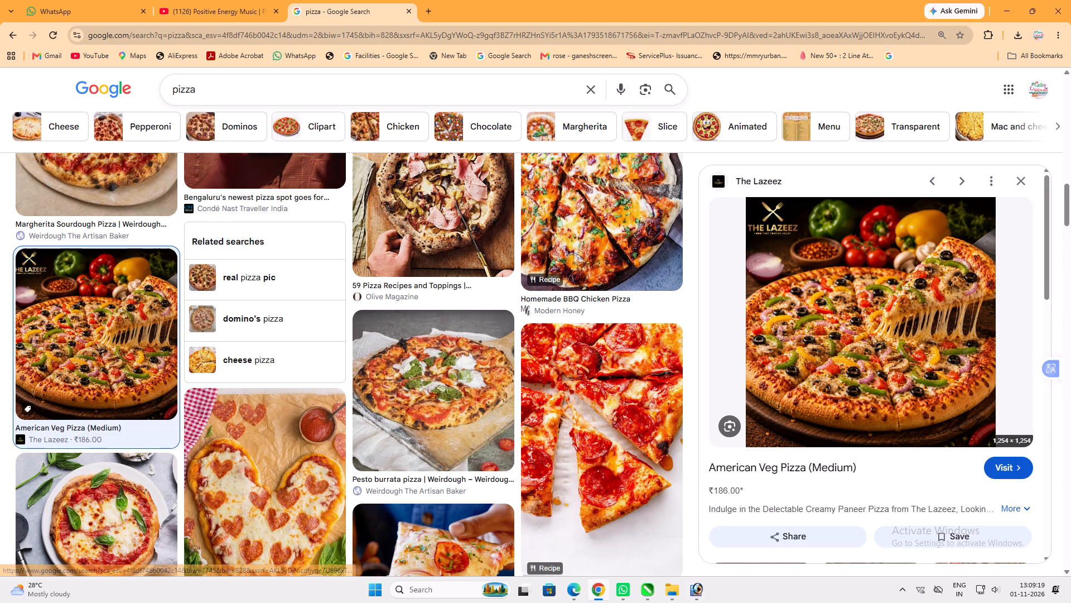
click(237, 98)
key(ctrl+a)
text(dosa)
key(Return)
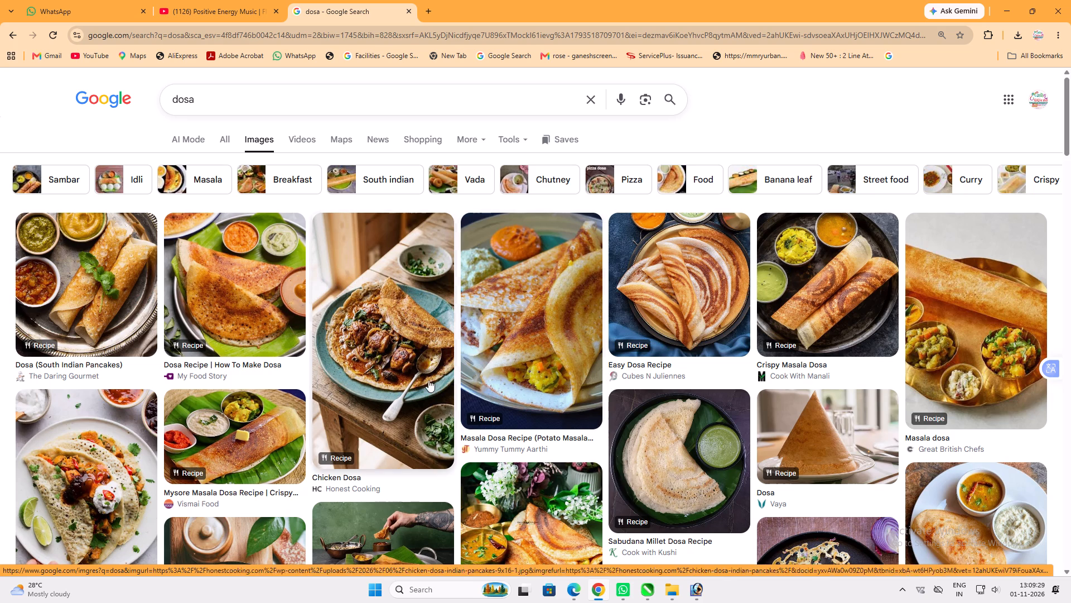
Look through the dosa results and copy My Food Story's "Dosa Recipe | How To Make Dosa" picture.
scroll(430, 328, down, 1)
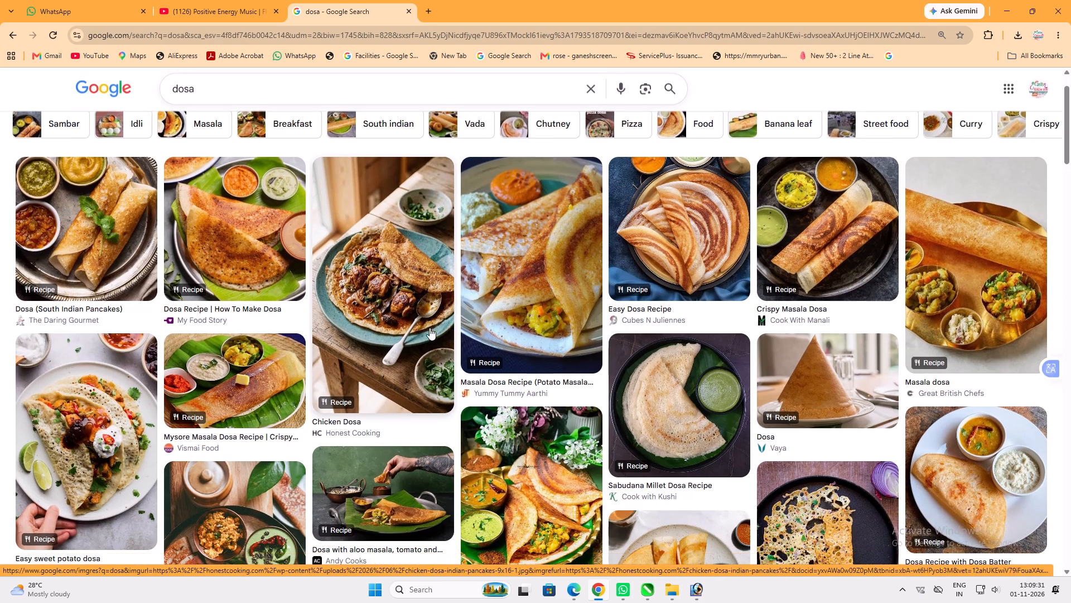
scroll(477, 310, down, 3)
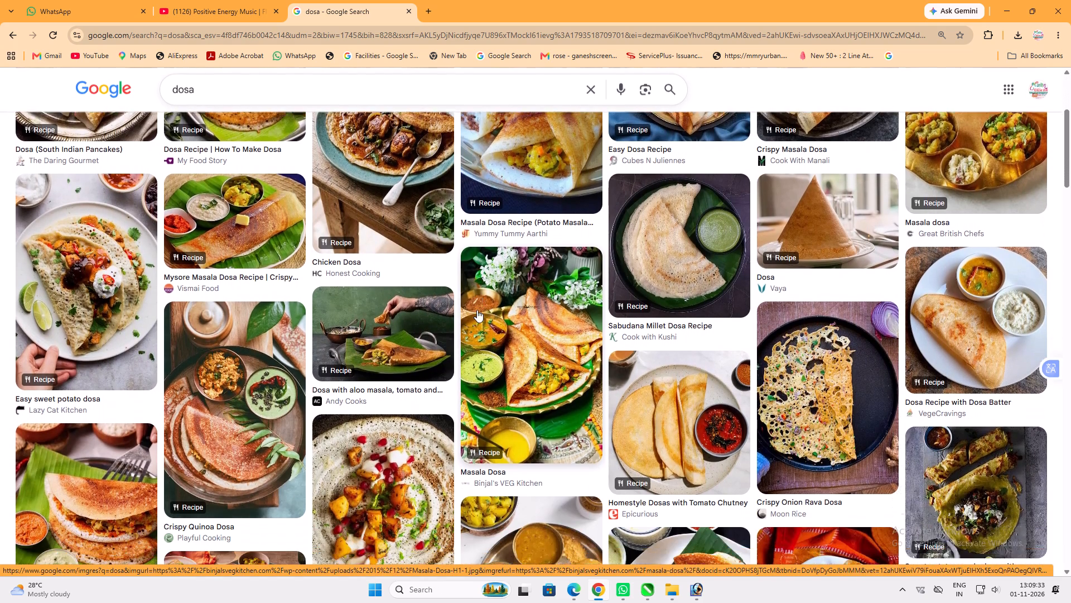
scroll(470, 310, down, 1)
scroll(567, 334, up, 2)
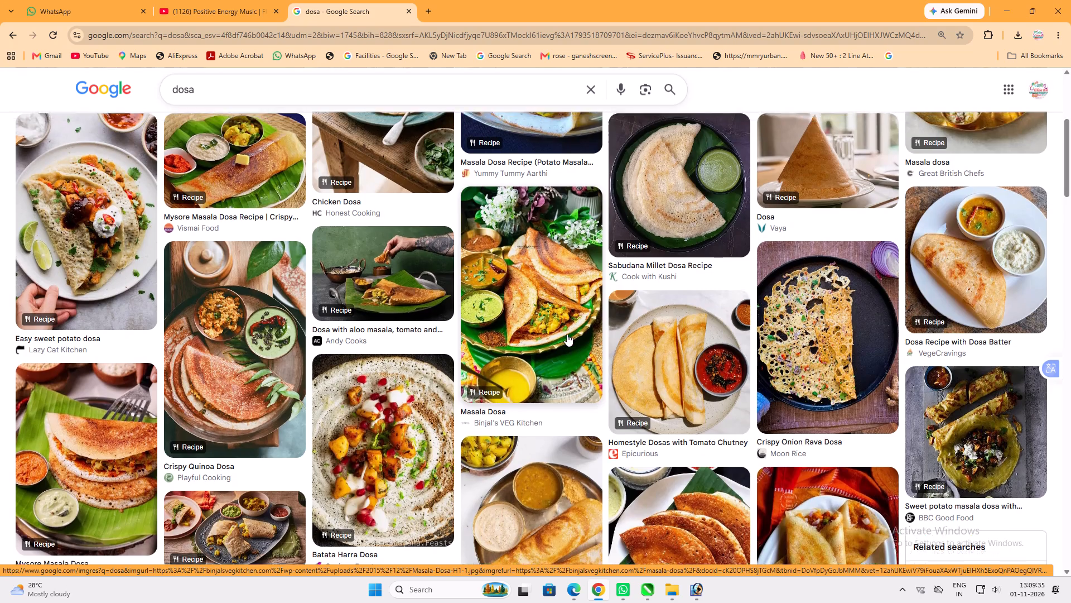
scroll(567, 334, up, 5)
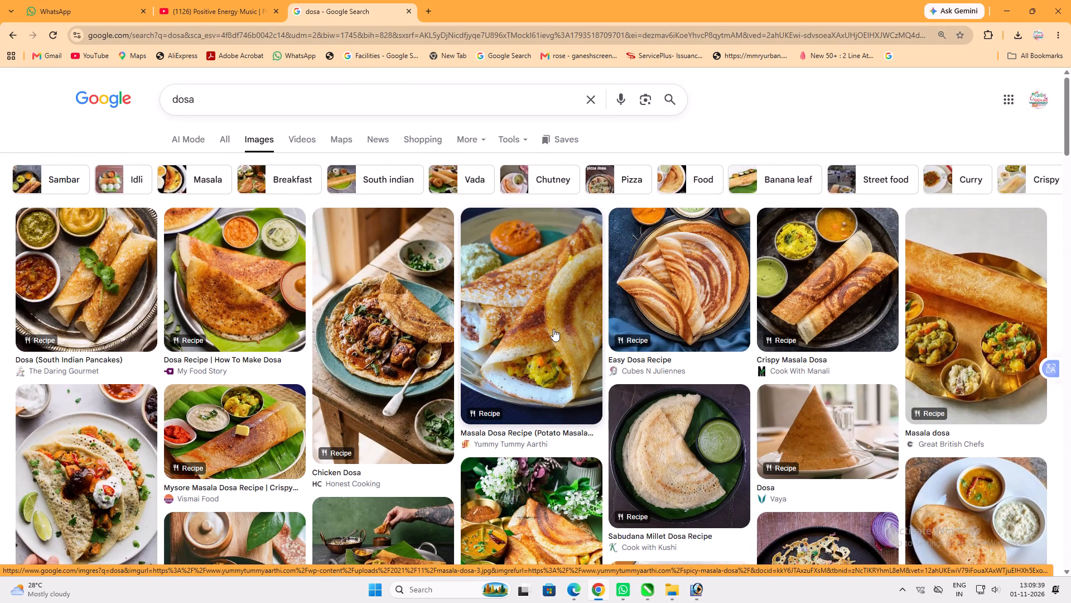
click(225, 287)
right_click(871, 284)
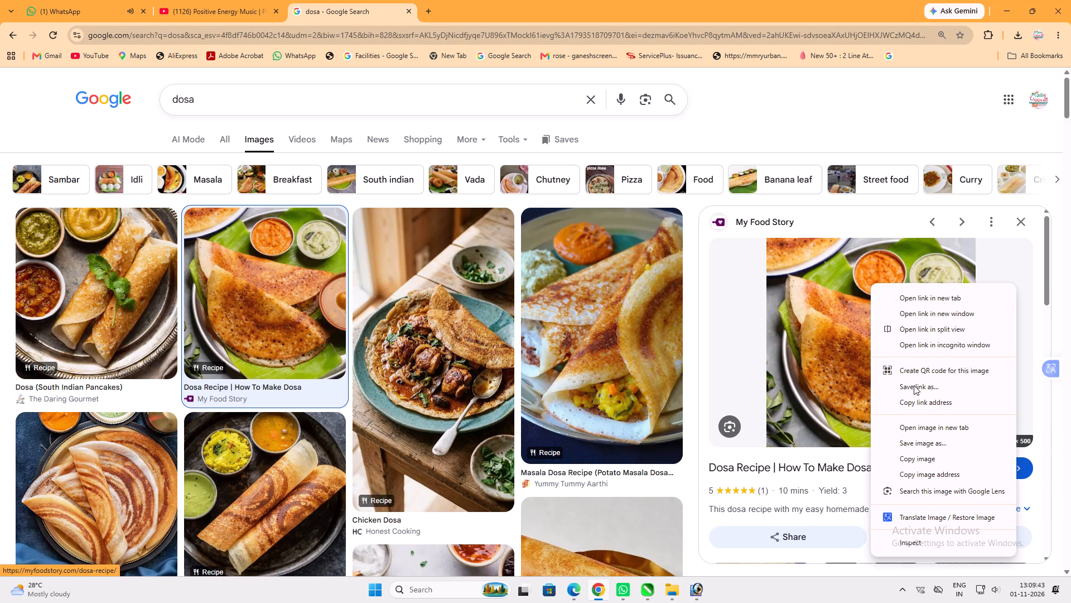
click(913, 464)
Switch back to Photoshop, paste the dosa picture and scale it to cover the third food frame at 50% opacity.
click(700, 587)
key(ctrl+v)
key(v)
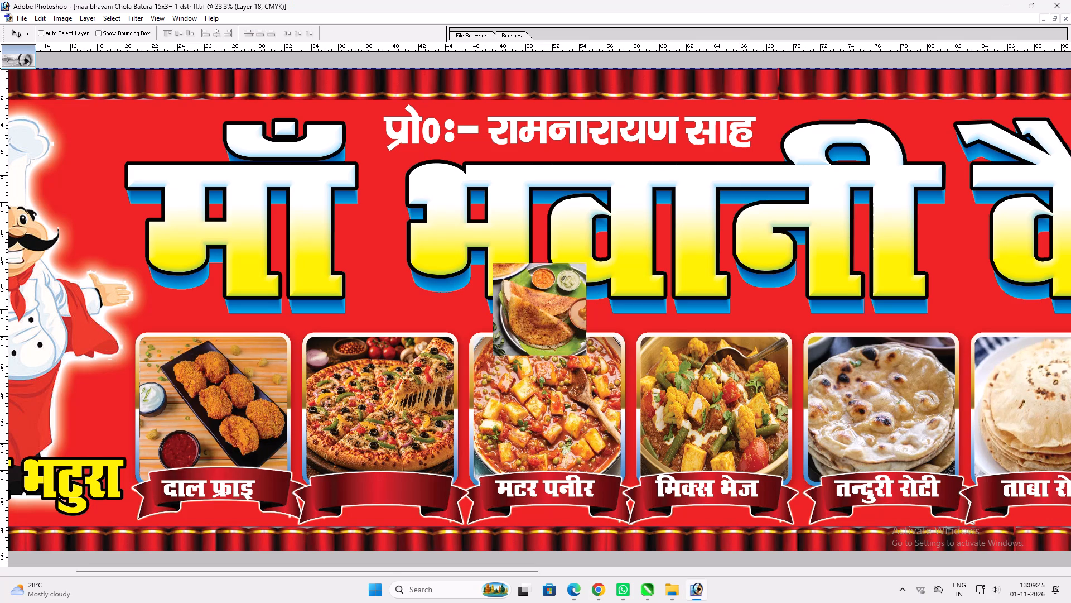
drag(525, 324, 499, 393)
key(ctrl+t)
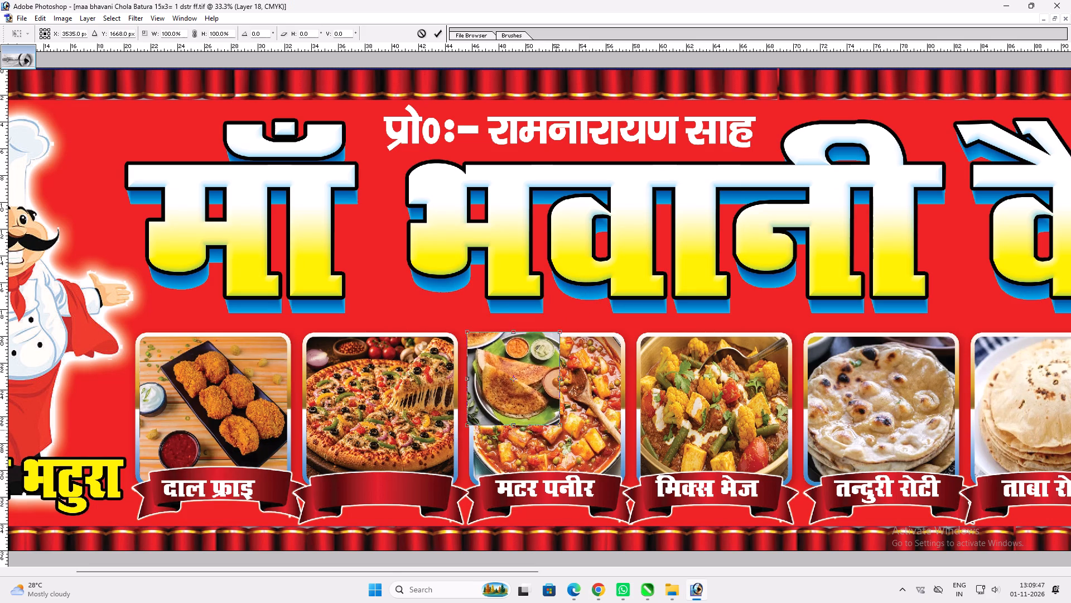
shift+drag(561, 423, 639, 476)
key(shift+Return)
text(v5vv)
Trim the dosa picture to the third food frame's inner outline and restore it to 100% opacity.
right_click(545, 401)
click(589, 424)
key(w)
click(641, 426)
key(v)
right_click(601, 413)
click(620, 417)
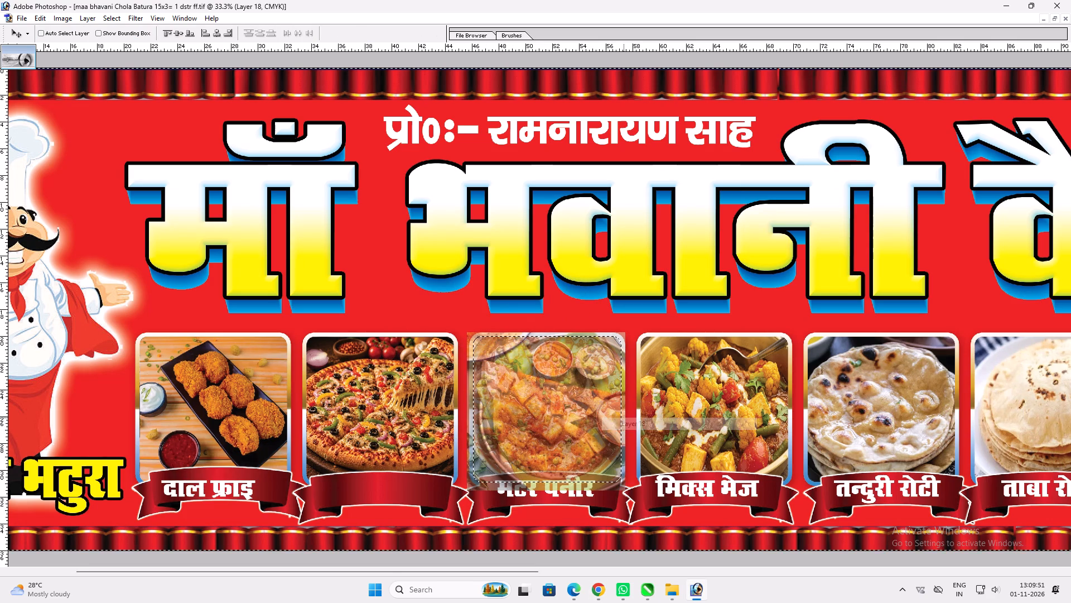
key(Delete)
key(ctrl+d)
text(0vv)
Bring the red ribbon (Layer 14 copy 2) under the dosa frame to the front, covering the मटर पनीर label.
key(space)
key(space)
key(space)
key(space)
key(space)
key(space)
key(space)
drag(720, 451, 612, 432)
ctrl+click(504, 489)
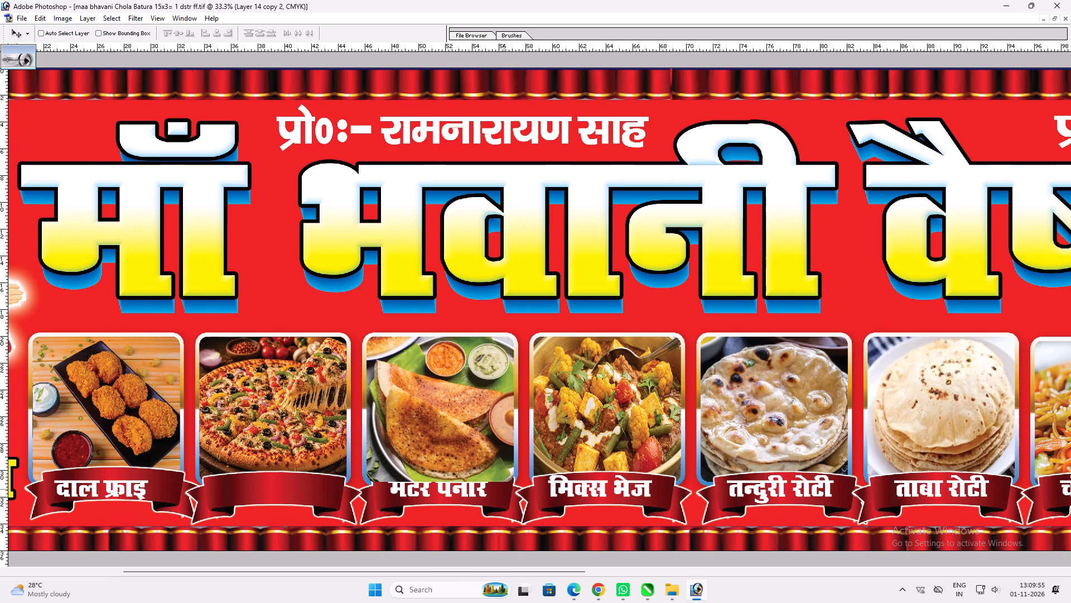
key(ctrl+shift+bracketright)
text(vv)
Delete the मिक्स भेज text layer from the ribbon under the fourth food frame.
key(space)
key(space)
key(space)
key(space)
key(space)
key(space)
key(space)
key(space)
key(space)
key(space)
key(space)
key(space)
key(space)
key(space)
key(space)
key(space)
key(space)
key(space)
key(space)
key(space)
drag(558, 480, 418, 451)
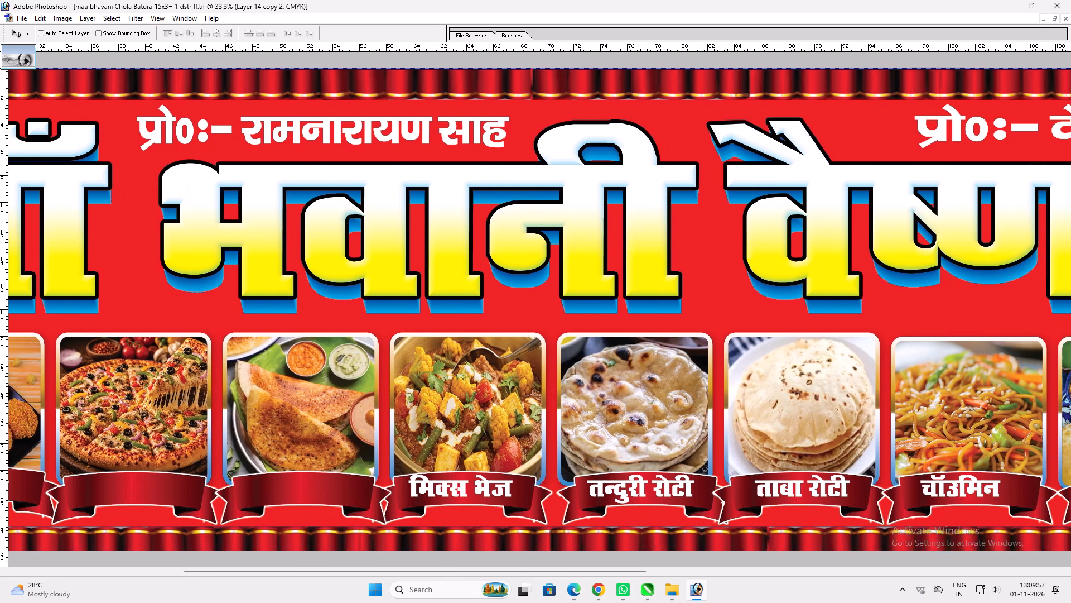
drag(418, 451, 408, 440)
key(v)
ctrl+click(475, 488)
key(alt+l)
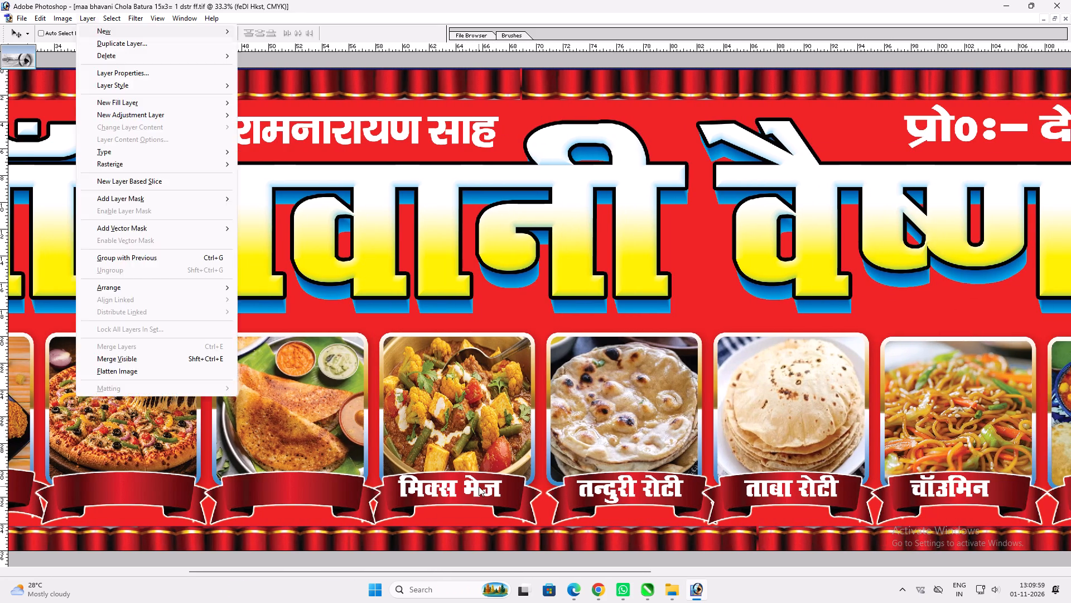
key(alt+l)
key(alt+l)
text(vv)
key(v)
Switch to Chrome's image search results.
click(599, 589)
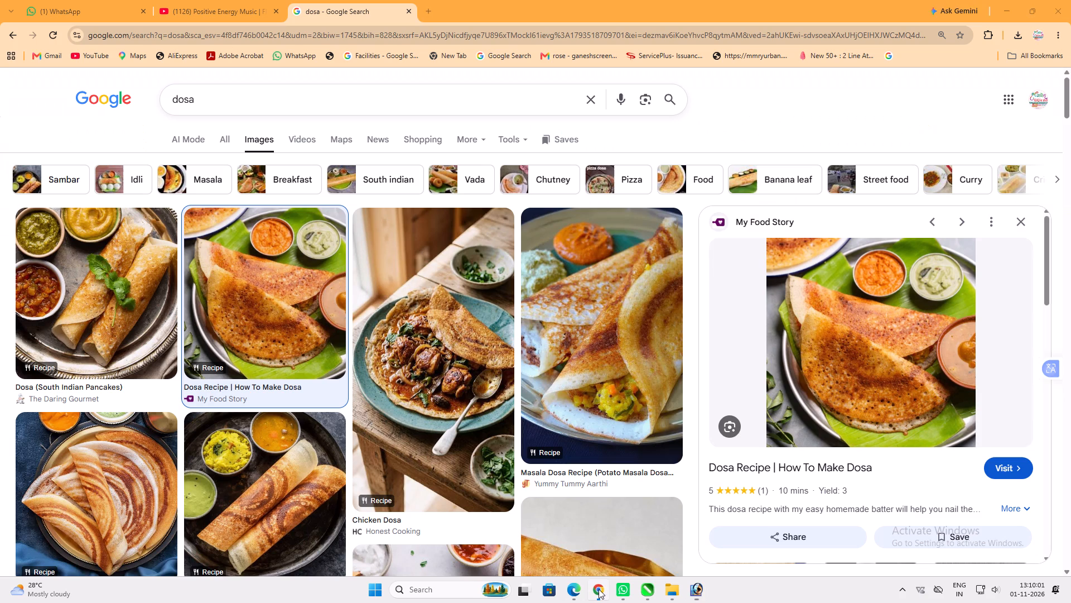
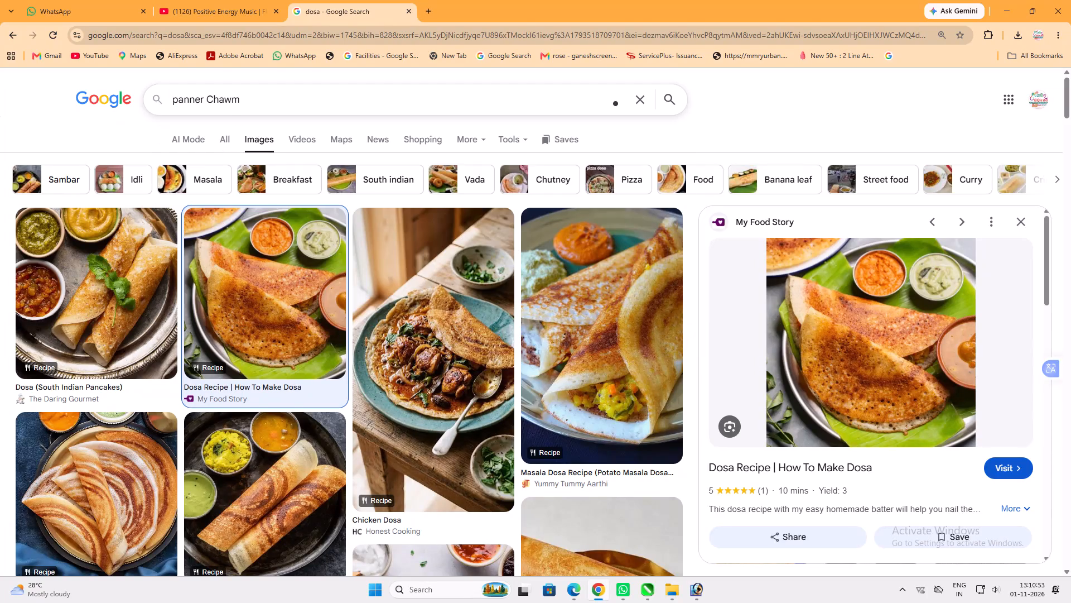
Complete the image search query as "panner Chawmin", run it, and use the suggested spelling "paneer Chowmein".
key(BackSpace)
text(min)
key(Return)
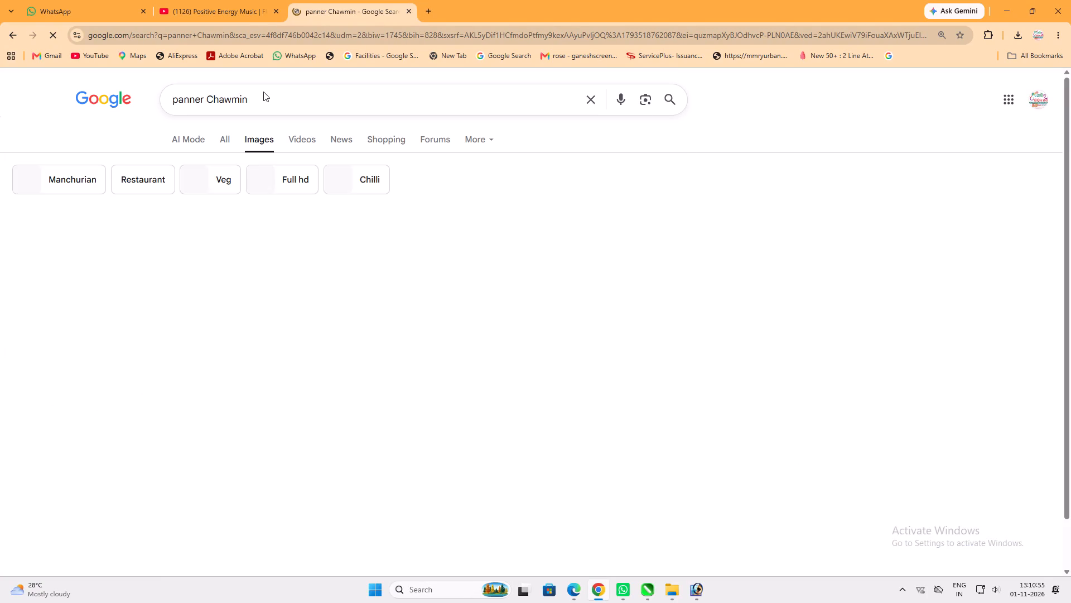
click(163, 215)
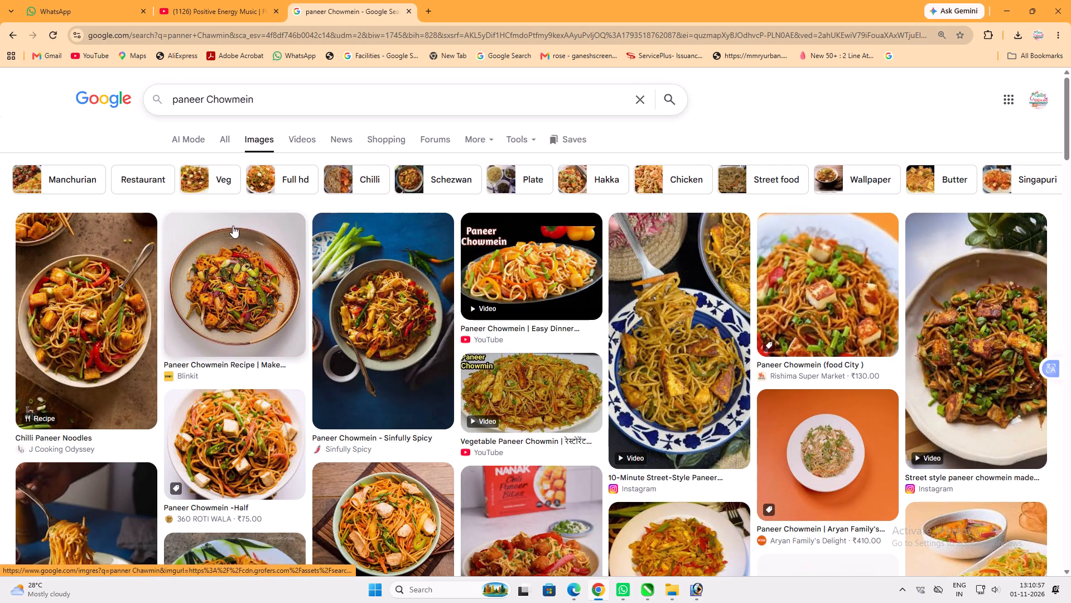
Preview several paneer chowmein pictures and open the wider set of related images to find a suitable dish photo.
click(872, 317)
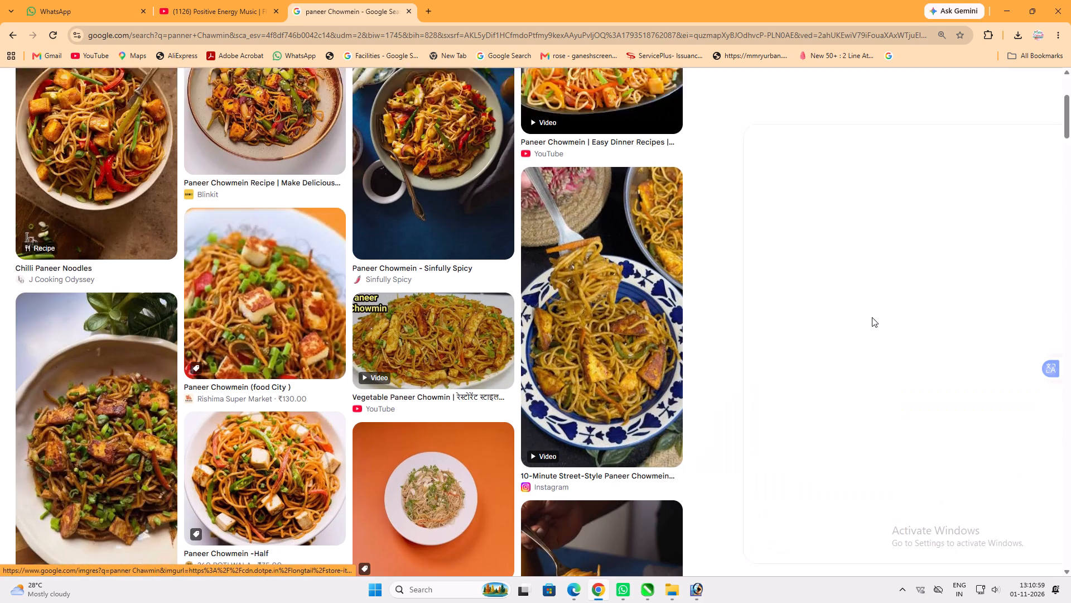
scroll(332, 410, down, 1)
click(303, 391)
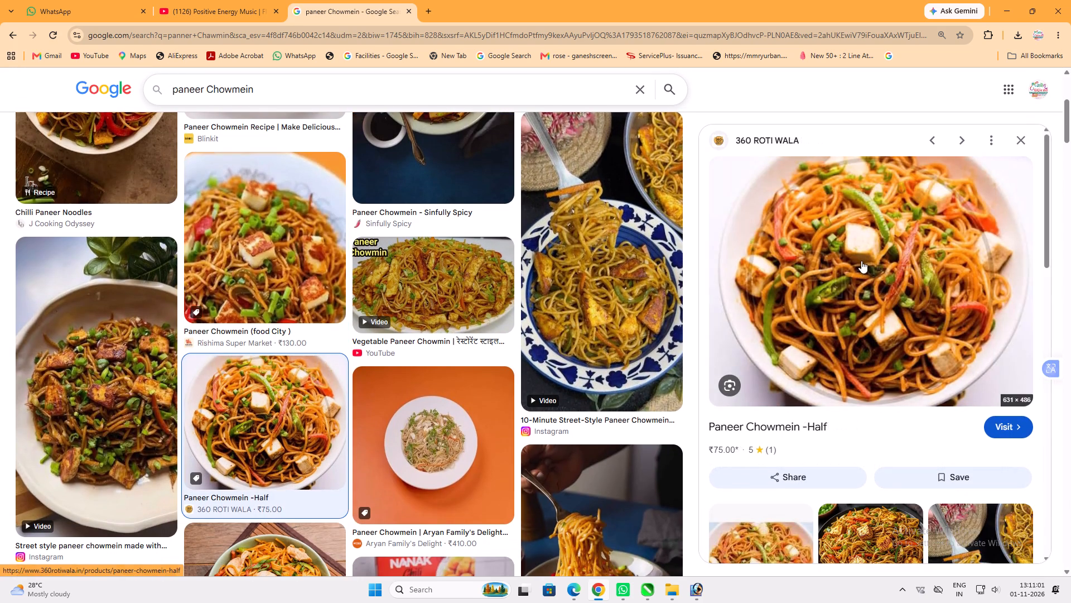
scroll(862, 260, down, 4)
scroll(804, 324, down, 3)
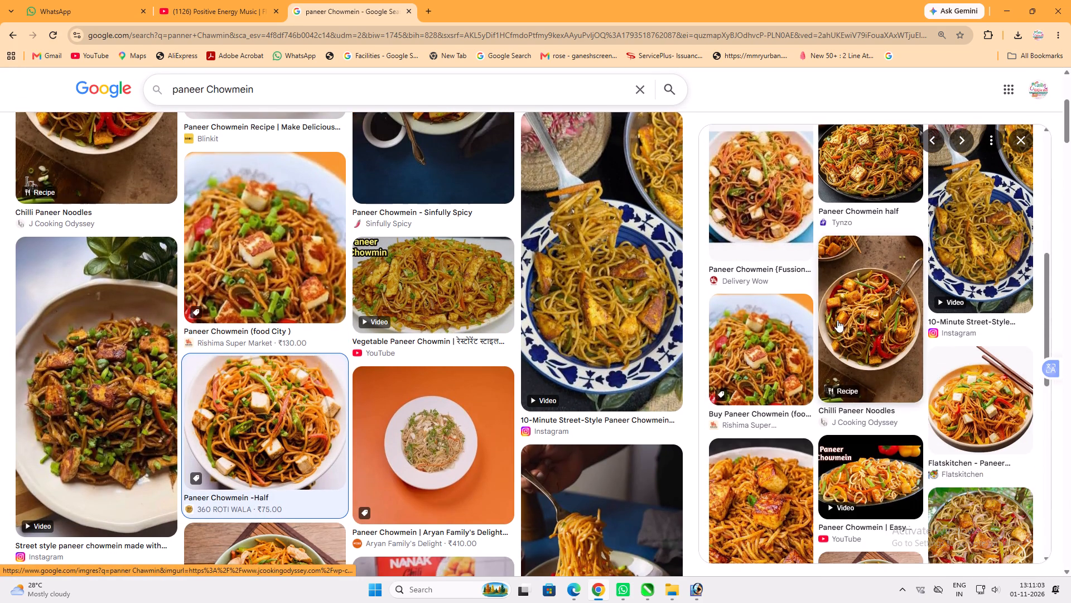
click(838, 319)
scroll(850, 289, down, 5)
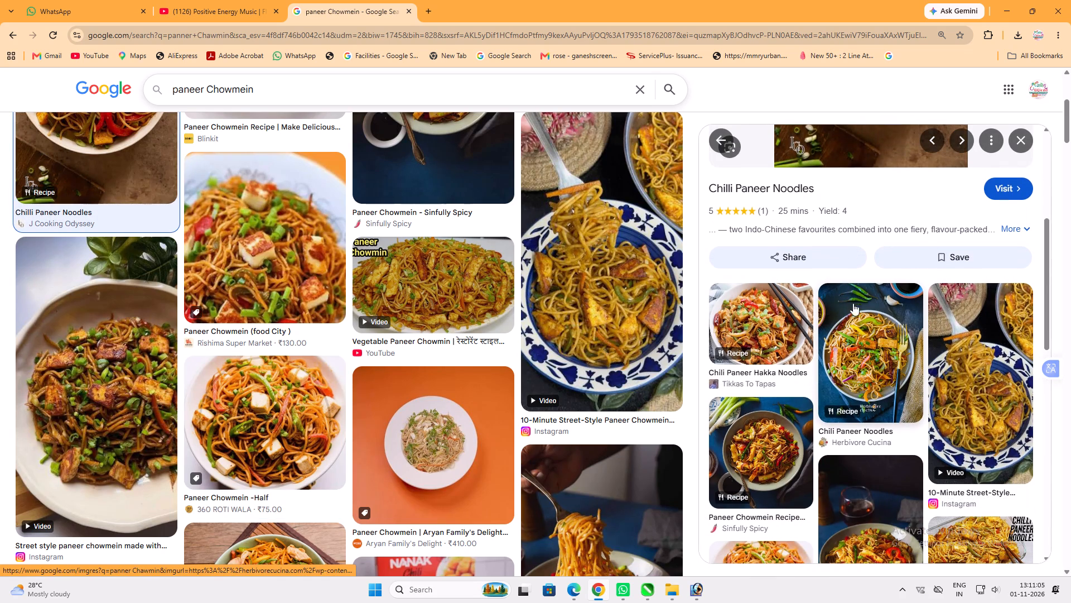
scroll(864, 335, down, 9)
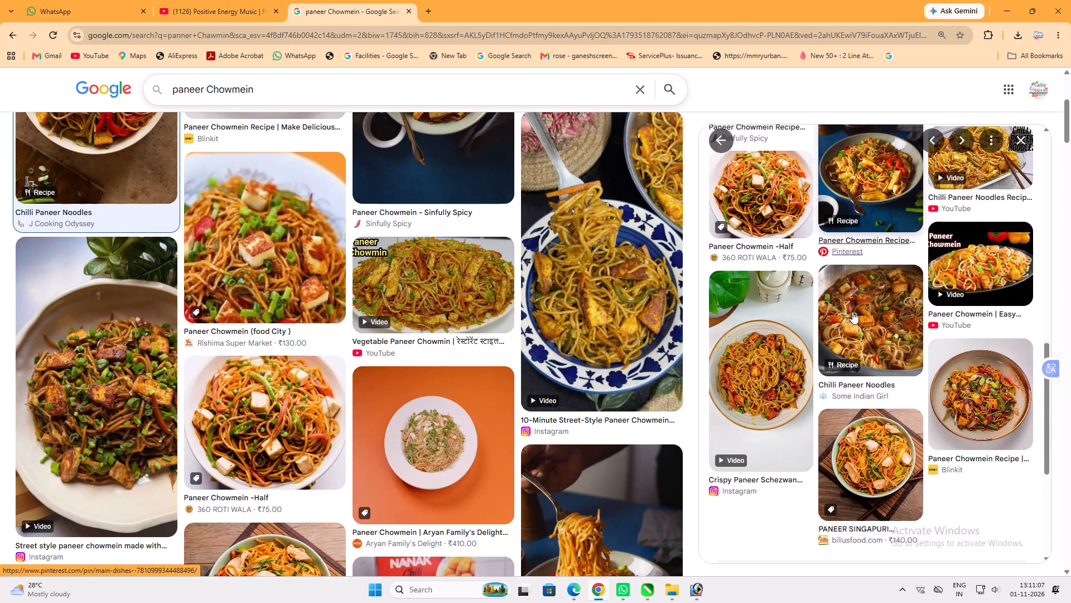
scroll(852, 312, down, 2)
click(862, 342)
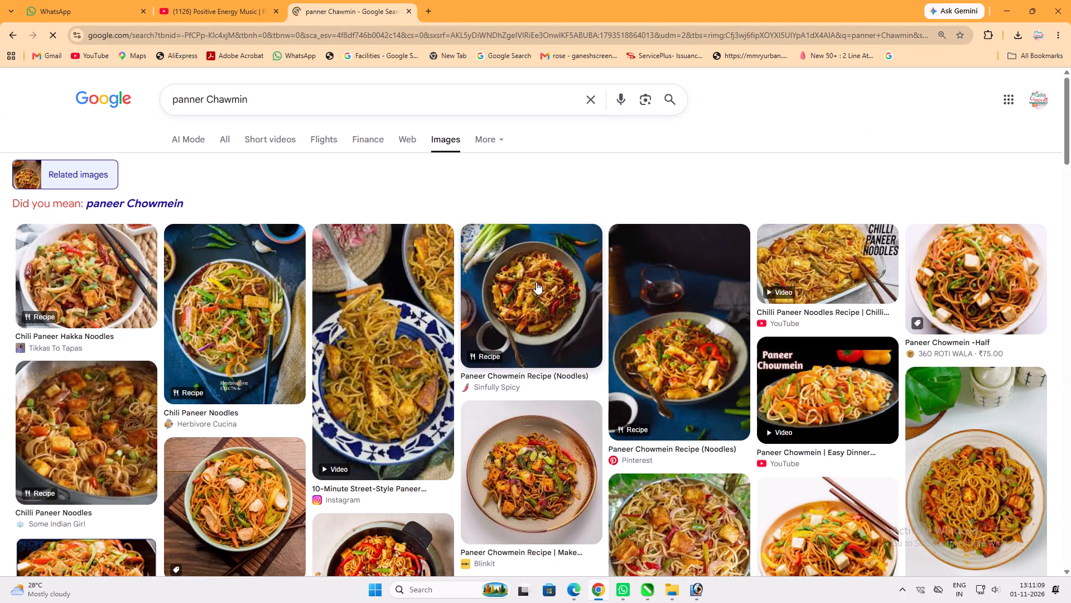
click(115, 212)
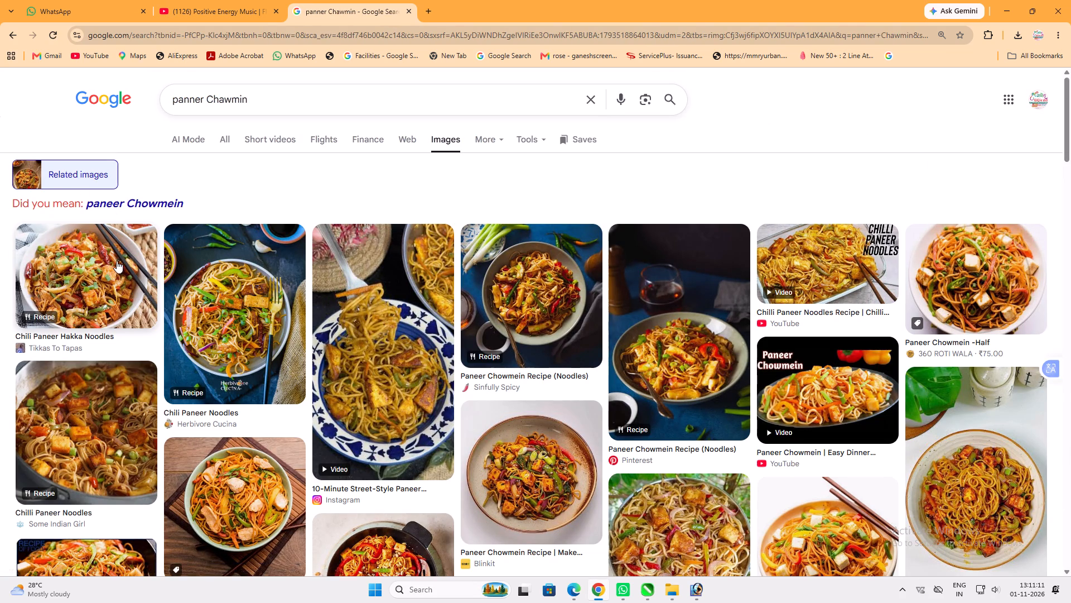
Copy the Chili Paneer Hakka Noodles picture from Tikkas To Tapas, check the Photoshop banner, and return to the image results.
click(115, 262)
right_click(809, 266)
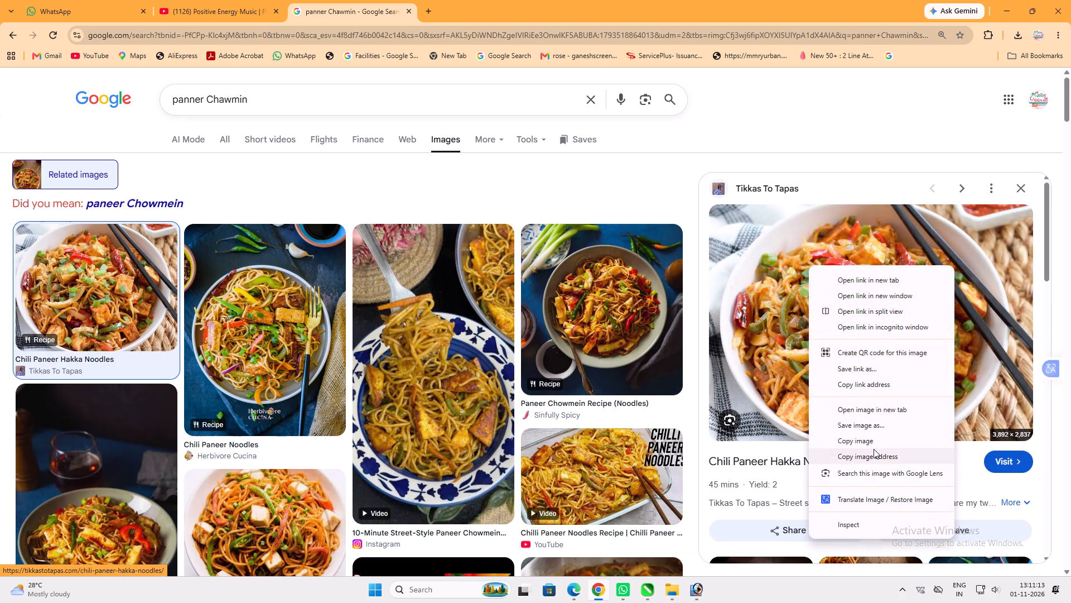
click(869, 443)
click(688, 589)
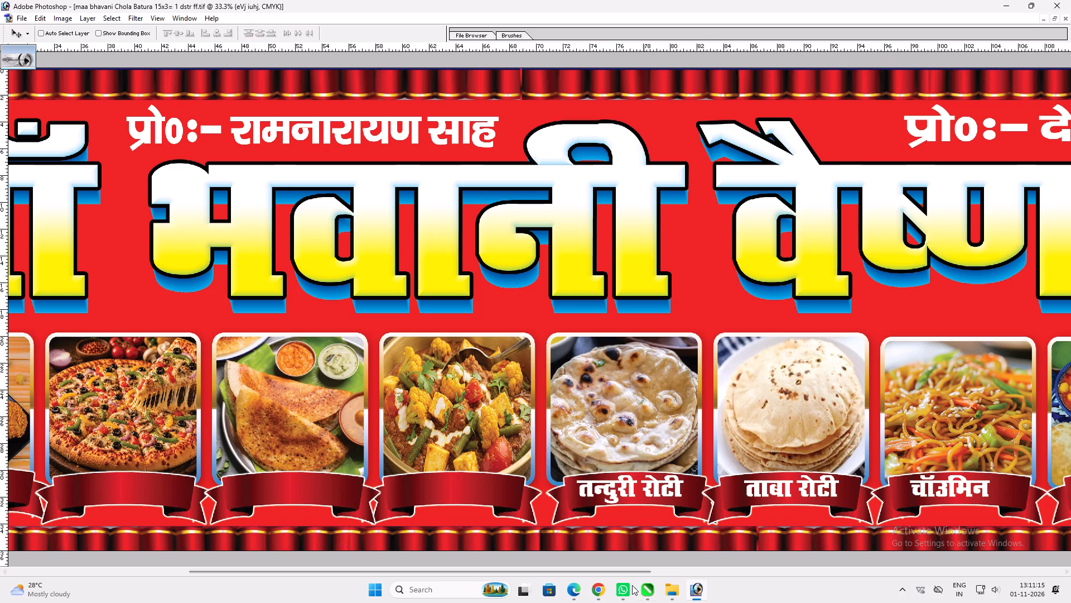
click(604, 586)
Find the Crispy Paneer Schezwan Noodles picture from Instagram among the related images and copy it.
scroll(284, 339, down, 1)
scroll(429, 324, down, 3)
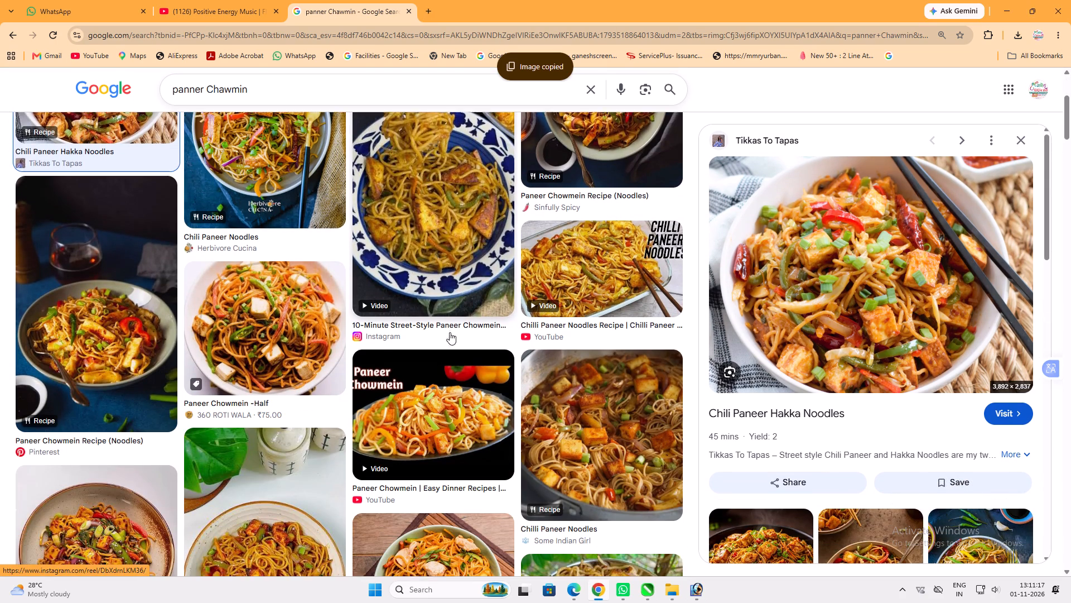
scroll(284, 312, down, 3)
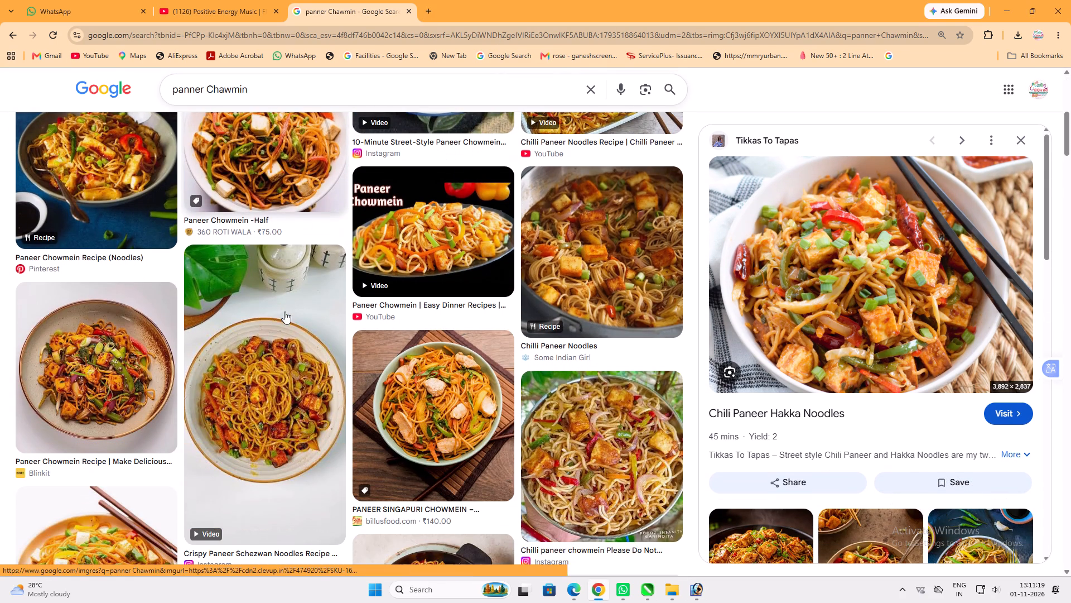
click(271, 347)
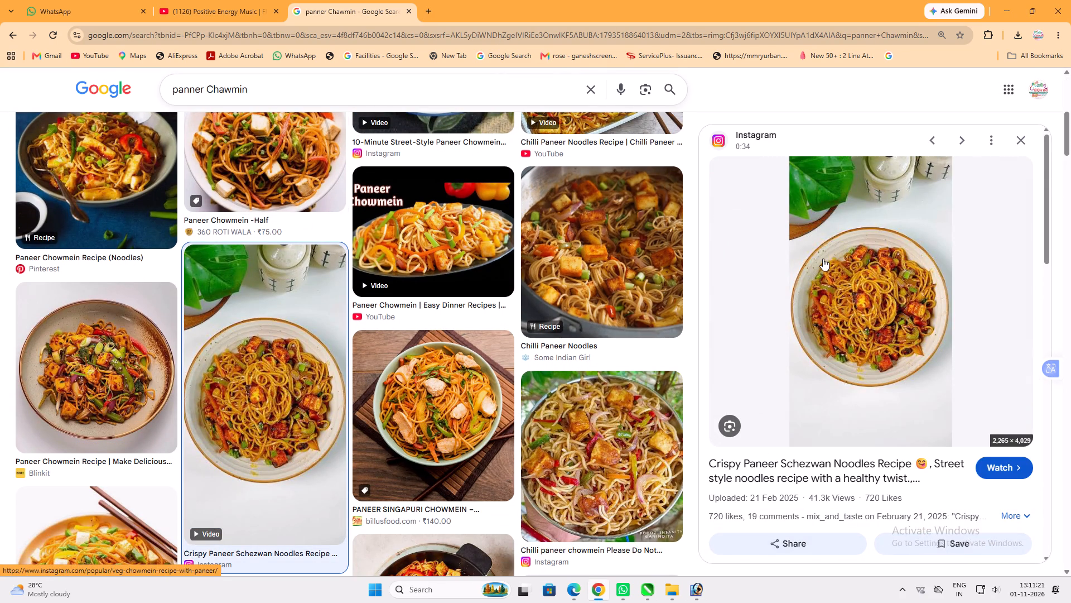
right_click(901, 277)
click(984, 450)
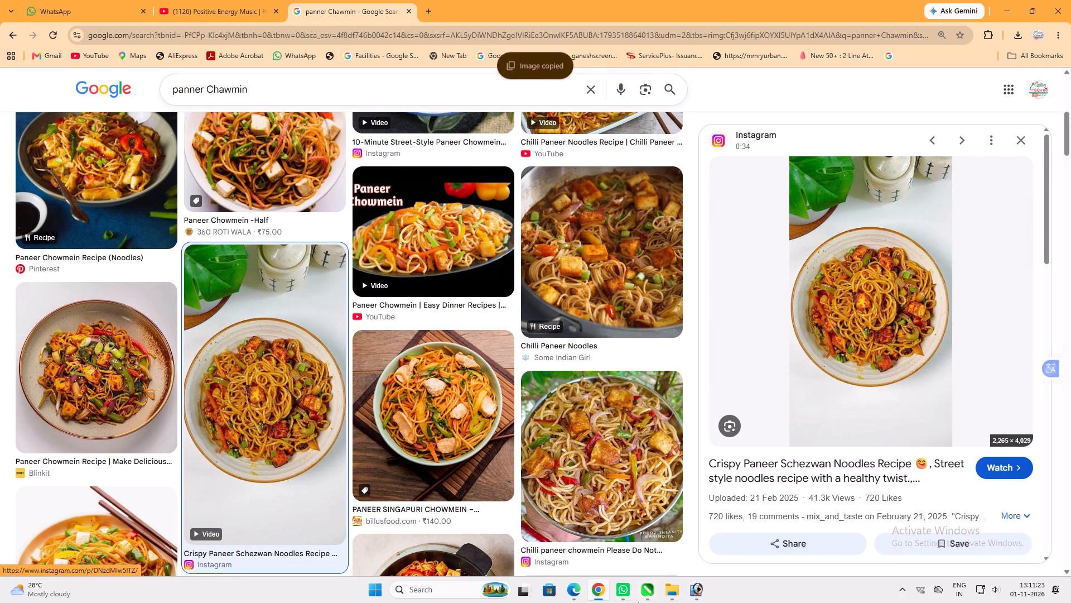
Switch to Photoshop, paste the copied noodles picture into the banner, and enlarge it to about the width of a food frame.
click(696, 595)
key(ctrl+v)
key(v)
drag(555, 299, 616, 378)
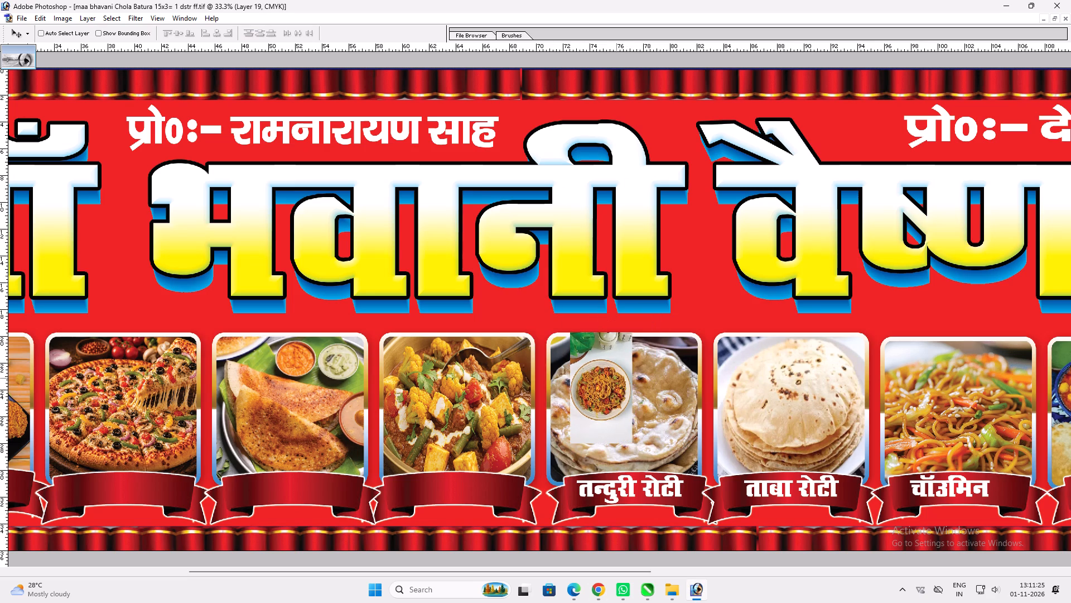
key(ctrl+t)
alt+shift+drag(634, 334, 679, 255)
key(alt+shift+Return)
text(v5vv)
key(Return)
Position the noodles picture over the fourth food frame at 50% opacity, with the plate centred in the frame.
text(vv)
drag(636, 337, 499, 344)
text(5v)
drag(495, 350, 488, 362)
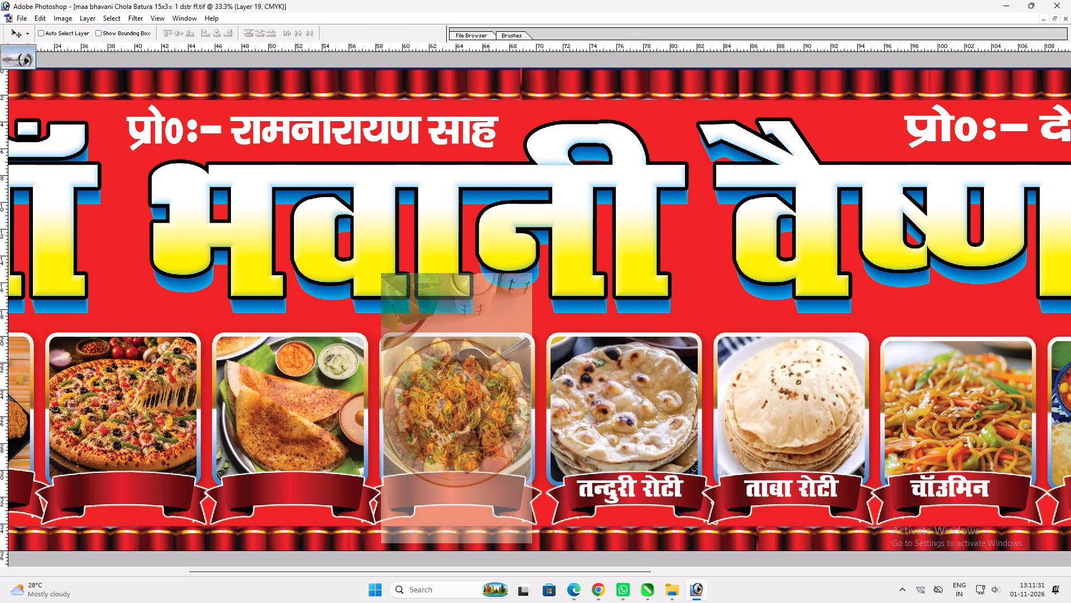
drag(488, 362, 490, 365)
Trim the noodles picture to the fourth food frame's inner outline and restore it to 100% opacity.
right_click(475, 381)
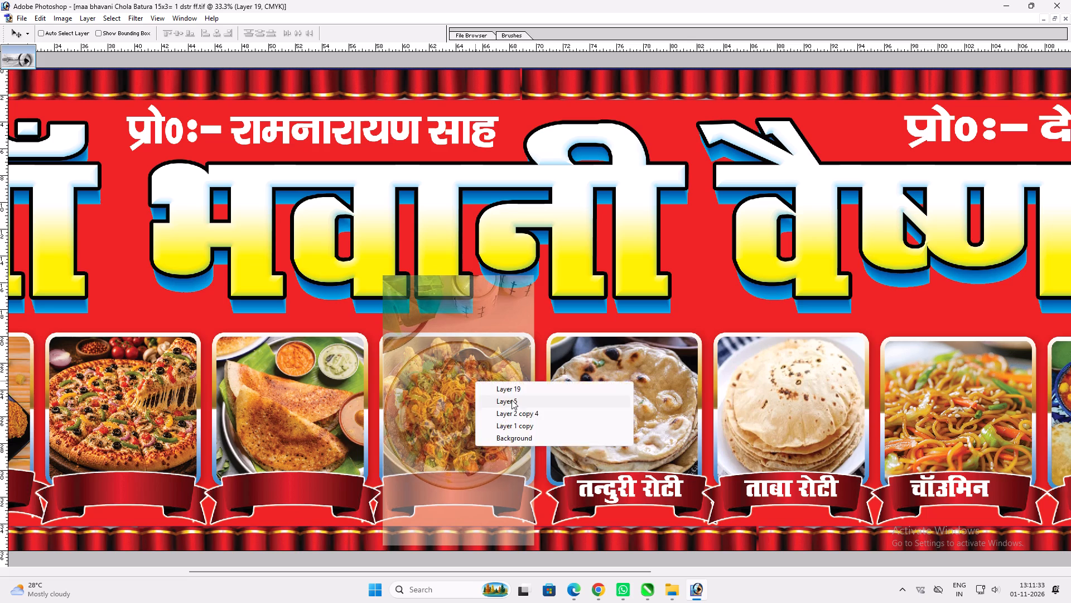
drag(512, 400, 519, 403)
key(w)
click(559, 411)
key(v)
right_click(494, 397)
click(518, 406)
key(Delete)
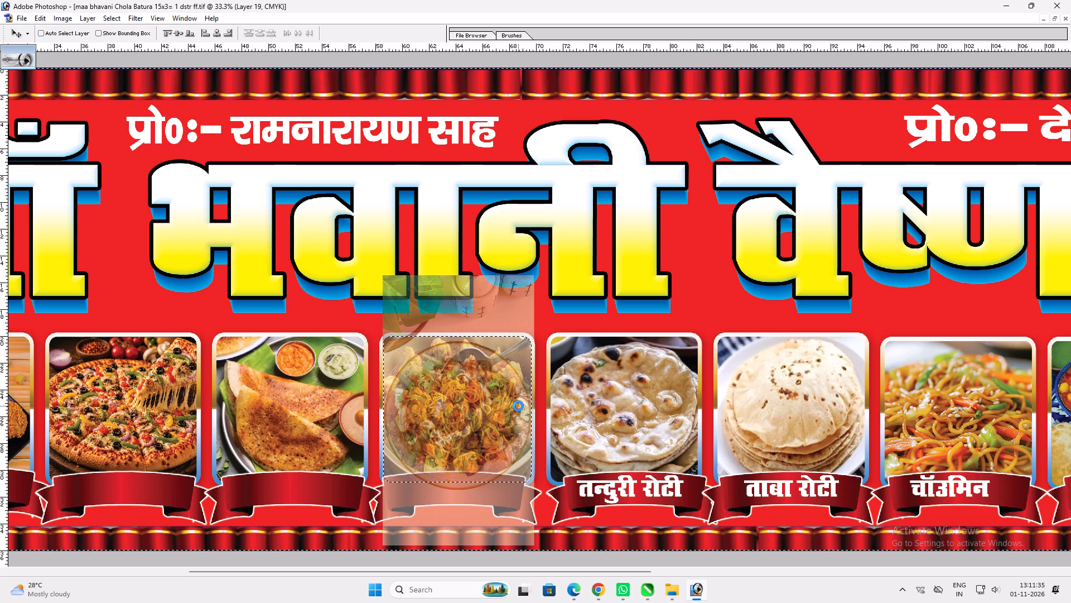
key(ctrl+d)
text(0v)
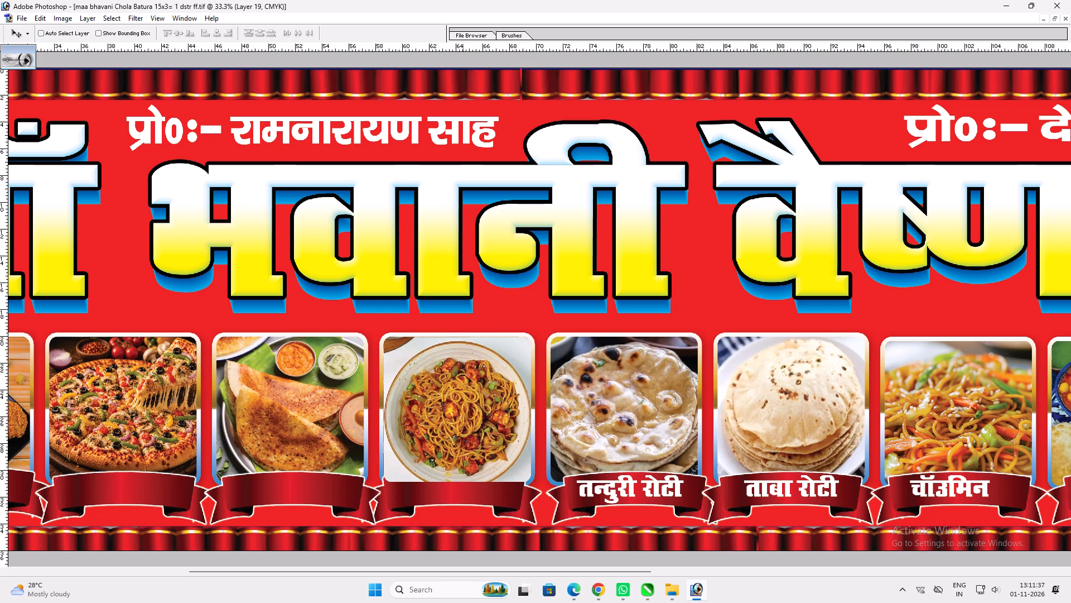
Bring the red ribbon (Layer 14 copy 3) under the noodles frame to the front.
ctrl+click(462, 492)
key(ctrl+shift+bracketright)
text(vv)
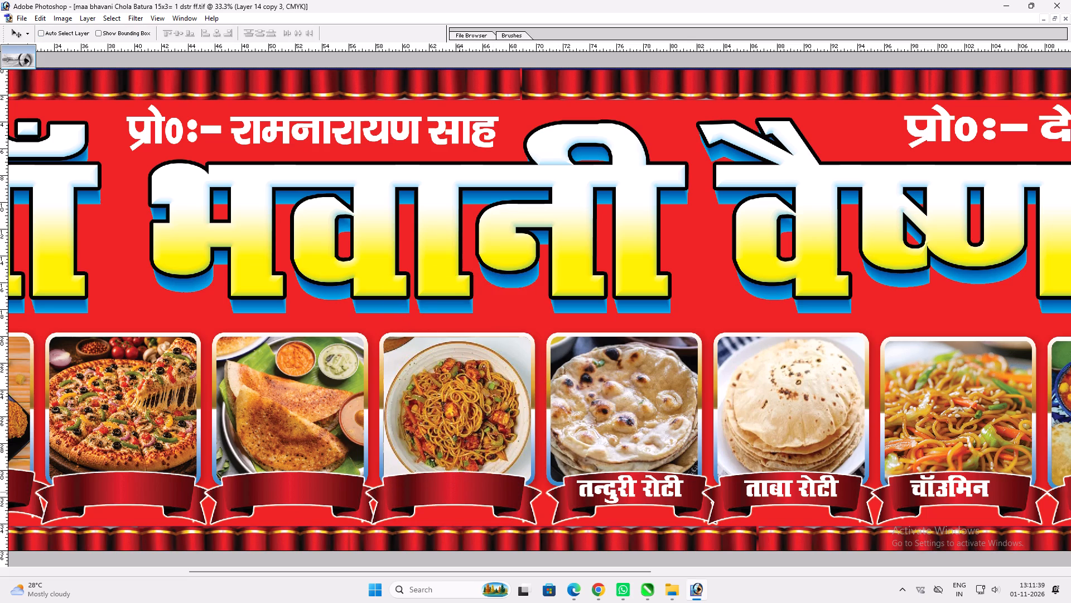
Delete the तन्दुरी रोटी text layer from the ribbon under the fifth food frame.
key(space)
key(space)
drag(546, 472, 504, 457)
key(v)
ctrl+double_click(565, 489)
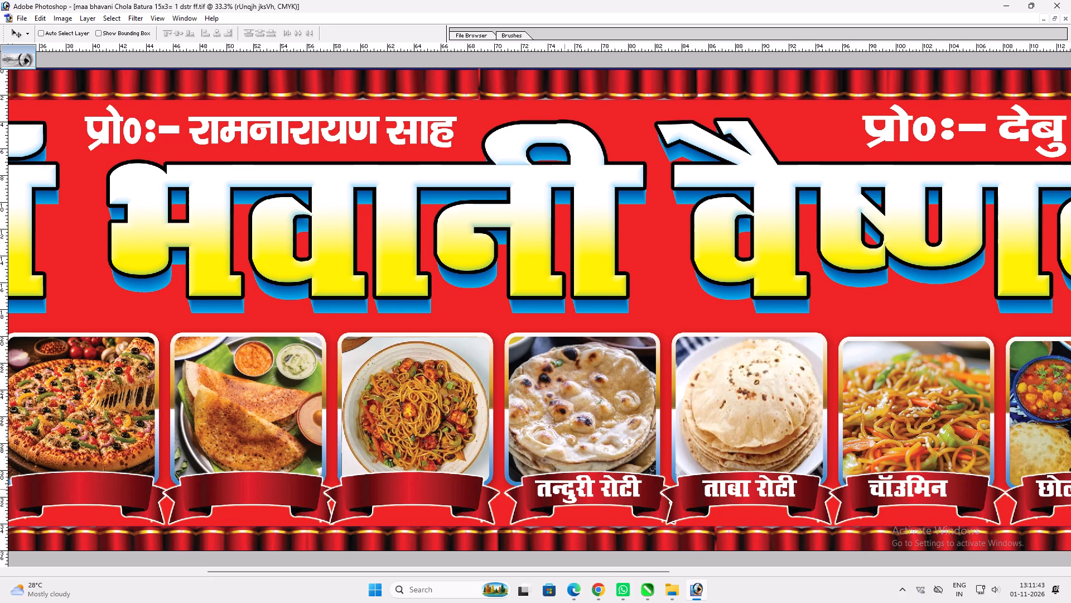
key(alt+l)
key(alt+l)
key(alt+l)
key(alt+l)
click(557, 489)
key(v)
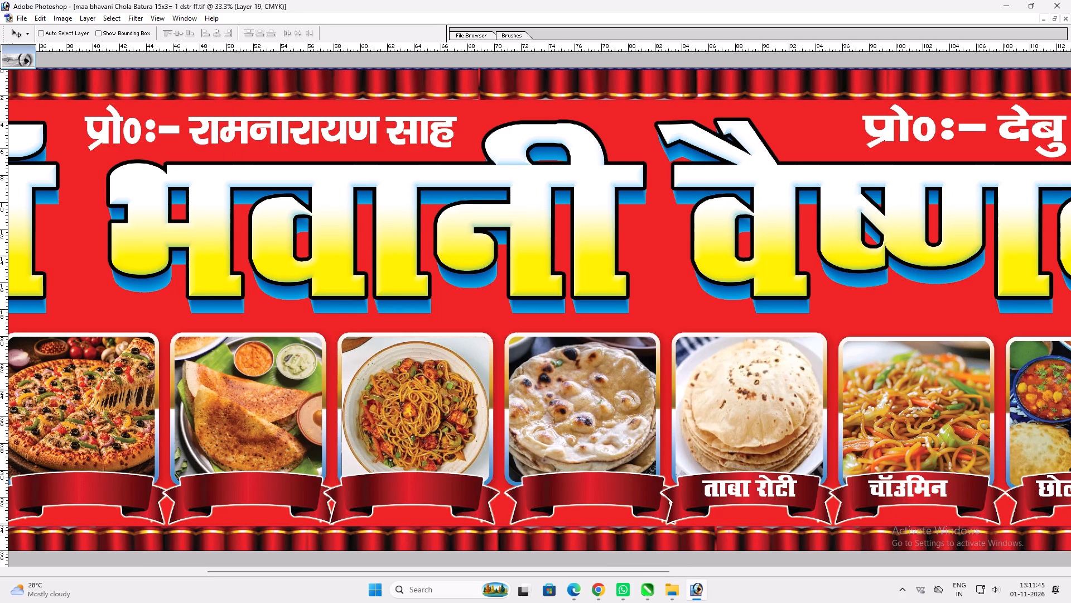
Switch to Chrome's image search results and open the search query for editing.
click(597, 585)
click(202, 90)
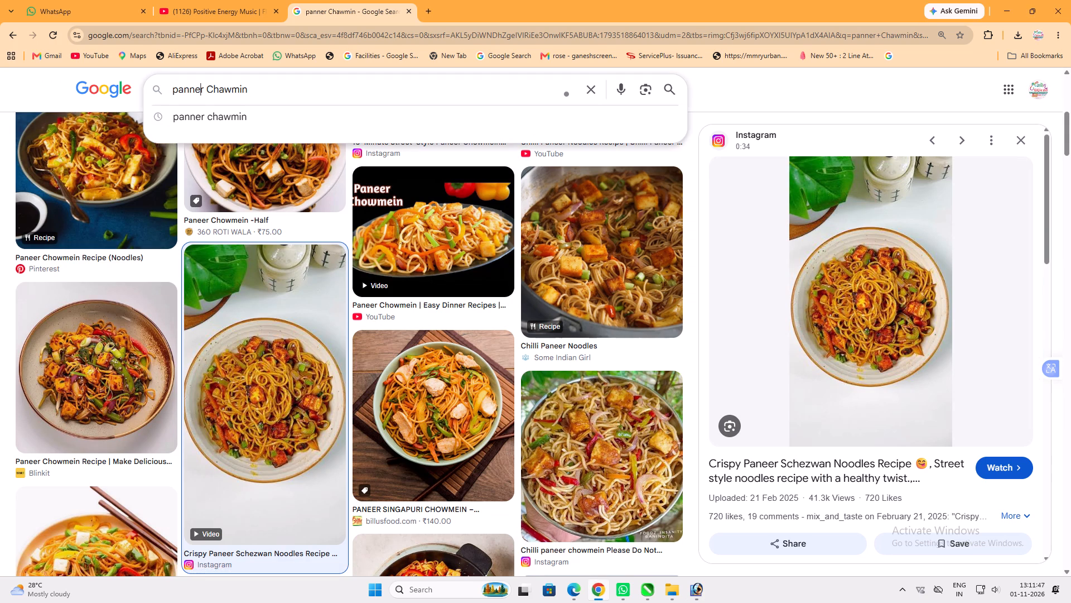
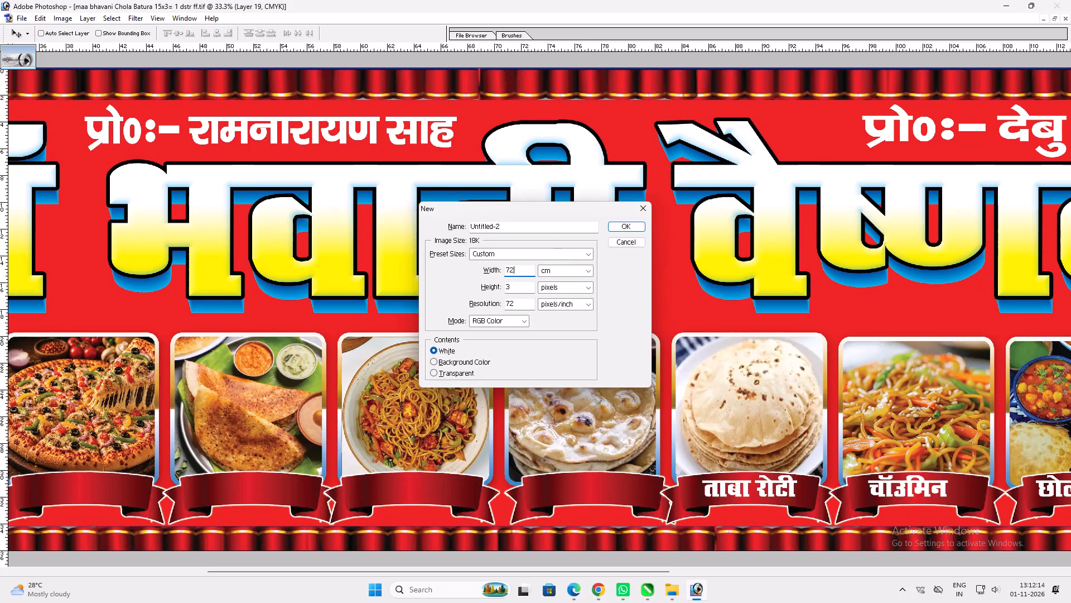
Create a new white CMYK document 72 inches wide and 31 inches high at 72 pixels/inch.
key(Tab)
key(Right)
key(Up)
key(Up)
key(Tab)
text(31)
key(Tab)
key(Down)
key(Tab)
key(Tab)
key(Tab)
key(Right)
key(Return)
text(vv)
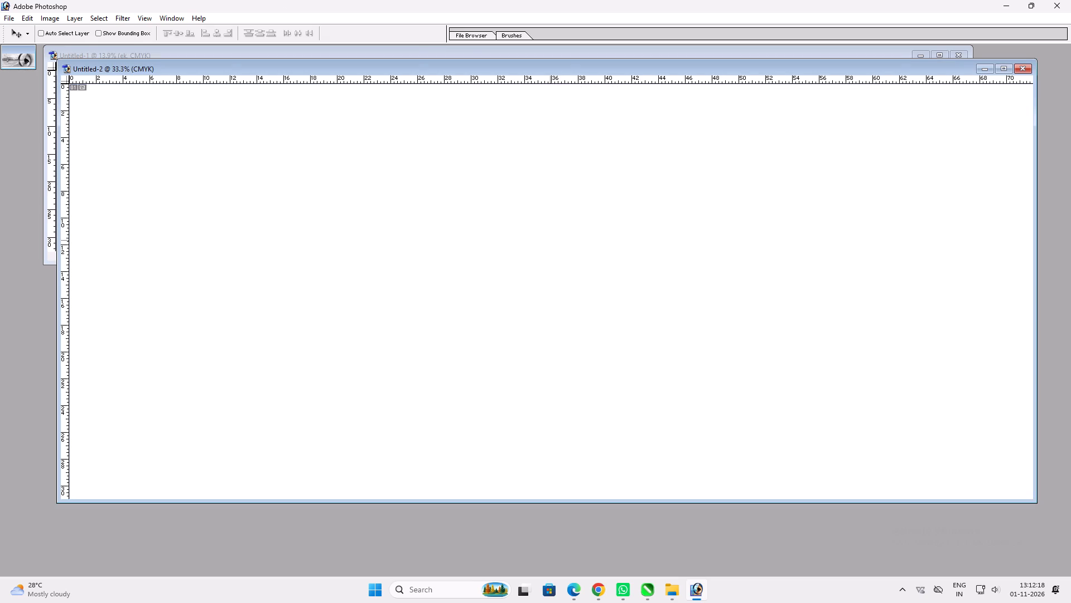
Maximize the new document, fit it to the window and paste the copied dosa stall photo into it.
double_click(547, 69)
key(ctrl+0)
key(ctrl+v)
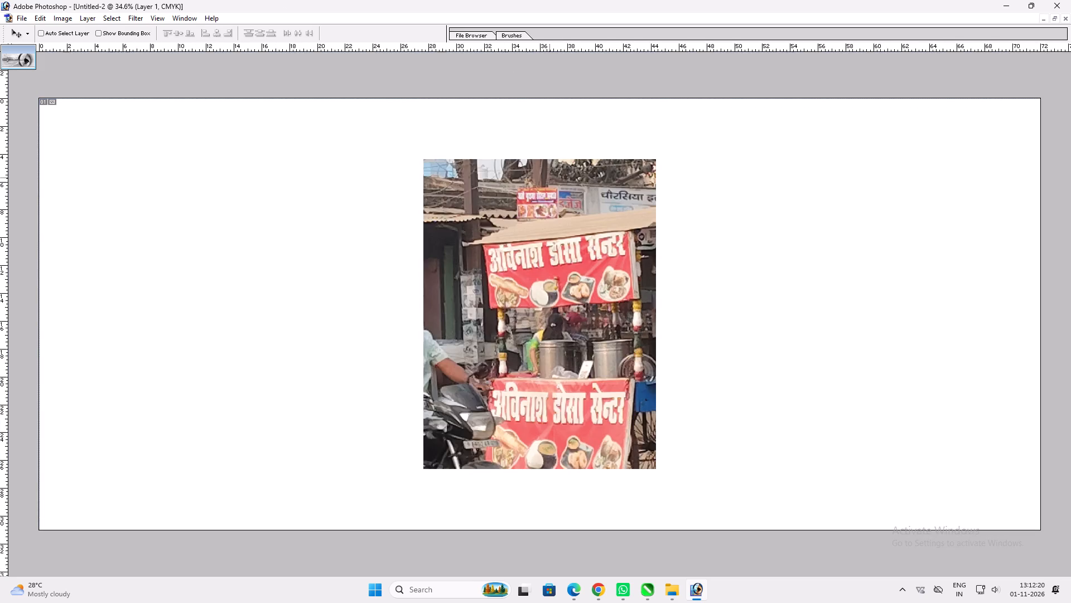
key(ctrl+plus)
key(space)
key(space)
right_drag(490, 189, 520, 198)
drag(528, 201, 533, 203)
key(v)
Paste a full-canvas copy of the Background onto a new layer beneath the stall photo and apply a red colour overlay.
right_click(284, 208)
ctrl+click(305, 212)
key(ctrl+a)
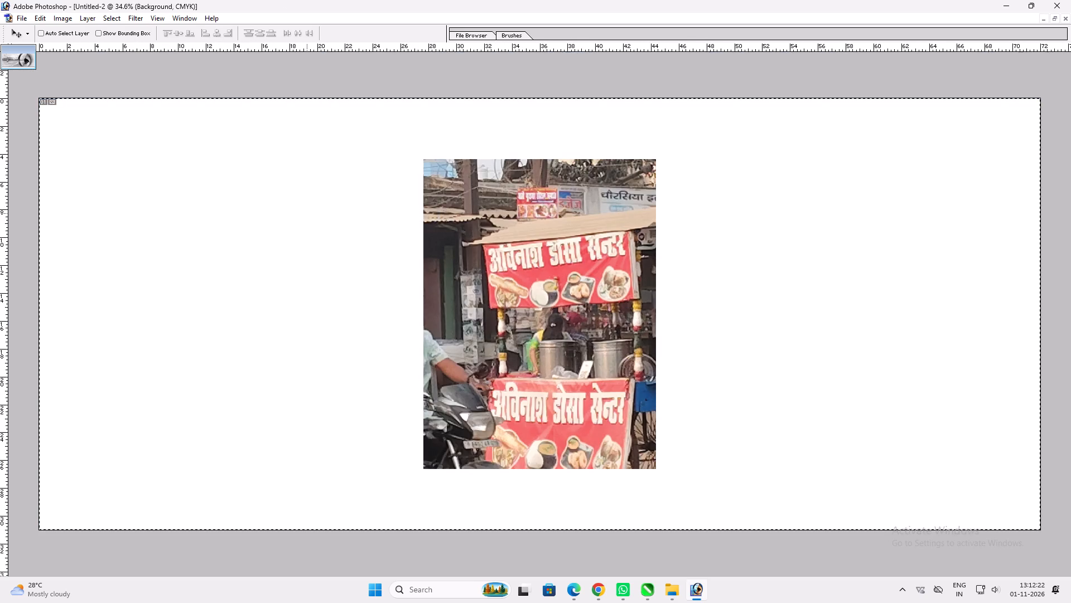
key(ctrl+c)
key(ctrl+a)
key(ctrl+x)
key(ctrl+v)
key(alt+l)
key(alt+y)
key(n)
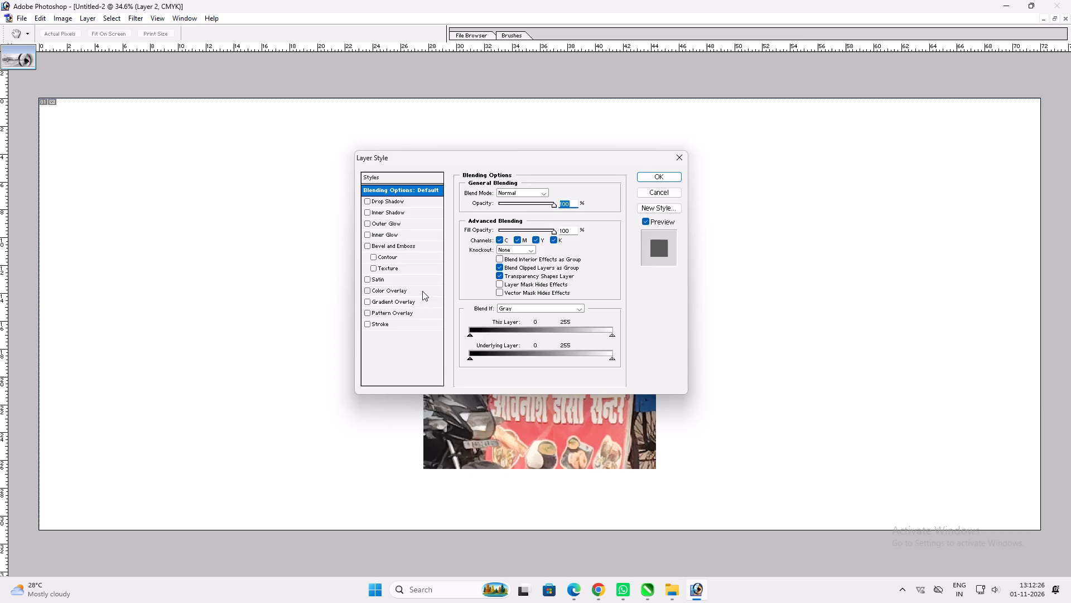
click(422, 291)
key(Return)
key(Return)
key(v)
key(ctrl+0)
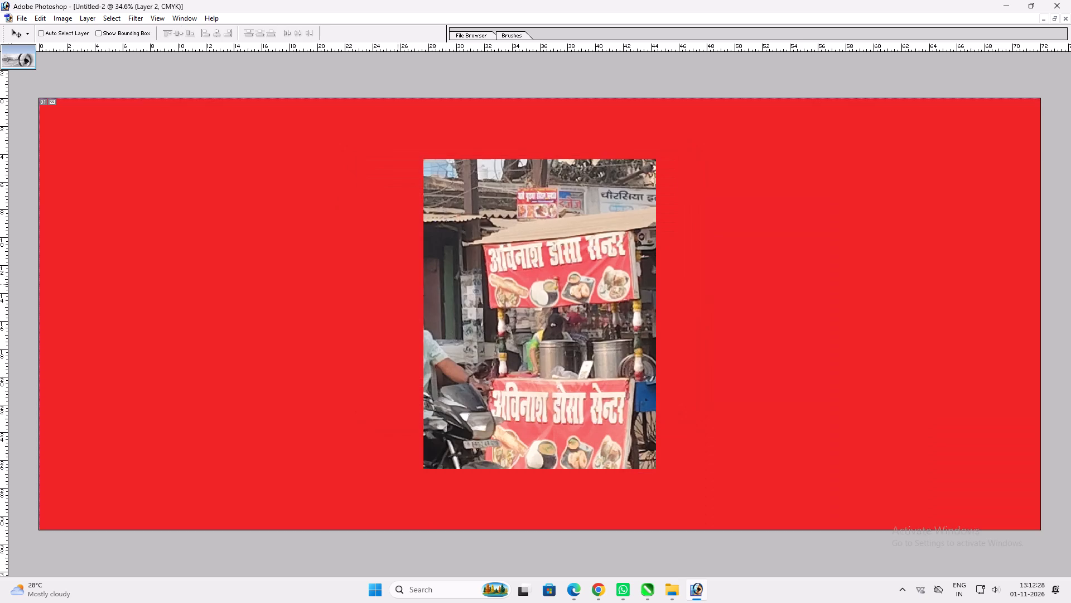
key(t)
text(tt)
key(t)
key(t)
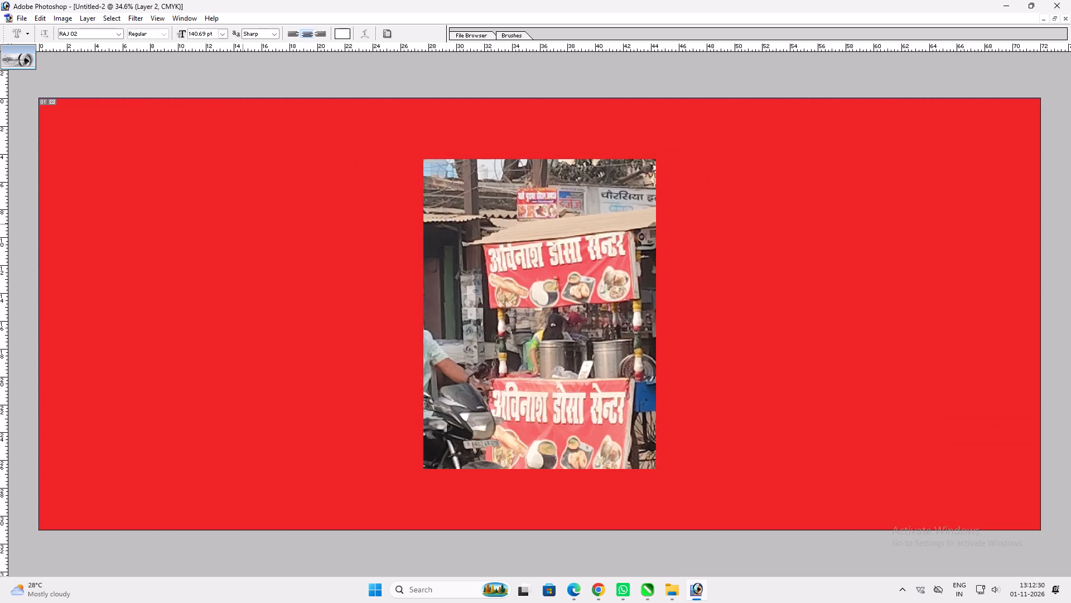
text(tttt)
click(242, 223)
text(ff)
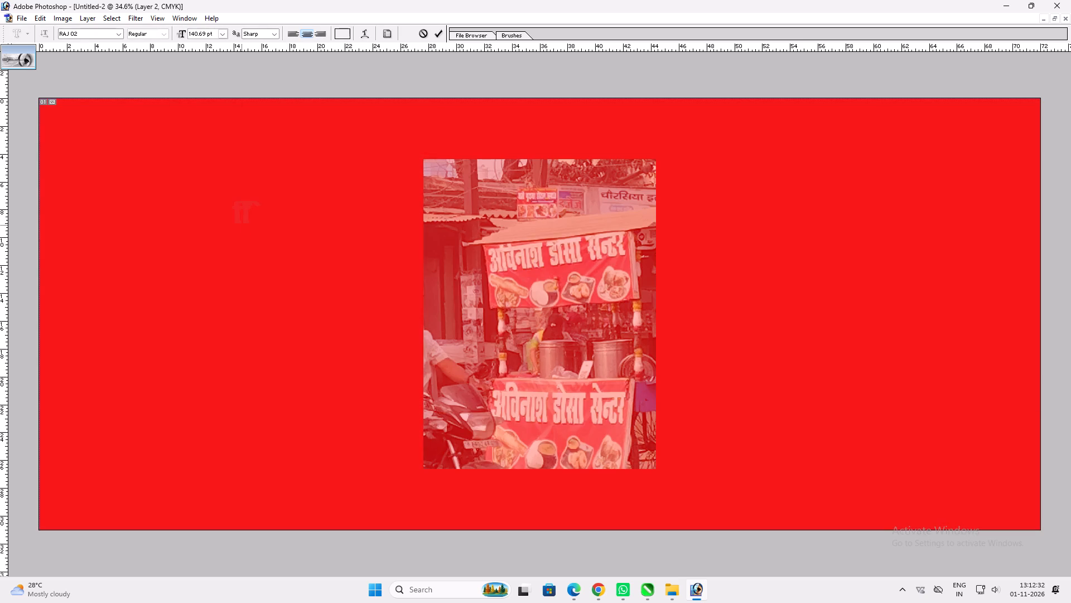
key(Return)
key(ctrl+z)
Add the white heading text अविनाश डोसा सेन्टर on the red area beside the stall photo.
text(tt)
click(242, 225)
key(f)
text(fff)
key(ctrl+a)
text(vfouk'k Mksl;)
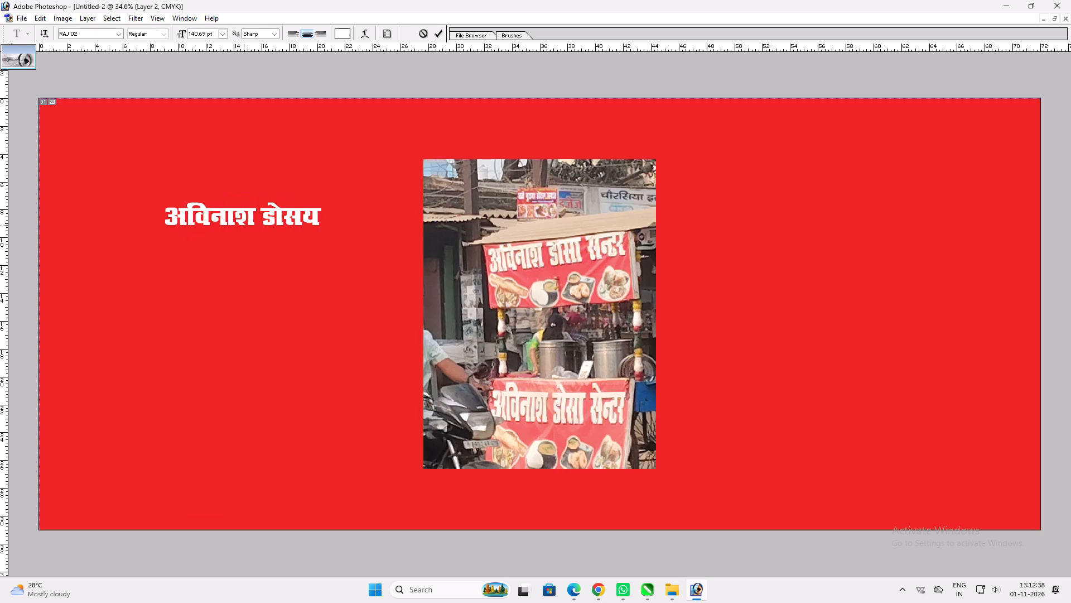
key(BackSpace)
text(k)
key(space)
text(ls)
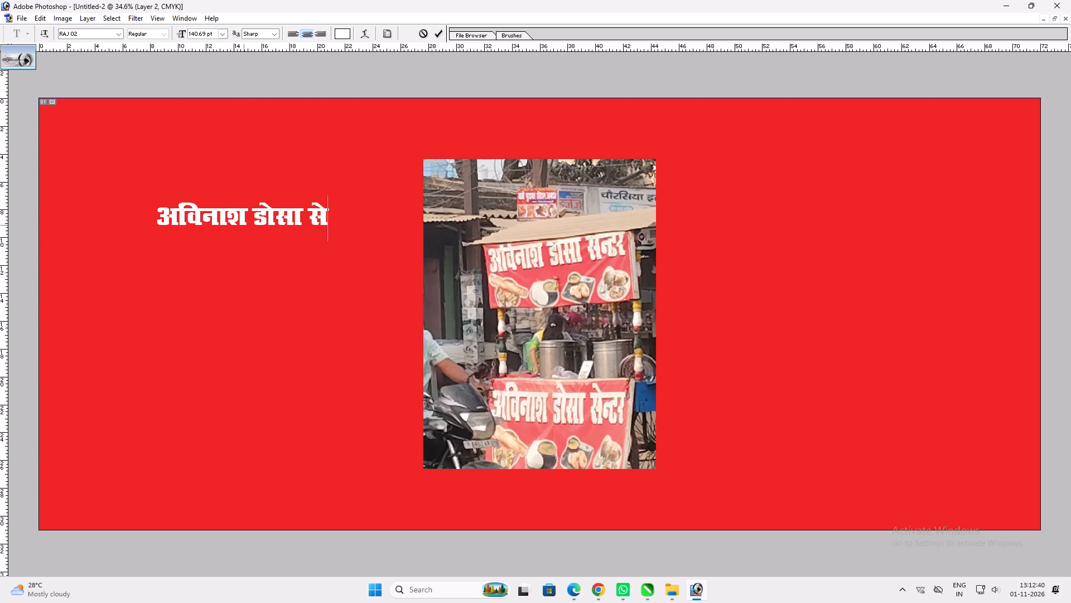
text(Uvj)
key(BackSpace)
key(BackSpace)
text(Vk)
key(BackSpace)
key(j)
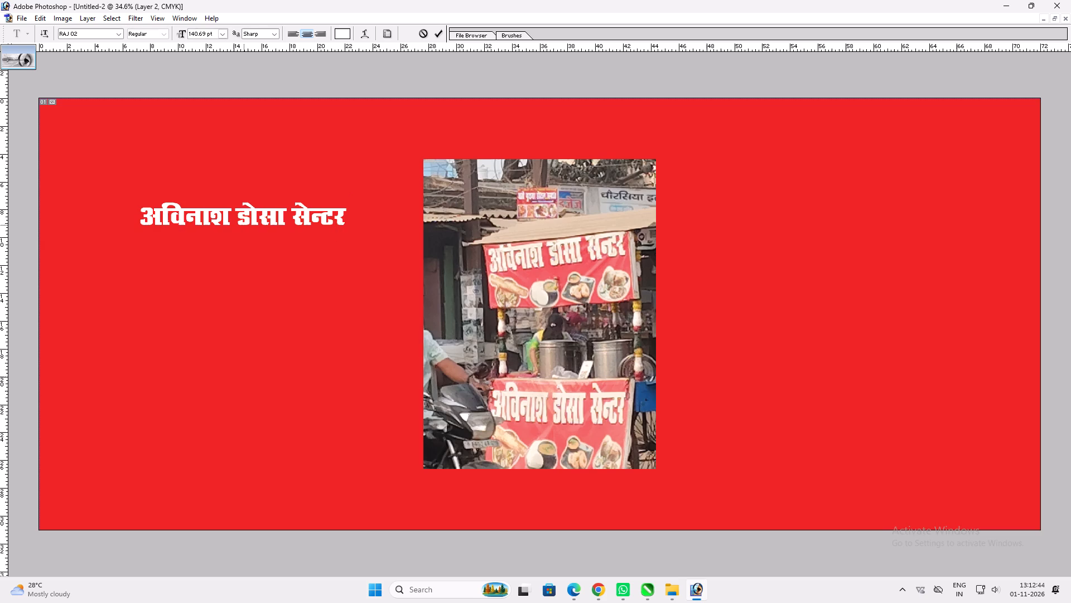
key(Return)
Enlarge the heading to span nearly the full banner width near the top and stretch it taller.
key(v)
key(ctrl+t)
shift+drag(341, 204, 896, 161)
key(shift+Return)
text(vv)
drag(778, 180, 706, 160)
key(ctrl+t)
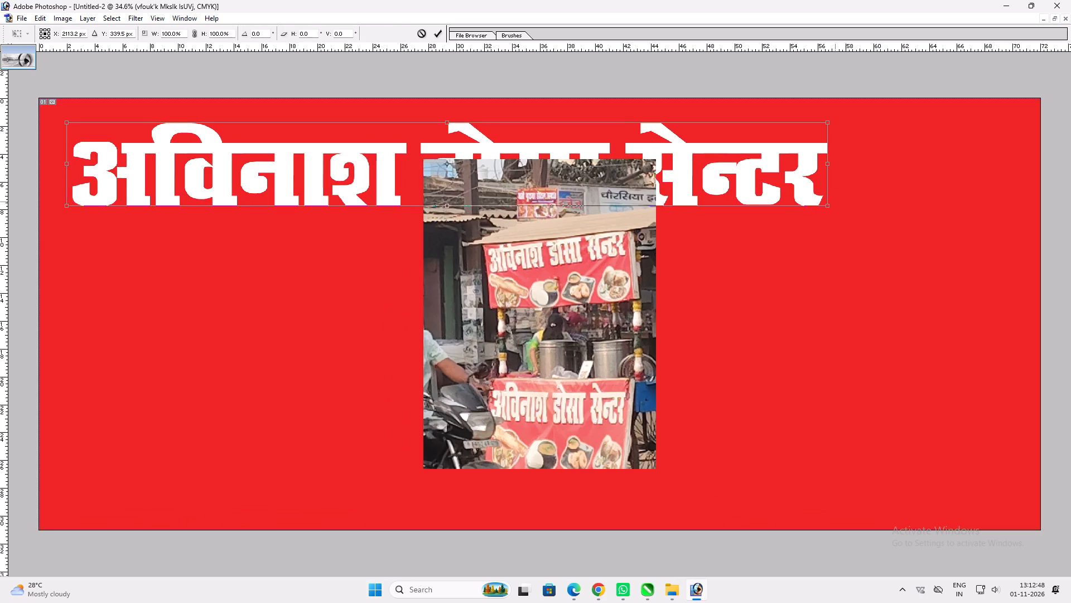
shift+drag(829, 205, 1018, 218)
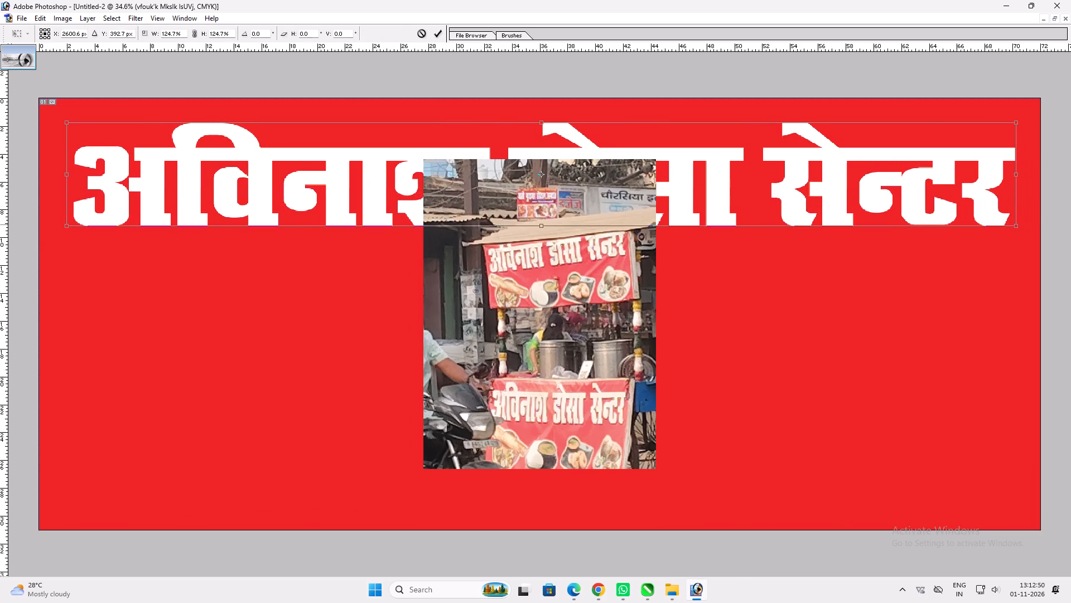
shift+drag(992, 224, 974, 264)
key(shift+Return)
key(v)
Bring the heading text layer in front of the stall photo.
key(ctrl+shift+bracketright)
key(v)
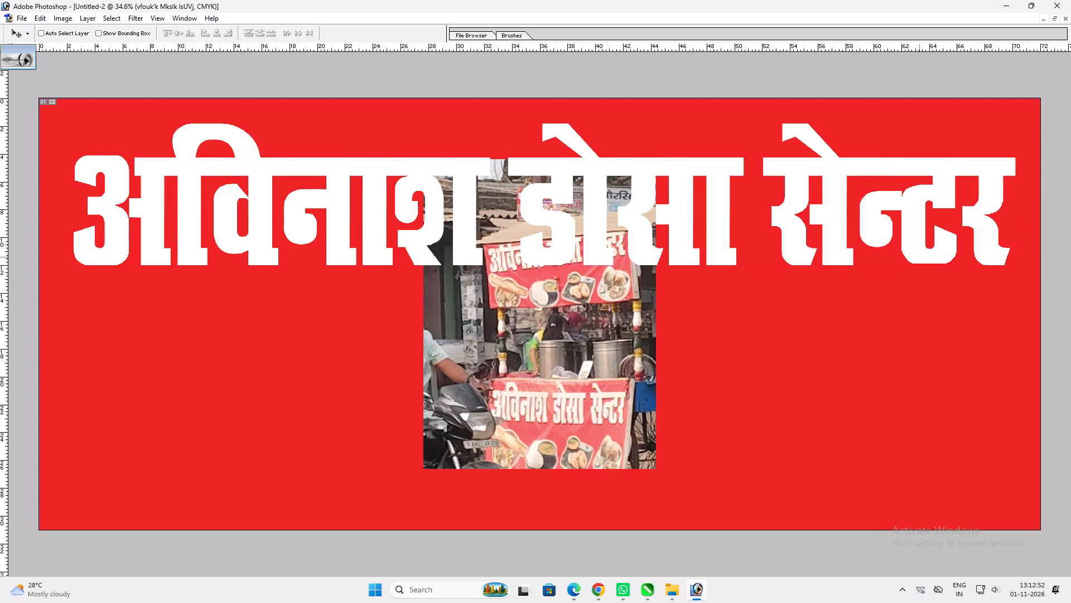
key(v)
Stroke the whole canvas edge with a thick black border on a new layer, then deselect.
click(707, 185)
scroll(706, 189, up, 3)
key(ctrl+a)
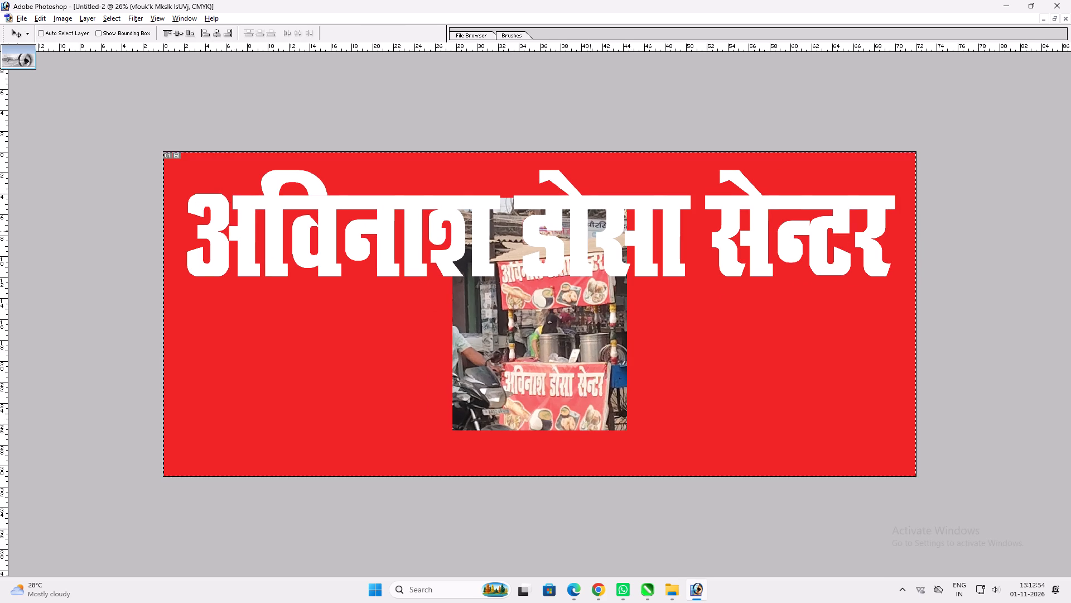
key(alt+l)
key(alt+w)
key(alt+l)
key(alt+e)
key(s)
key(Return)
key(ctrl+d)
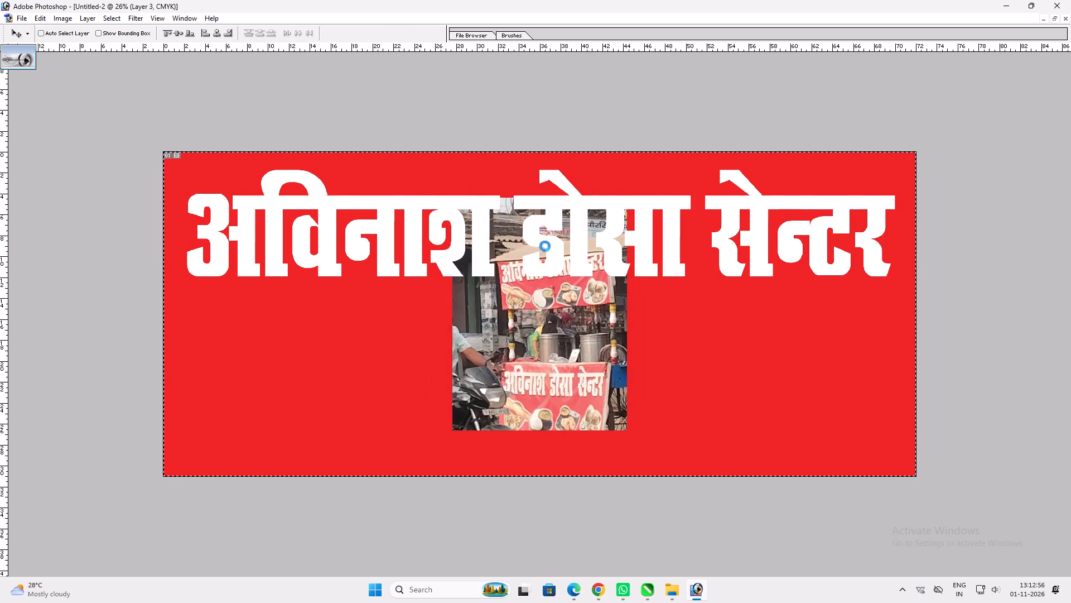
Apply a dark green colour overlay (C 100, M 0, Y 100, K 60) to the border layer.
key(alt+l)
key(alt+y)
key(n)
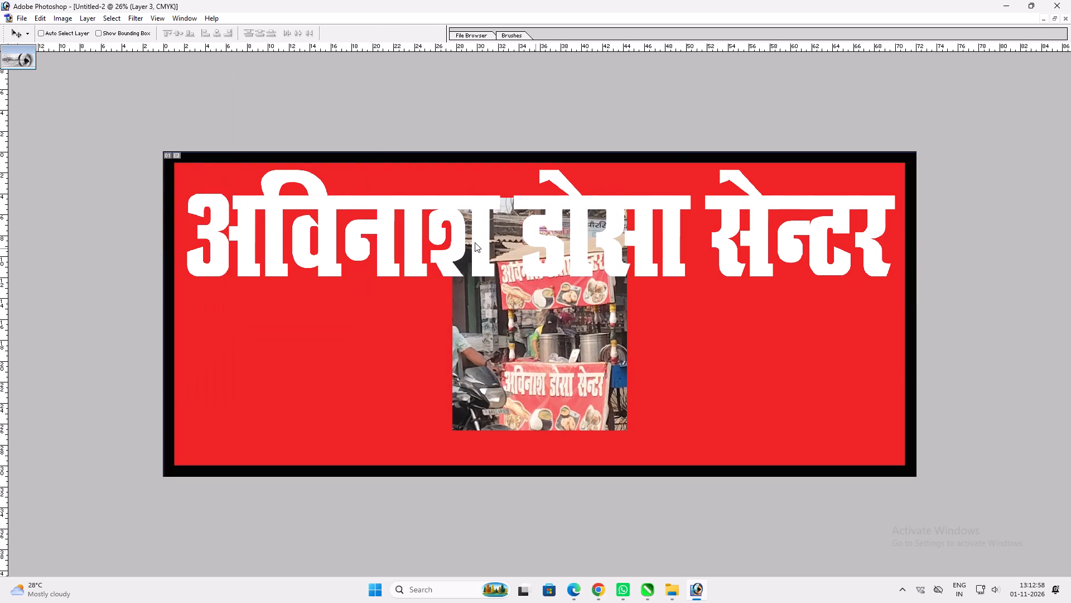
click(406, 291)
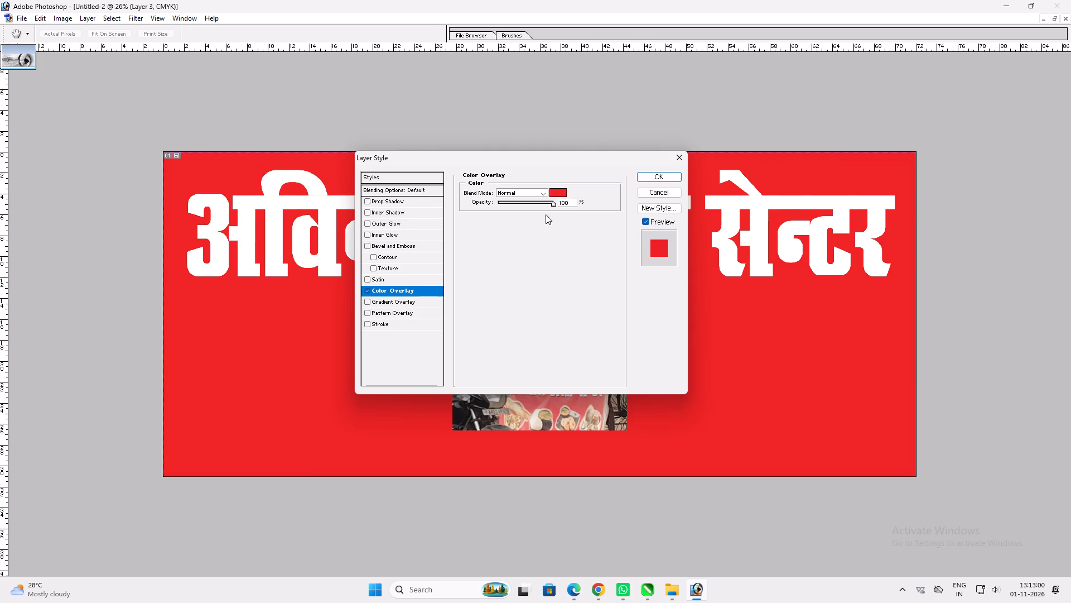
click(559, 194)
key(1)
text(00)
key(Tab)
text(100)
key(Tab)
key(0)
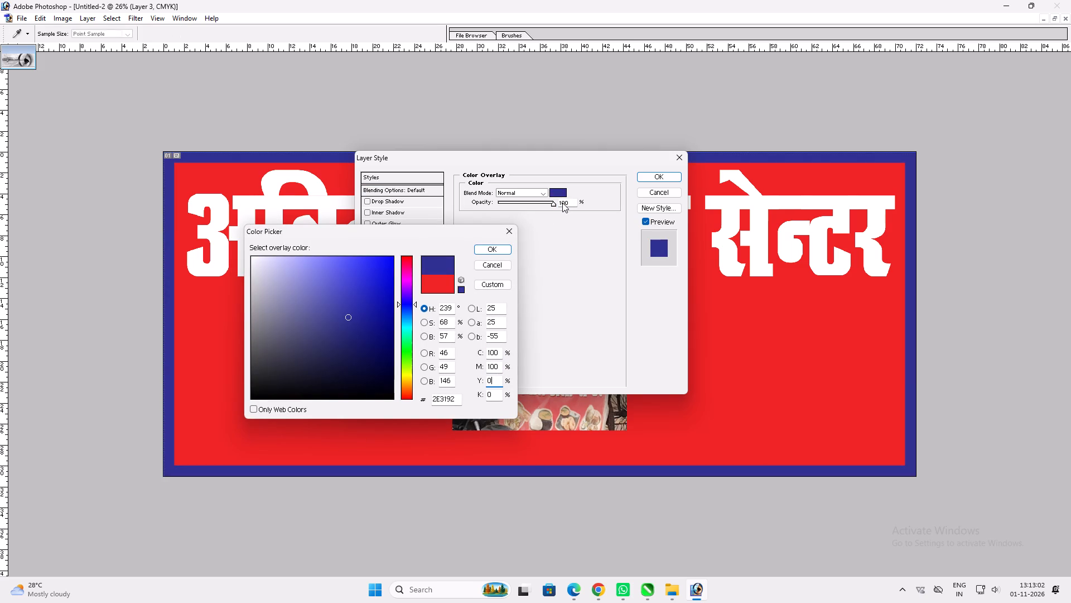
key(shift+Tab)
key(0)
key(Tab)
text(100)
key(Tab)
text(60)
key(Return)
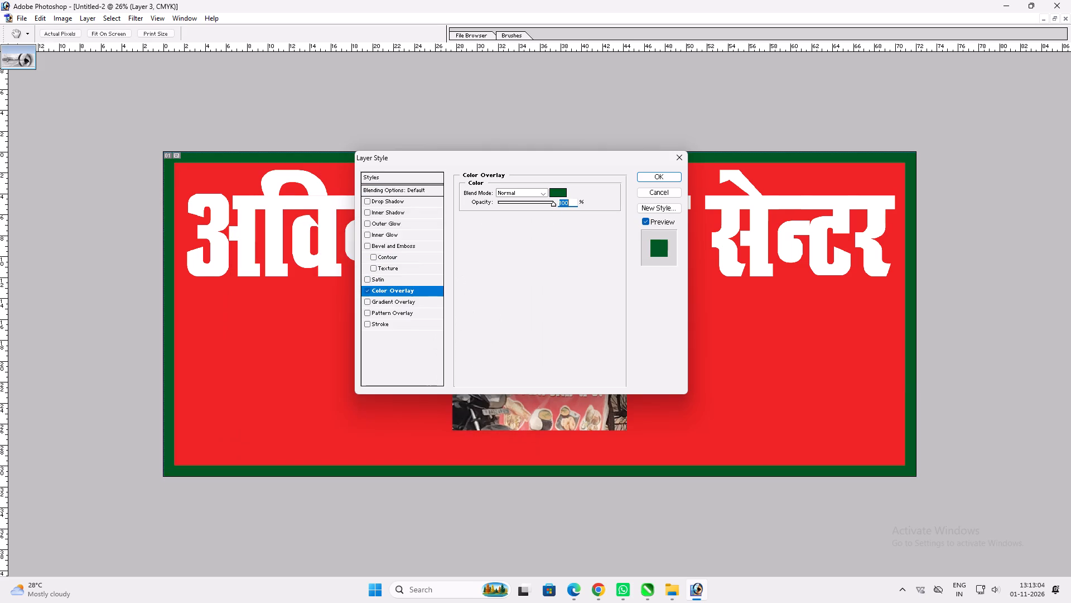
Change the border's overlay colour to cyan: C 100, M 0, Y 0, K 0.
click(560, 190)
key(Tab)
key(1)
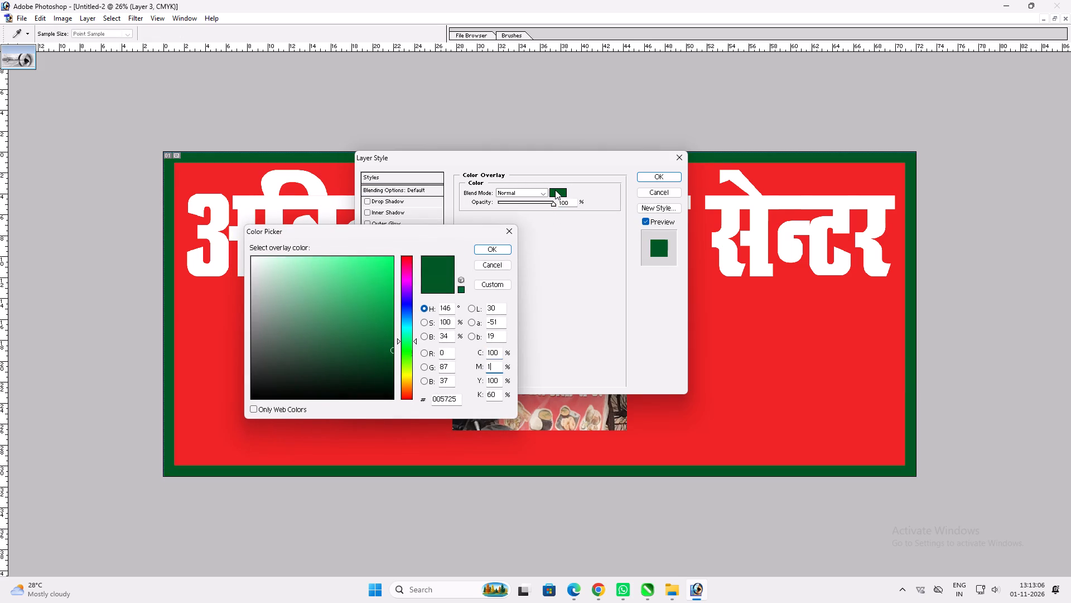
key(shift+Tab)
key(Tab)
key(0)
key(Tab)
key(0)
key(Tab)
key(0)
key(Return)
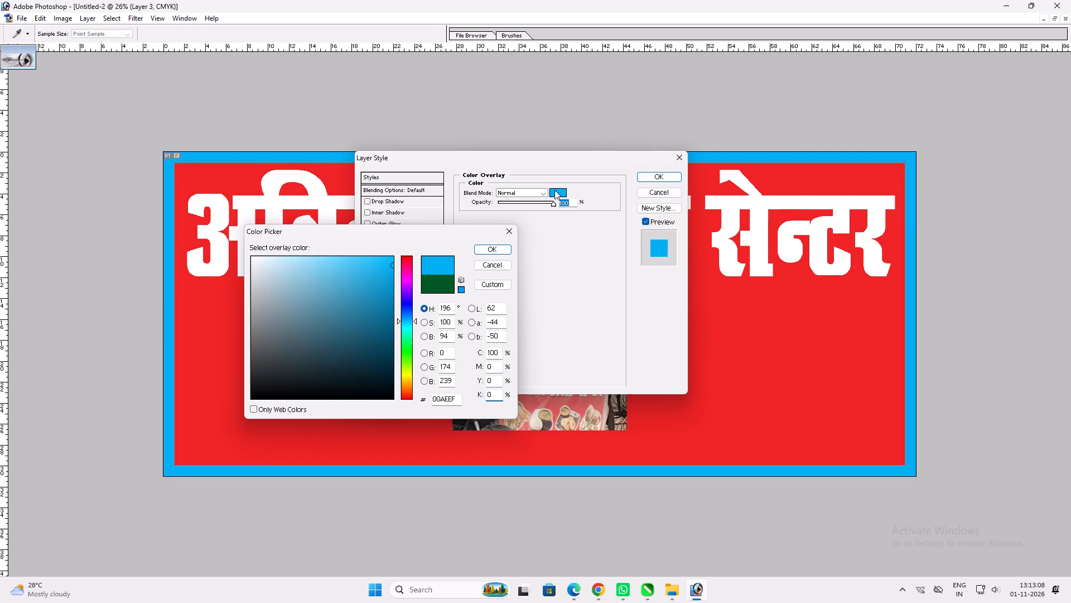
Add a white outside stroke to the border layer, thicken it and apply the layer style.
click(387, 318)
click(390, 322)
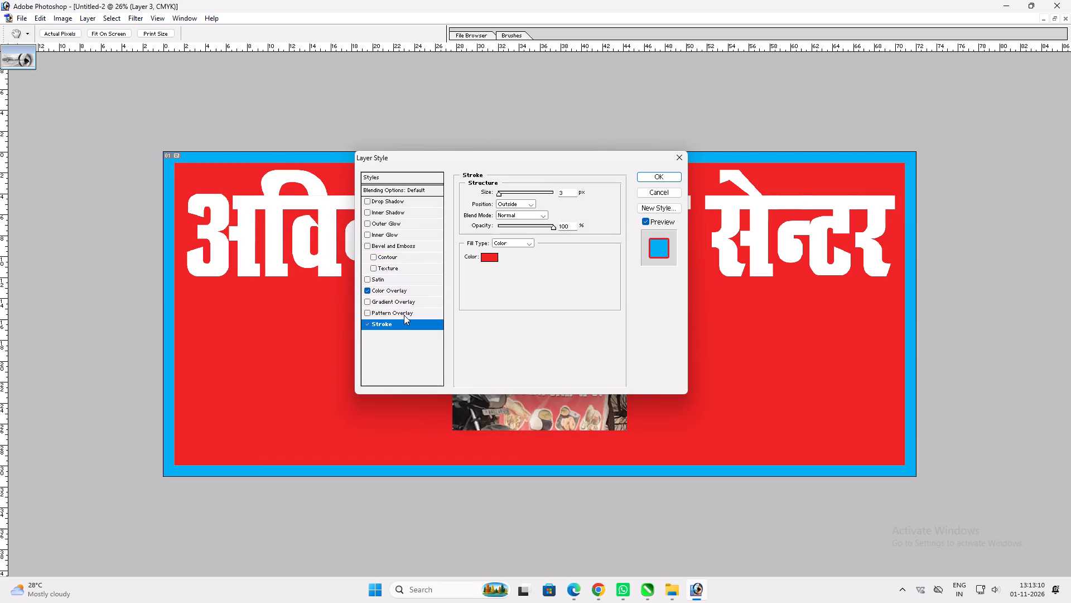
click(492, 262)
click(490, 257)
drag(320, 285, 119, 196)
key(Return)
scroll(429, 296, up, 2)
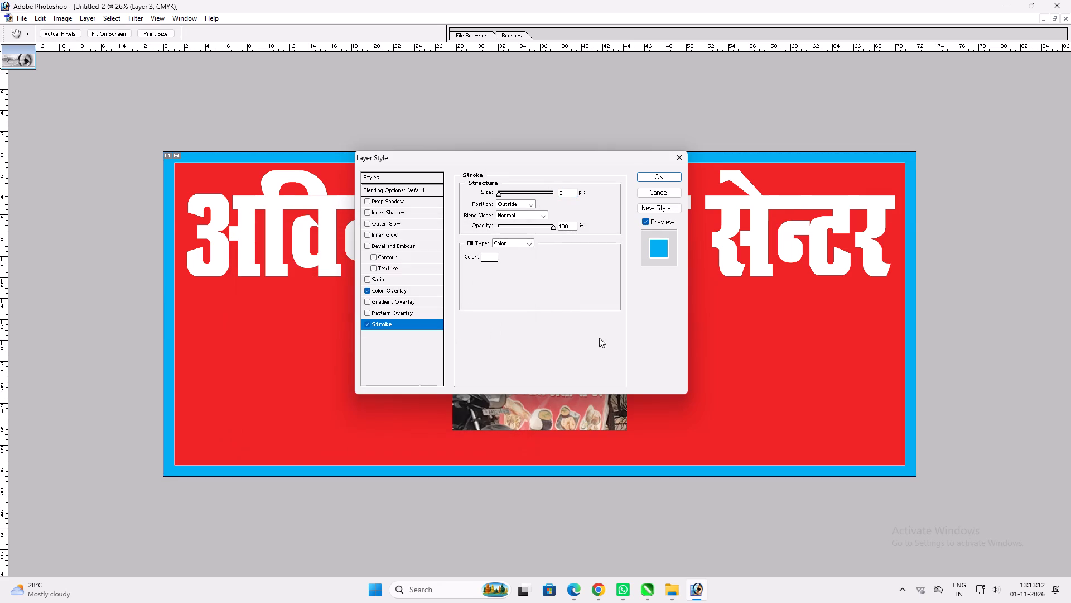
scroll(599, 338, up, 15)
scroll(530, 198, up, 2)
drag(564, 192, 518, 200)
scroll(585, 287, up, 8)
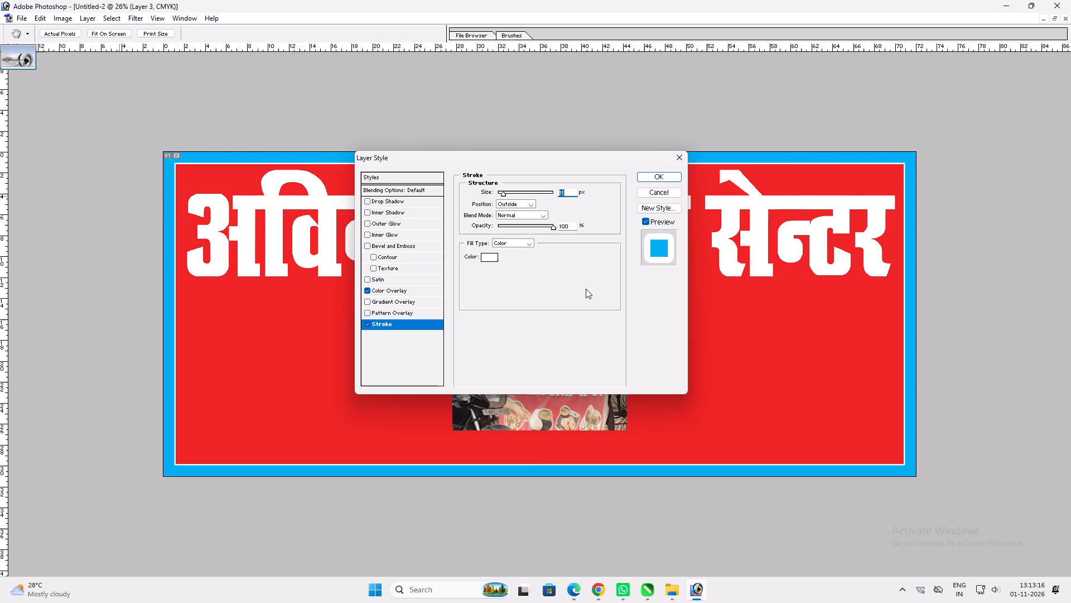
scroll(586, 289, up, 5)
key(Return)
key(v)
Fit the heading inside the white border line by lowering its top, narrowing it slightly and extending its bottom edge.
ctrl+click(578, 260)
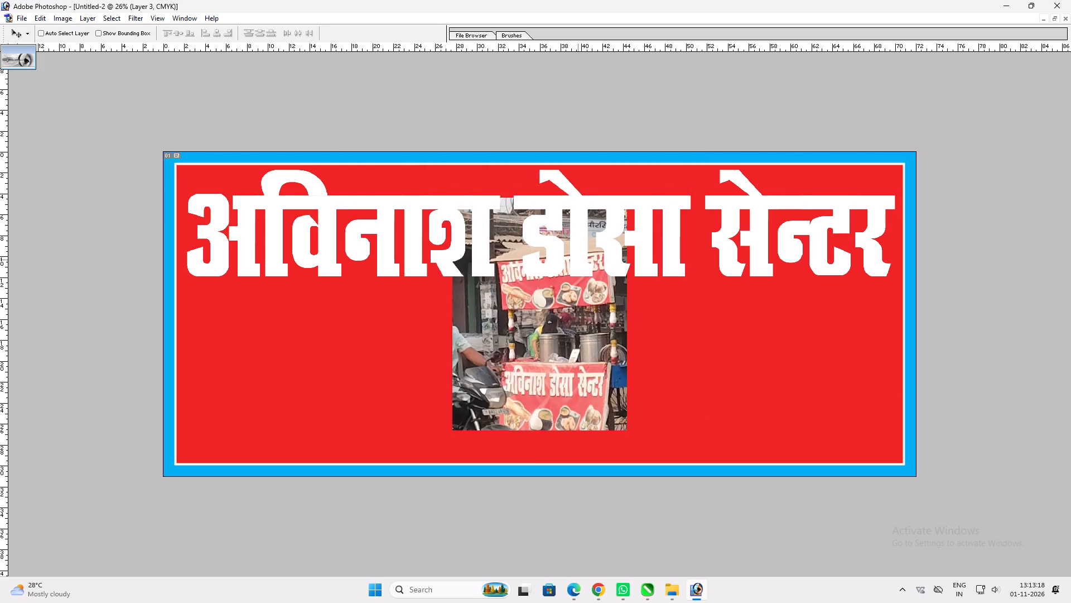
key(ctrl+t)
shift+drag(605, 169, 596, 173)
key(shift+Return)
key(ctrl+t)
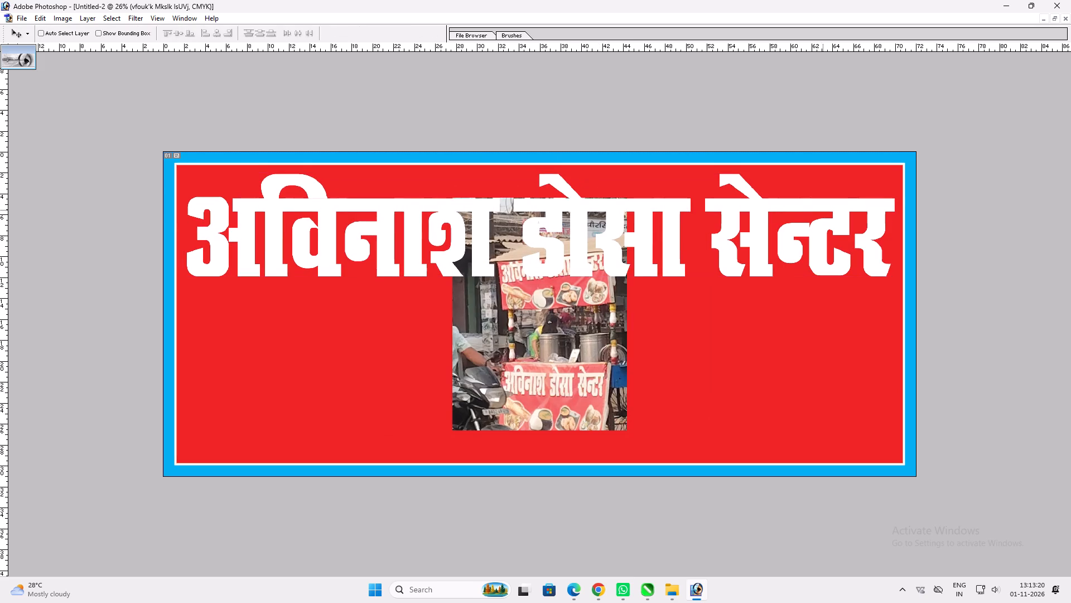
alt+shift+click(893, 214)
key(Return)
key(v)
key(ctrl+t)
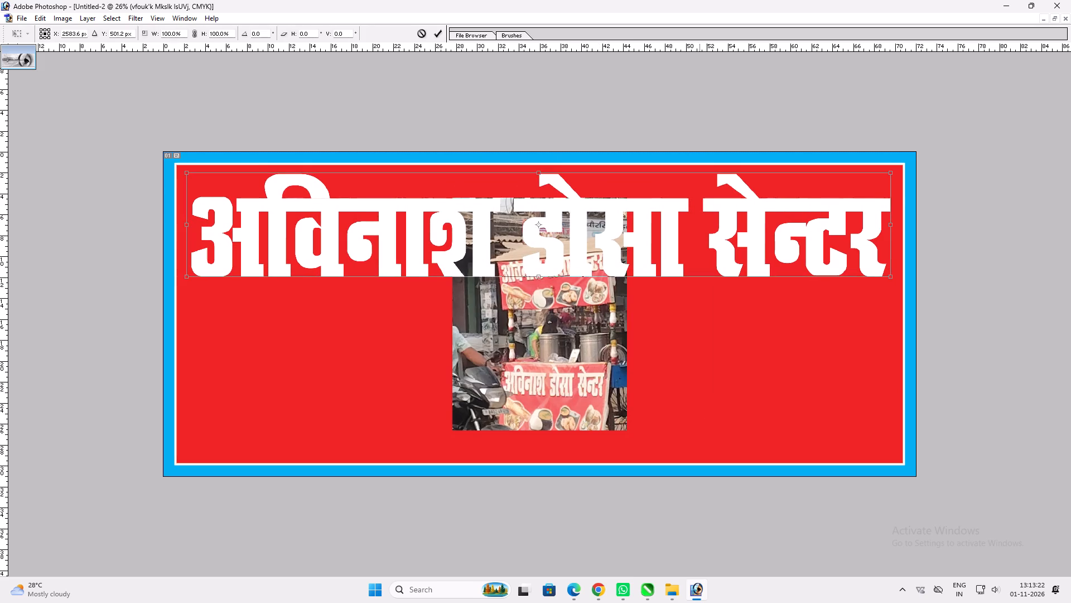
shift+drag(669, 282, 667, 291)
key(shift+Return)
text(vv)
Duplicate the heading just below itself and shrink the copy to about 28 inches wide at the banner's left side.
alt+drag(620, 276, 619, 337)
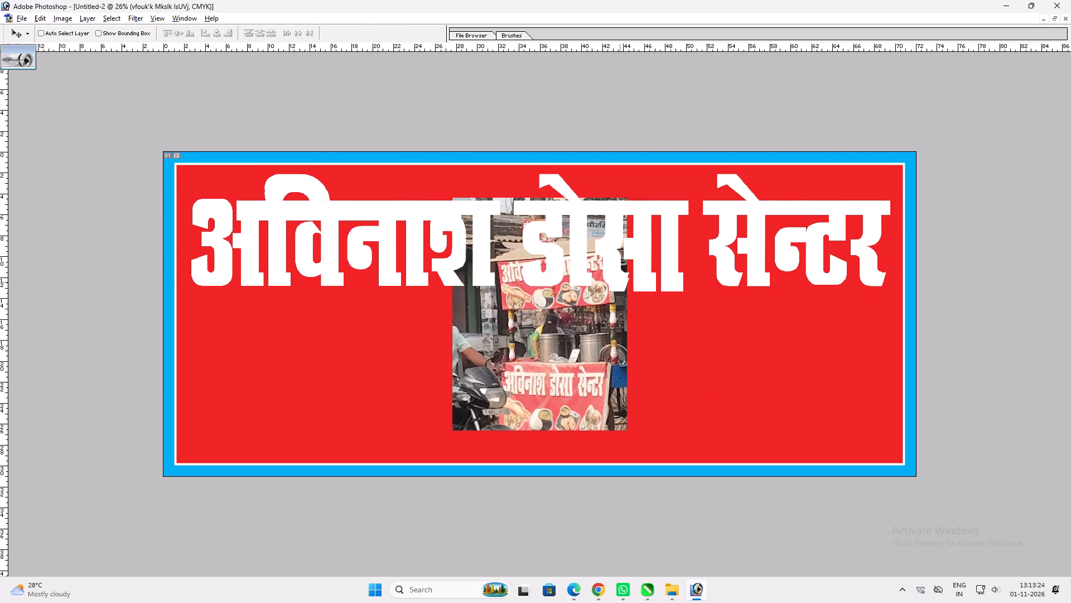
alt+drag(619, 337, 616, 356)
key(ctrl+t)
shift+drag(889, 251, 677, 283)
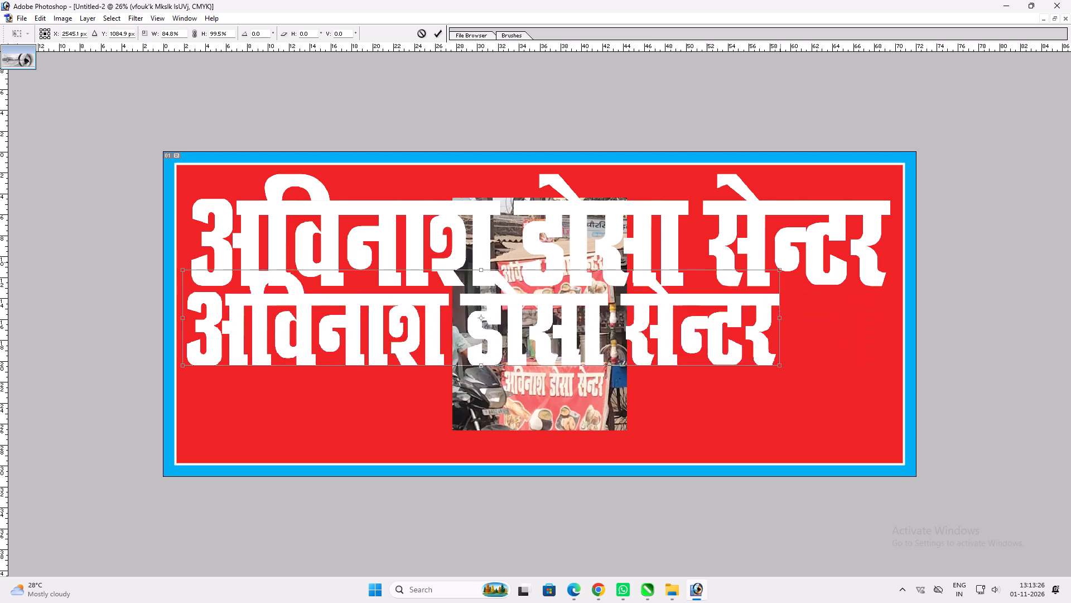
shift+drag(677, 283, 651, 284)
key(shift+Return)
key(ctrl+t)
shift+drag(650, 288, 479, 326)
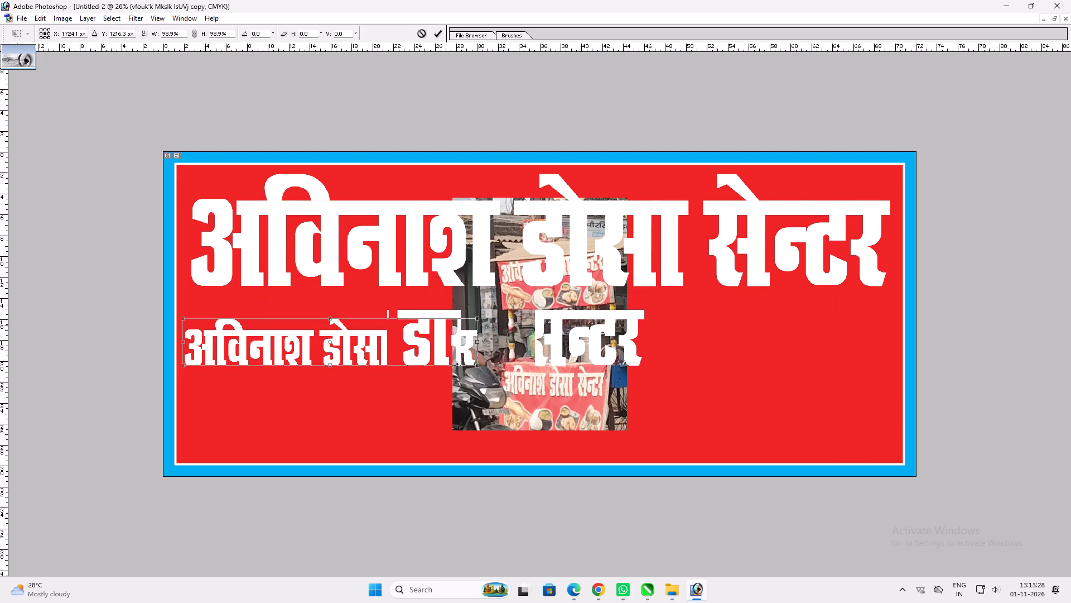
key(shift+Return)
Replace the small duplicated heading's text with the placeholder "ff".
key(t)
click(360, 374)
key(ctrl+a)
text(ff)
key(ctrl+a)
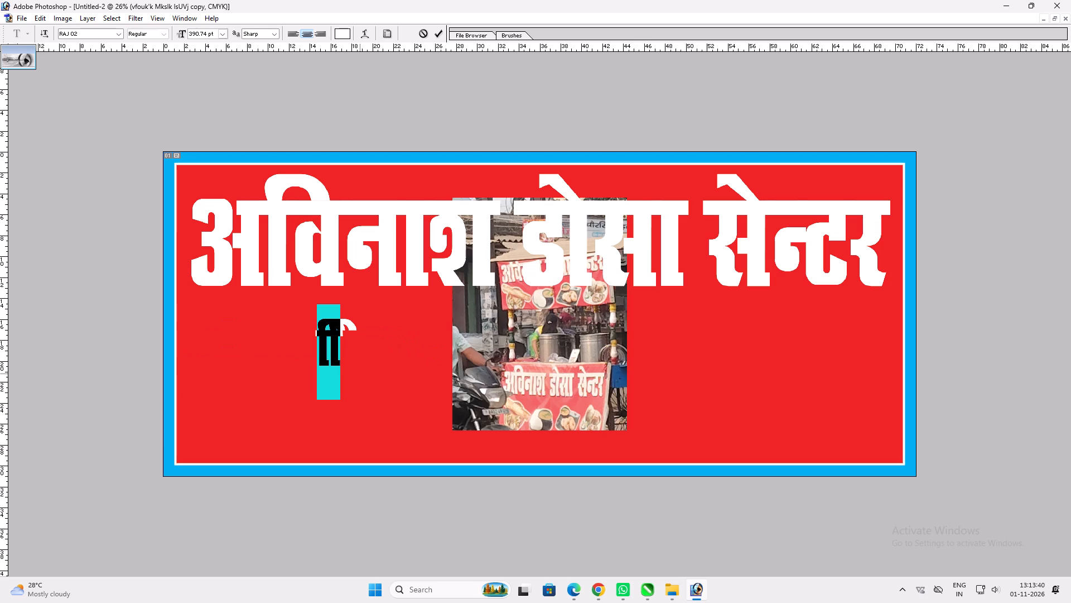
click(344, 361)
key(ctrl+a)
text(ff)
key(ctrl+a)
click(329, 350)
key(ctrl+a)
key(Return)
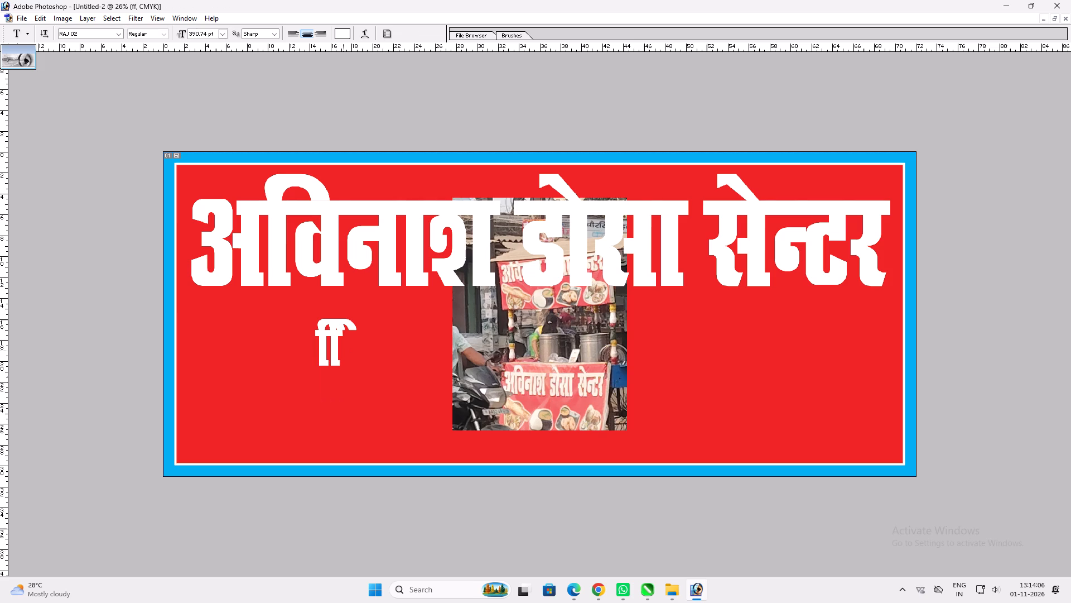
Replace the small text below the heading with मो०:- followed by the opening digits of the mobile number.
click(340, 347)
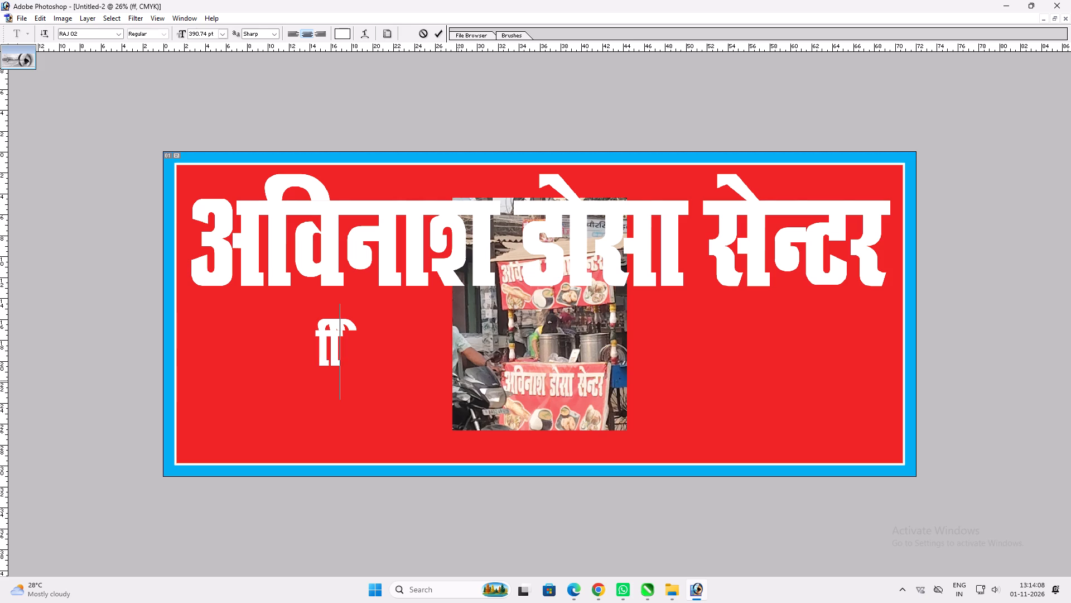
key(ctrl+a)
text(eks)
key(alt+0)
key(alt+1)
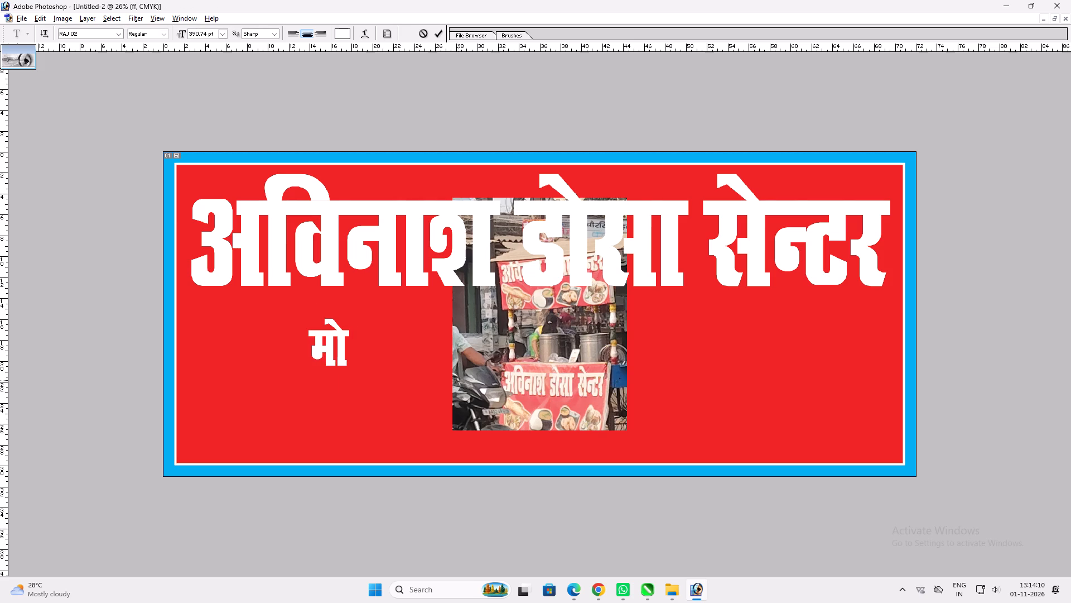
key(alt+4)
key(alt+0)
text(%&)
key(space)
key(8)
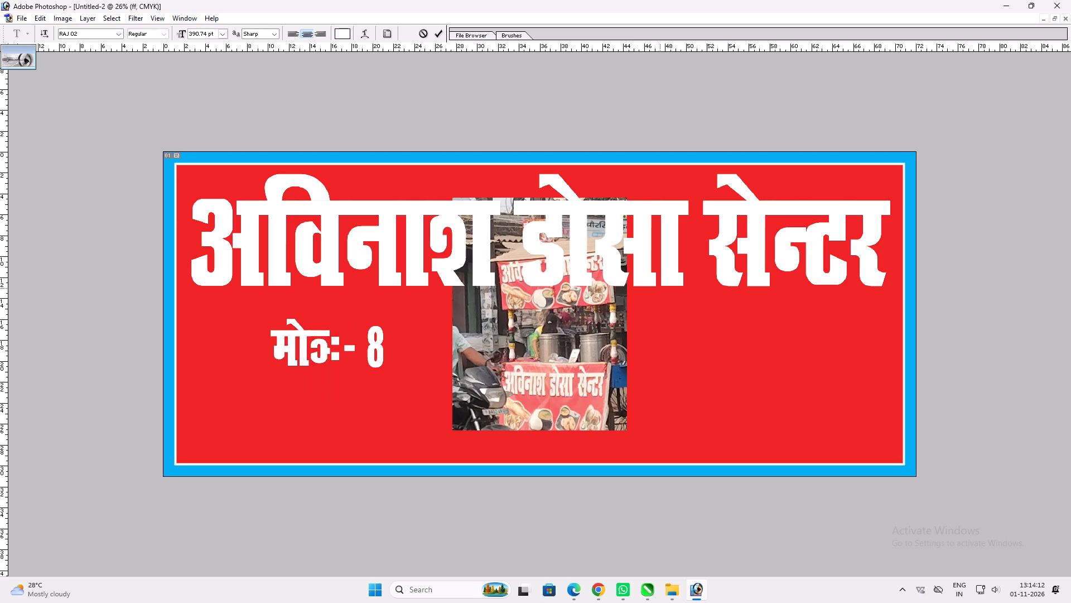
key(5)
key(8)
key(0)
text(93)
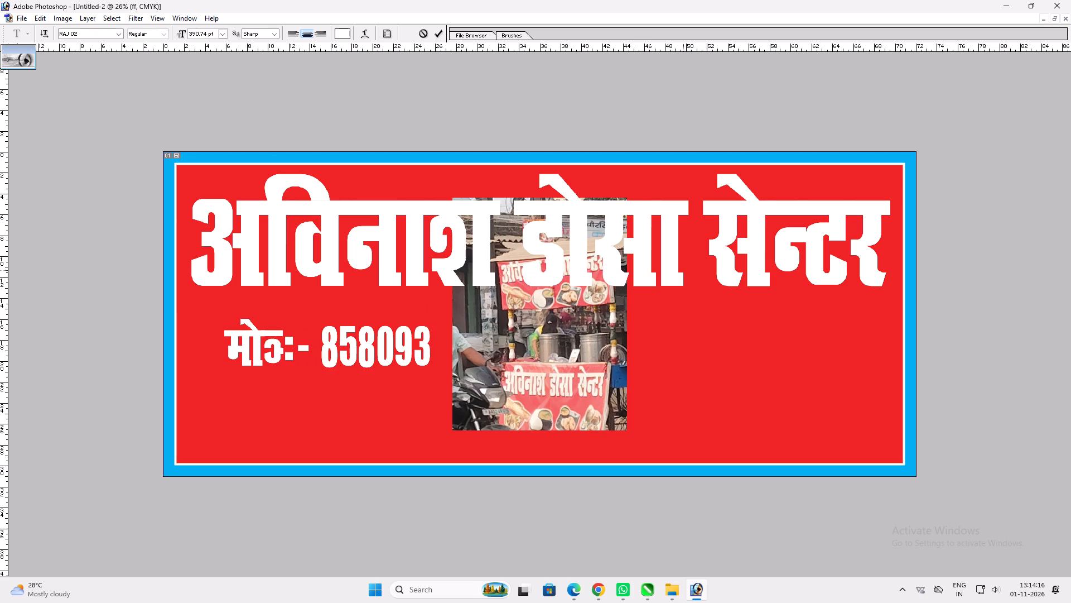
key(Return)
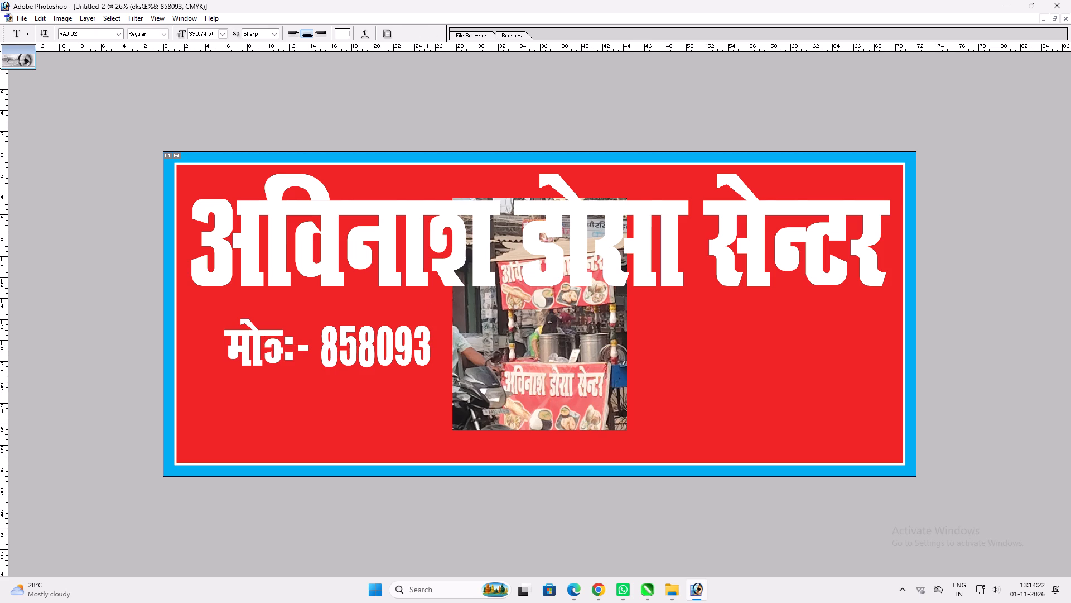
Replace the mobile number's last digit with its remaining digits and move the line down about 6 inches, near the banner's lower edge.
drag(427, 351, 421, 354)
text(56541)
drag(566, 371, 588, 438)
key(Return)
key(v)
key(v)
Insert the proprietor abbreviation प्रो० at the beginning of the mobile number line.
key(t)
click(220, 419)
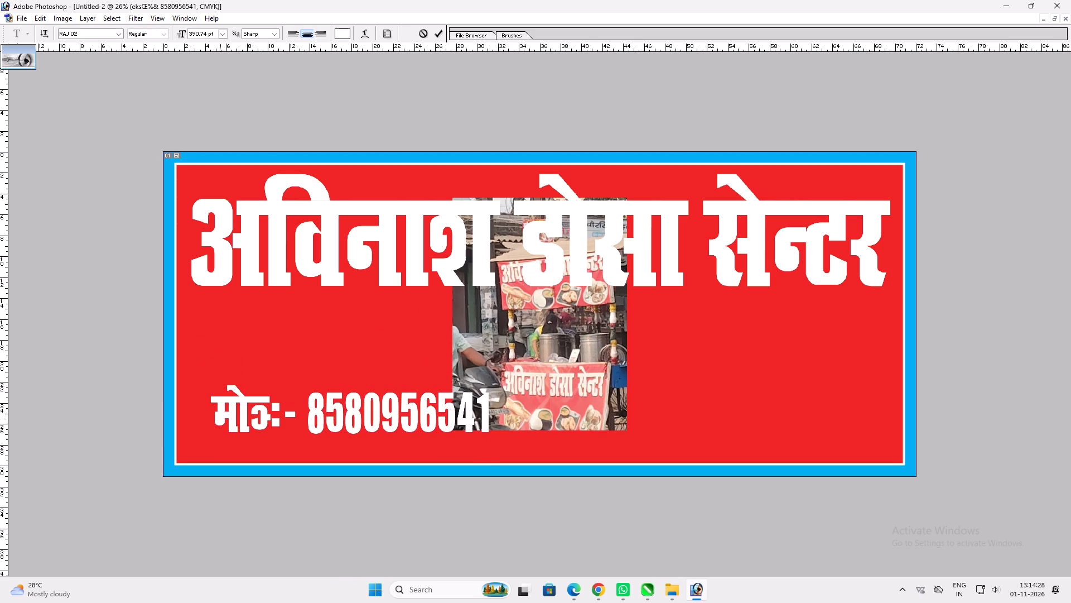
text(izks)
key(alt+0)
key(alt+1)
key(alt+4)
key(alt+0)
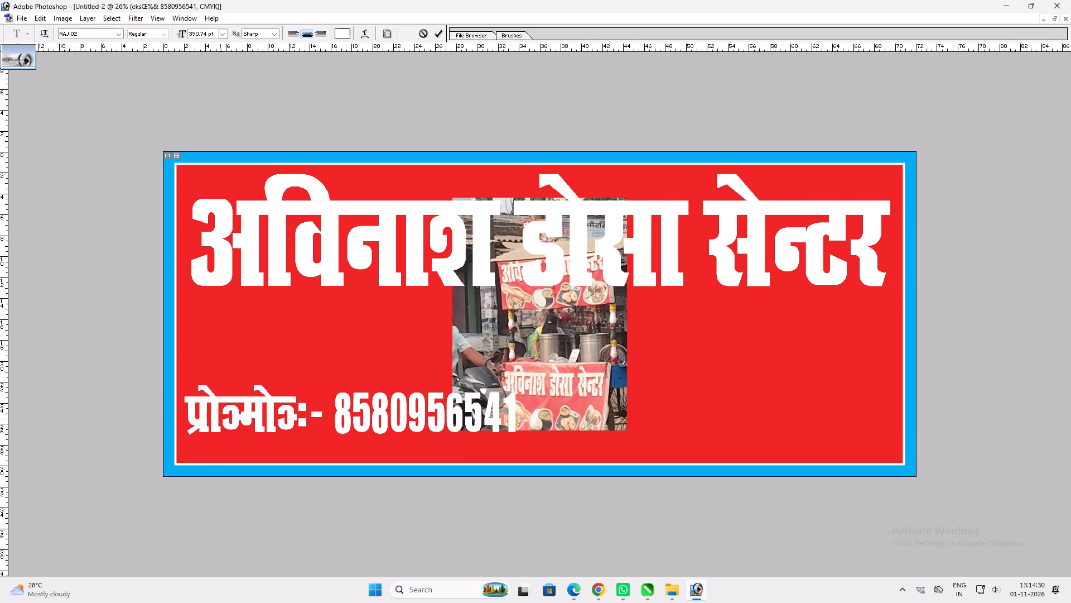
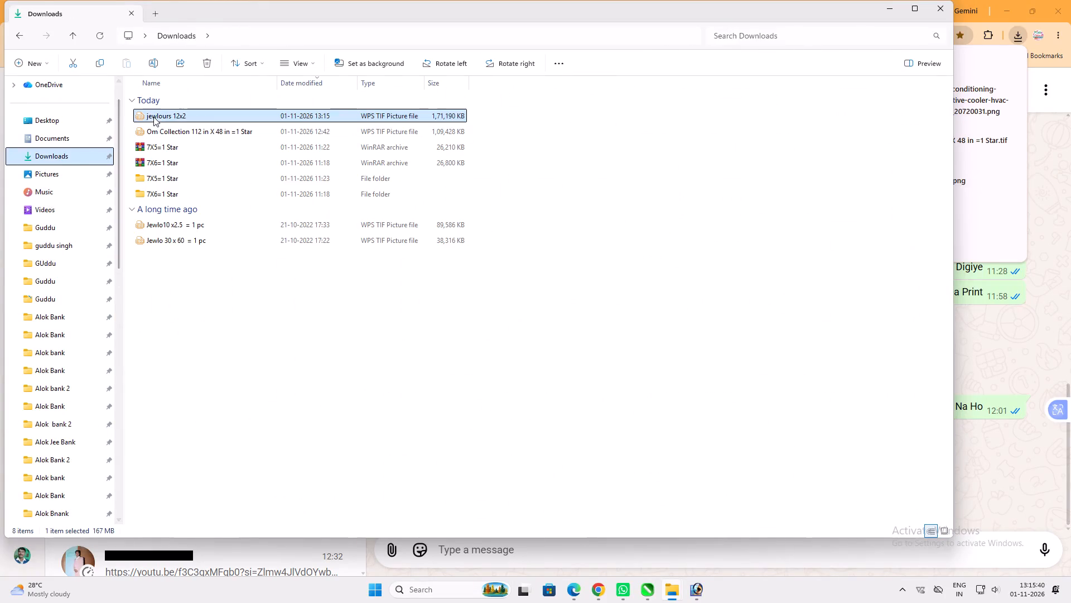
Move the jewlours 12x2 file from Downloads into a new folder named Guddu Jee Flex Zone inside the 01.11.2026 folder.
key(ctrl+x)
key(ctrl+x)
key(ctrl+x)
key(ctrl+x)
key(ctrl+x)
key(ctrl+x)
ctrl+click(690, 583)
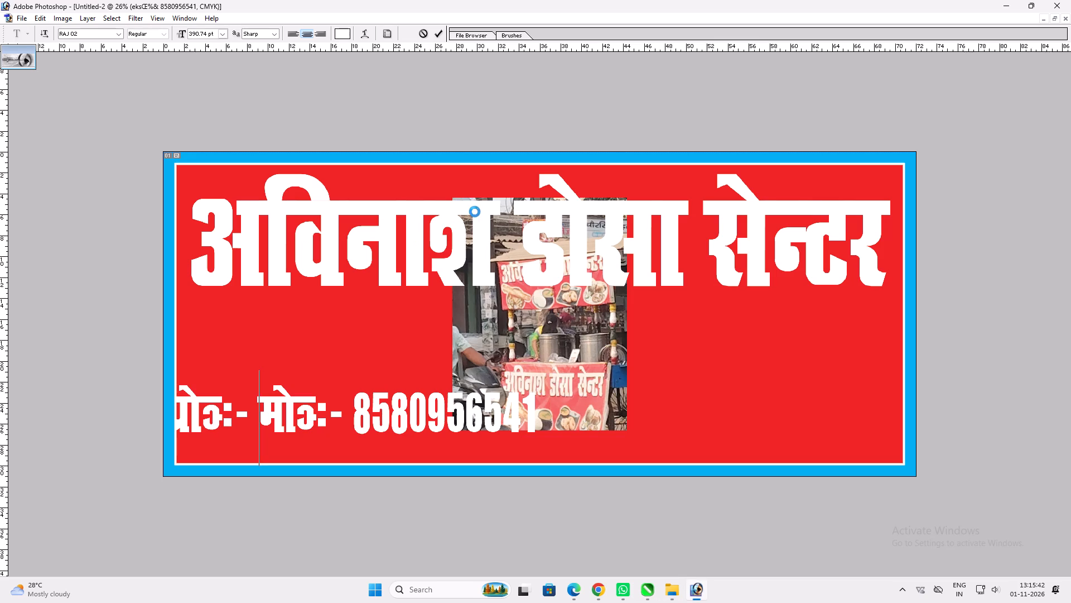
key(ctrl+o)
key(Return)
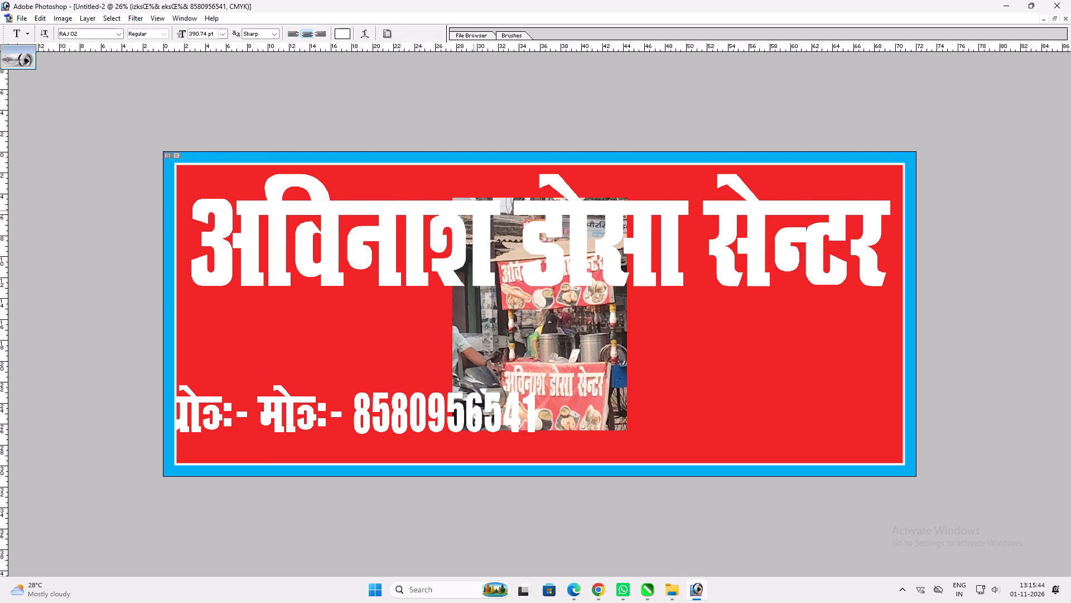
key(ctrl+o)
click(248, 32)
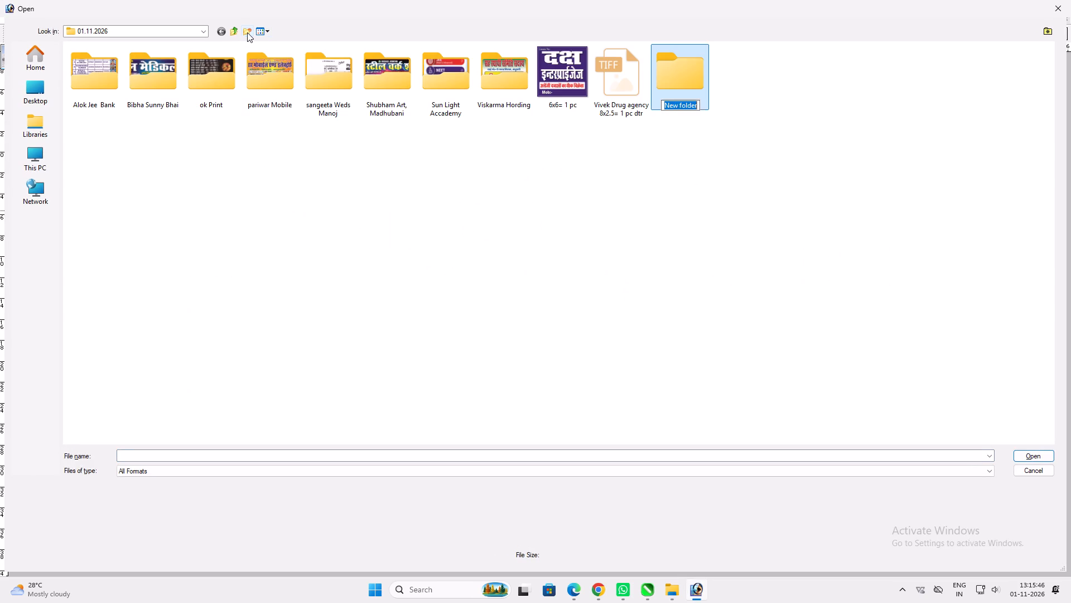
text(Guddu Jee Flex Z)
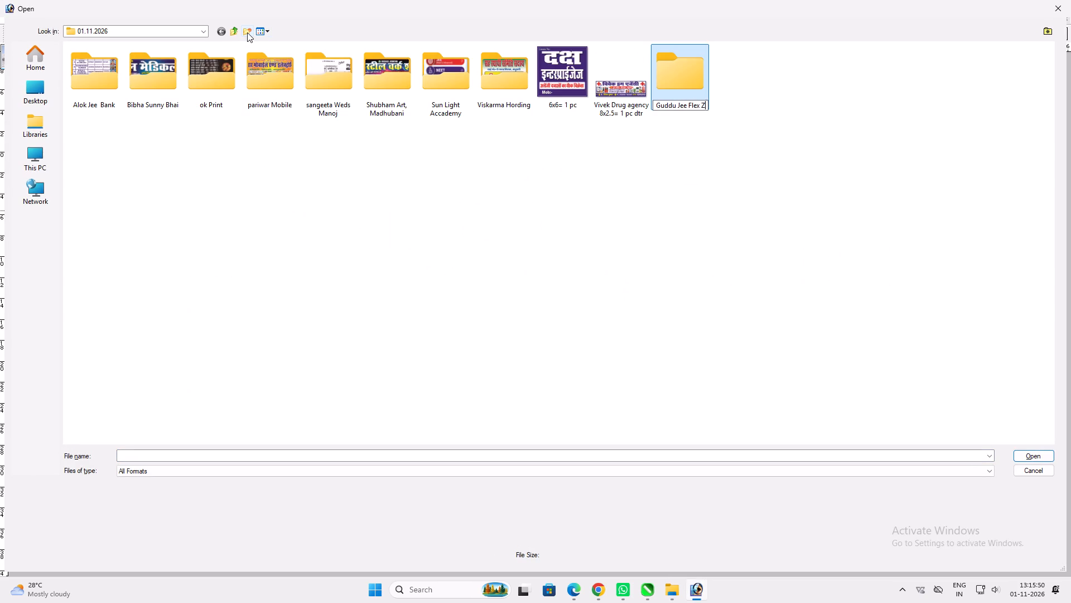
text(one)
key(space)
key(Return)
key(Return)
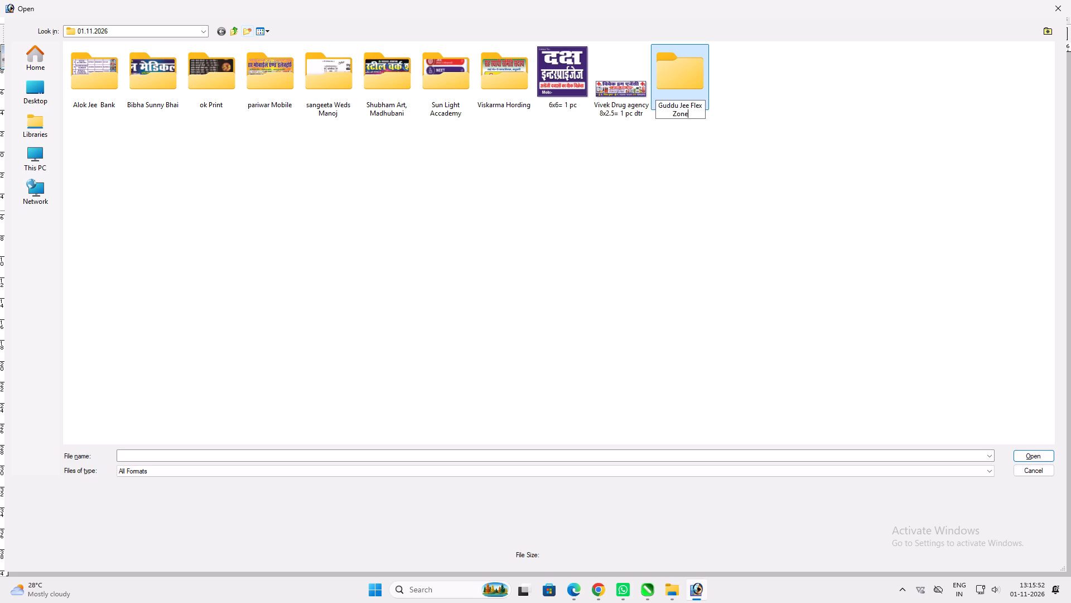
click(548, 200)
key(ctrl+v)
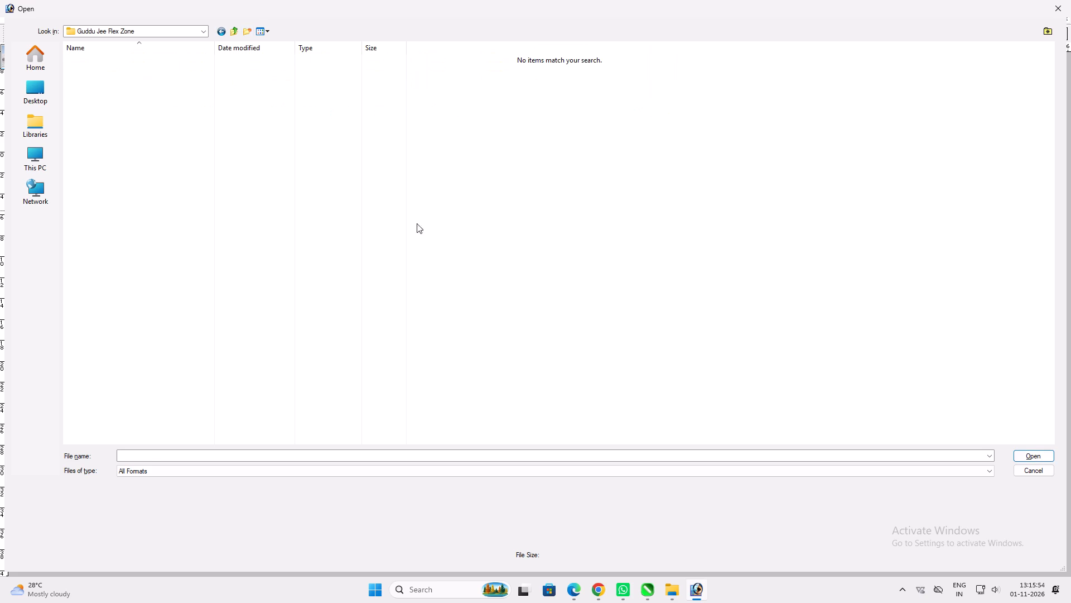
click(269, 31)
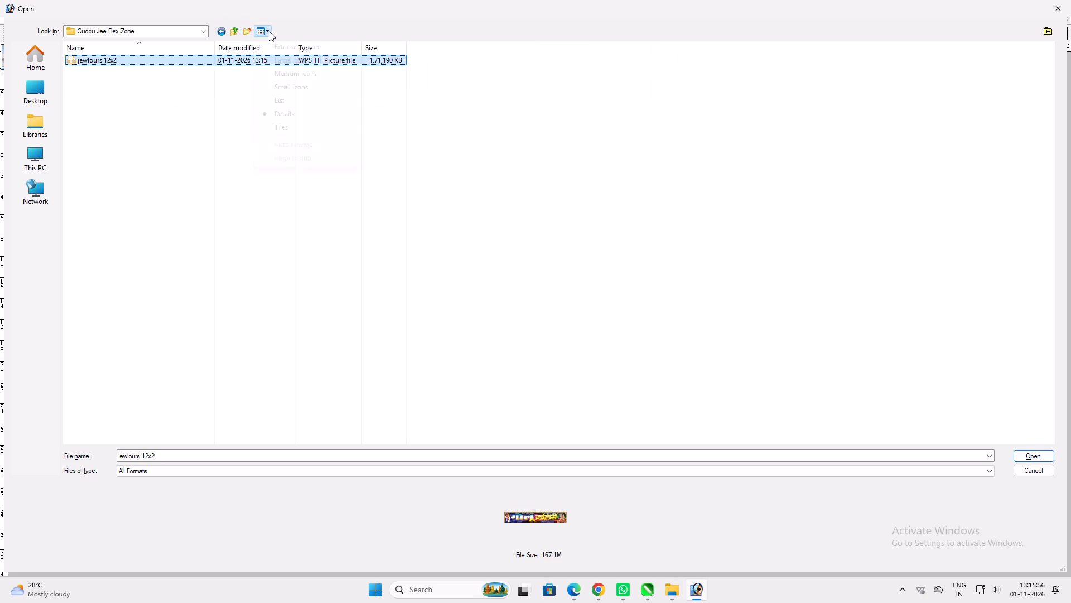
click(287, 63)
Copy the Guddu Jee Flex Zone folder from 01.11.2026 and paste it into the November folder.
click(233, 35)
click(294, 193)
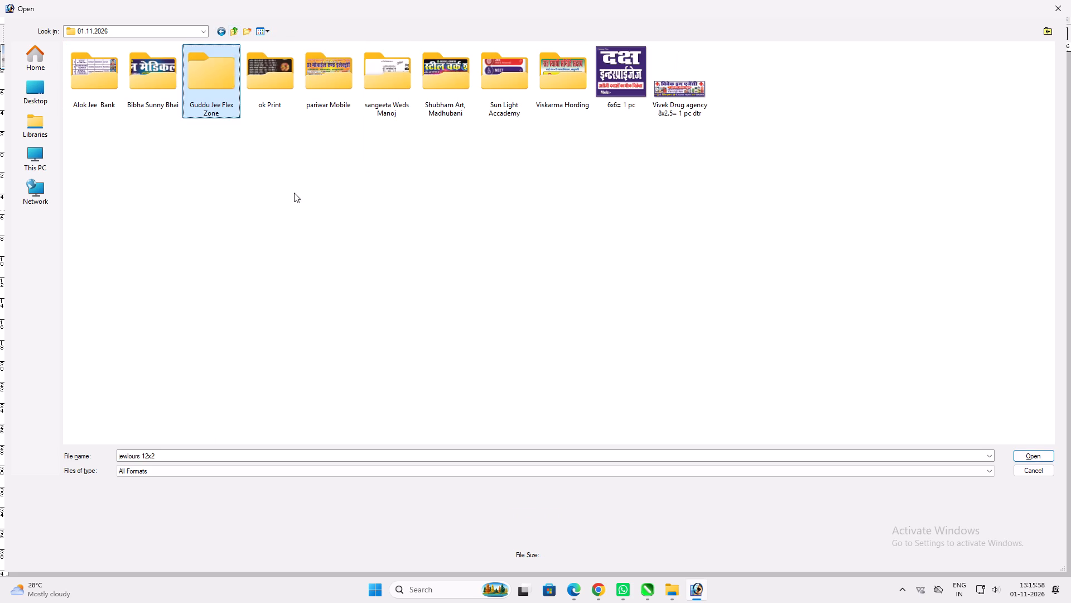
click(224, 89)
key(ctrl+c)
key(ctrl+c)
key(ctrl+c)
key(ctrl+c)
key(ctrl+c)
key(ctrl+c)
key(ctrl+c)
key(ctrl+c)
key(ctrl+c)
key(ctrl+c)
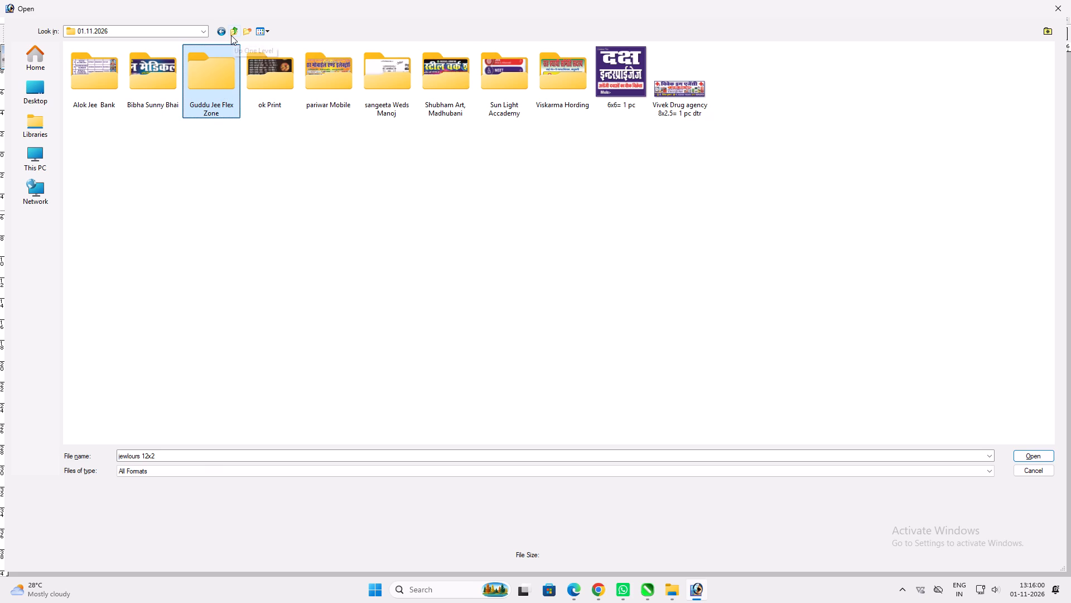
key(ctrl+c)
key(ctrl+c)
ctrl+click(232, 33)
click(336, 188)
double_click(169, 68)
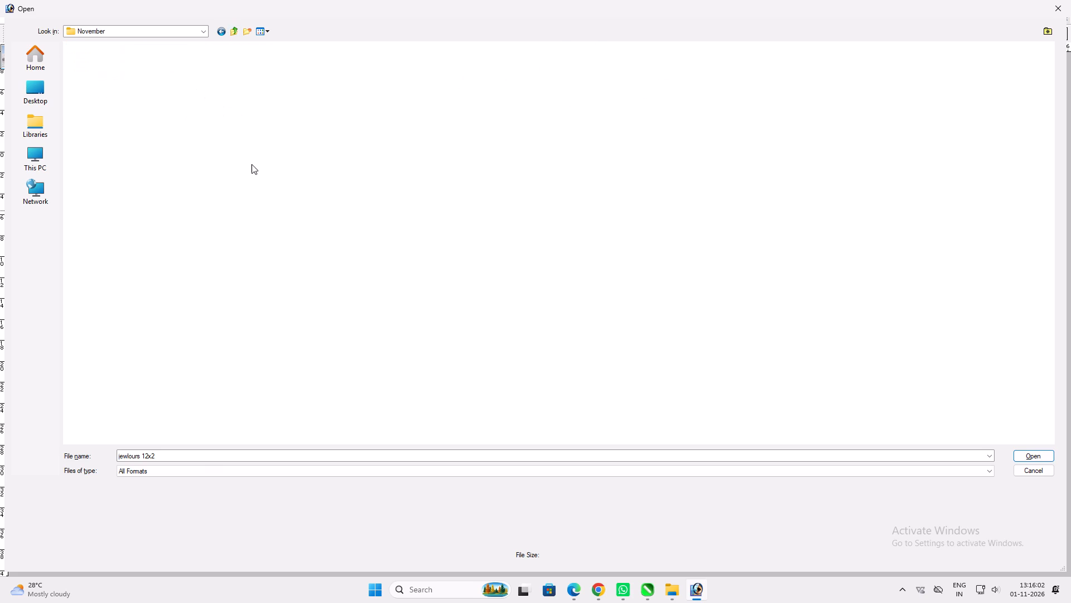
click(252, 164)
key(ctrl+v)
click(1065, 0)
Scale the proprietor and mobile number line down to a text size of about 257 pt.
key(space)
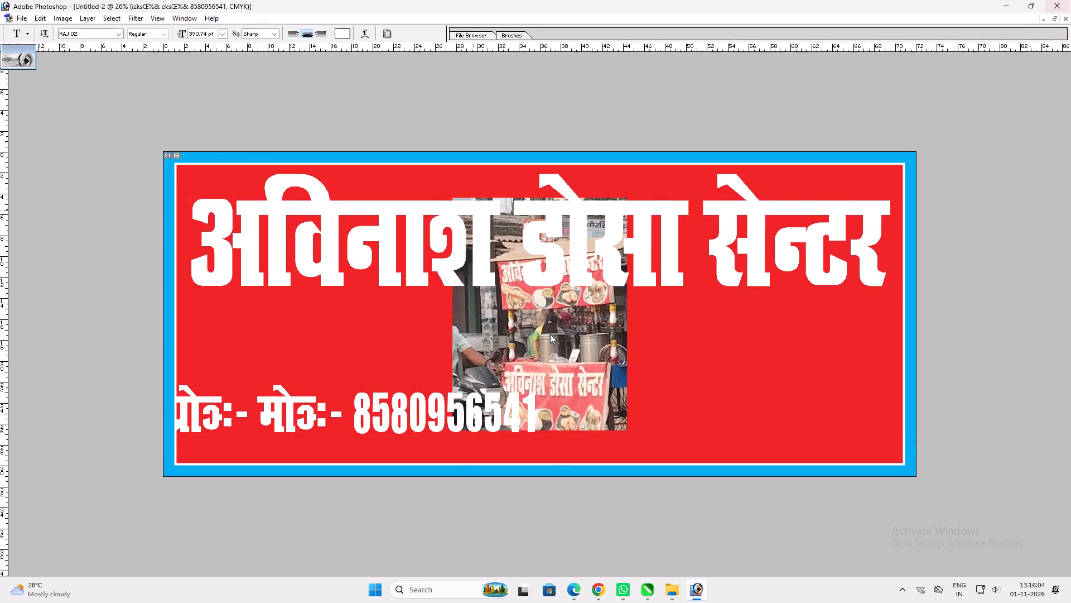
key(ctrl+plus)
key(space)
ctrl+click(526, 425)
key(ctrl+t)
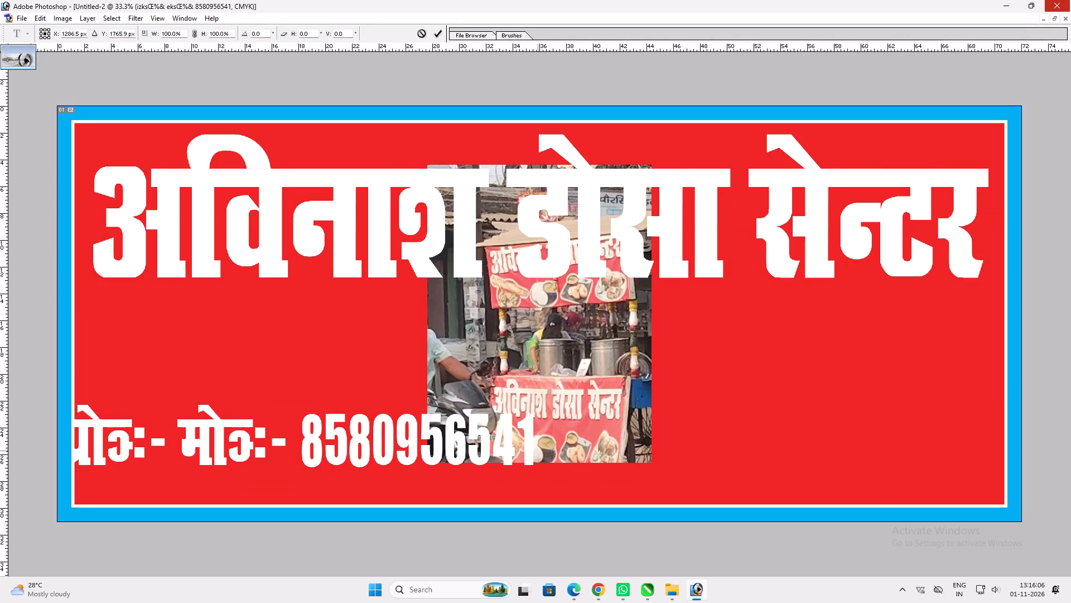
shift+drag(534, 465, 455, 441)
key(shift+Return)
key(v)
key(t)
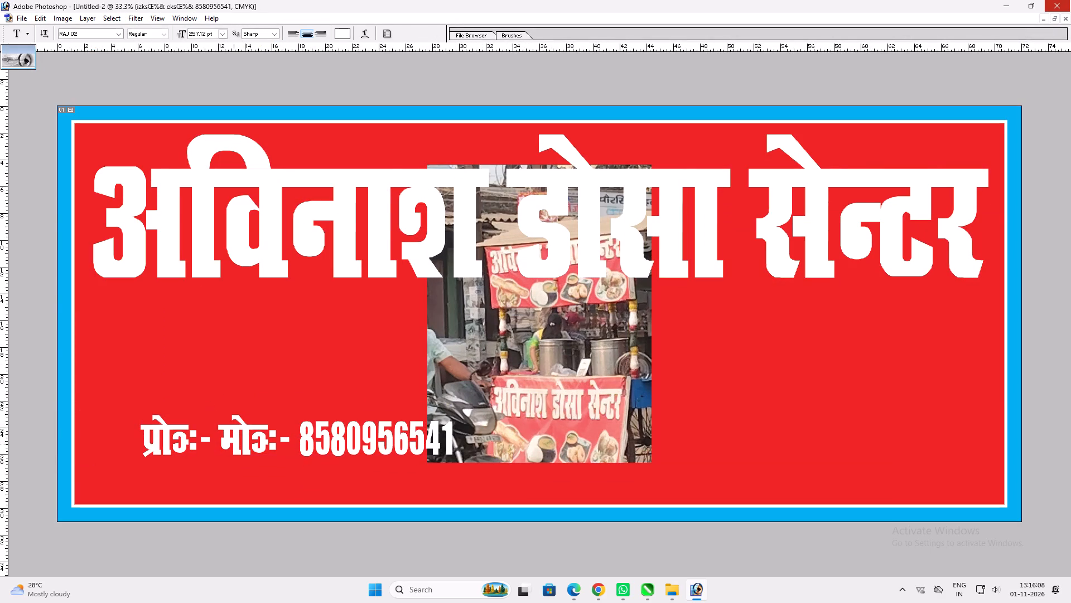
Delete the प्रो० abbreviation from the start of the mobile number line.
drag(207, 445, 0, 435)
key(BackSpace)
key(Return)
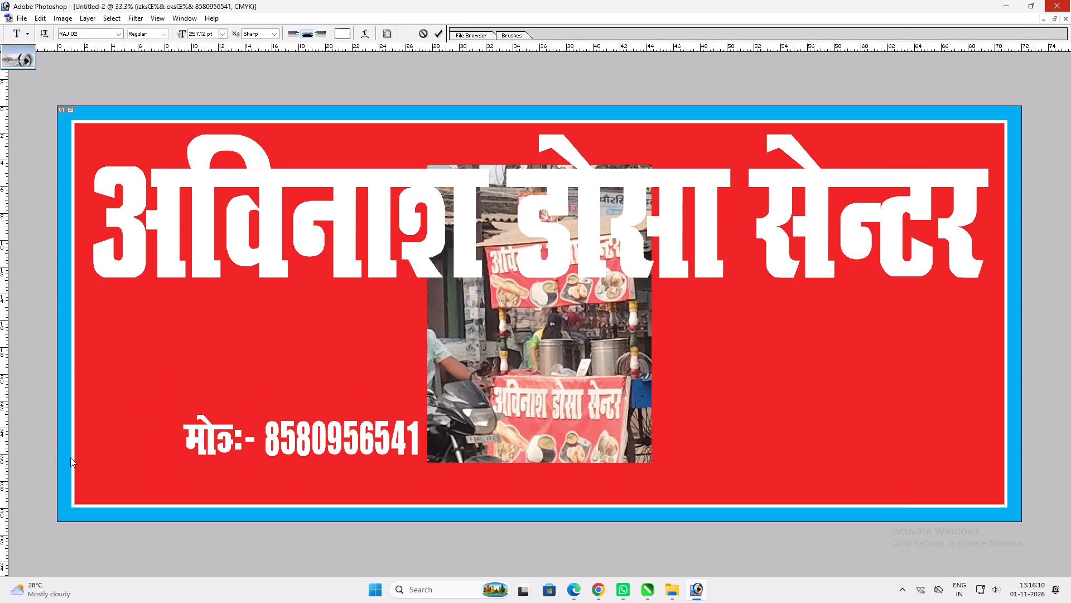
Move the mobile number line to the banner's upper edge above अविनाश and reduce its height to about 203 pt.
key(v)
key(v)
key(v)
drag(273, 449, 373, 160)
key(ctrl+t)
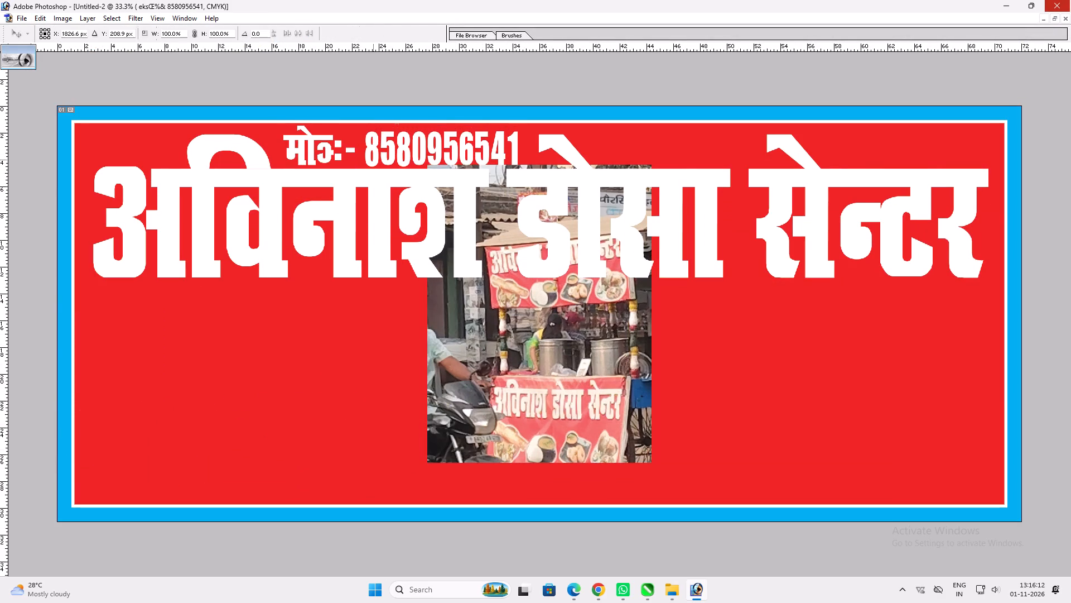
shift+drag(402, 121, 397, 129)
key(shift+Return)
key(v)
Stretch the अविनाश डोसा सेन्टर heading slightly taller at its base and shift it slightly down from the mobile number.
ctrl+click(387, 179)
key(ctrl+t)
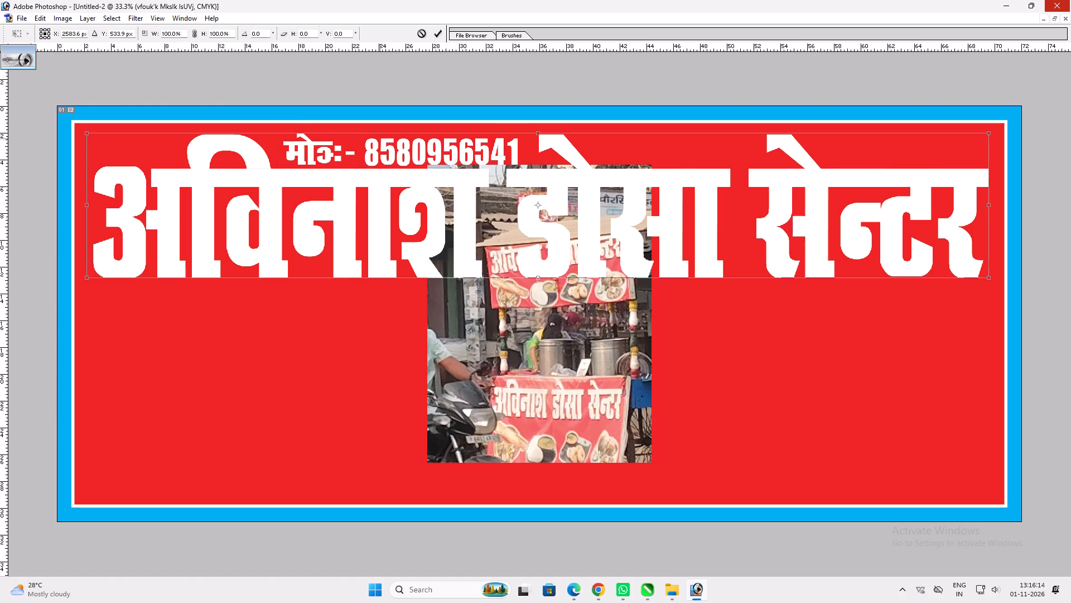
shift+click(377, 132)
key(shift+Return)
key(v)
key(v)
scroll(452, 363, up, 1)
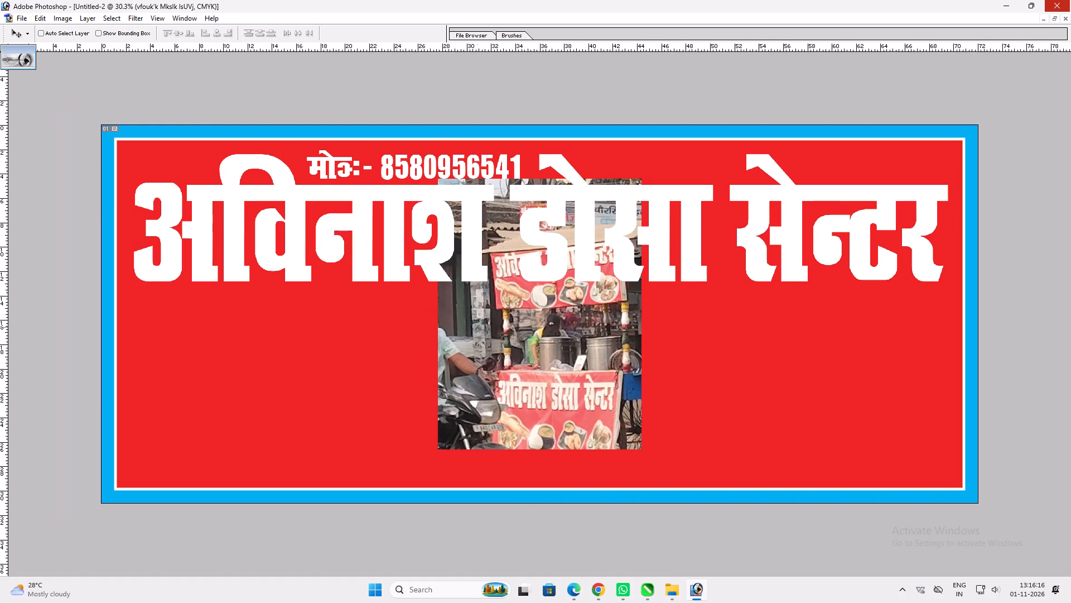
key(ctrl+t)
shift+drag(539, 278, 537, 285)
key(shift+Return)
key(v)
click(480, 266)
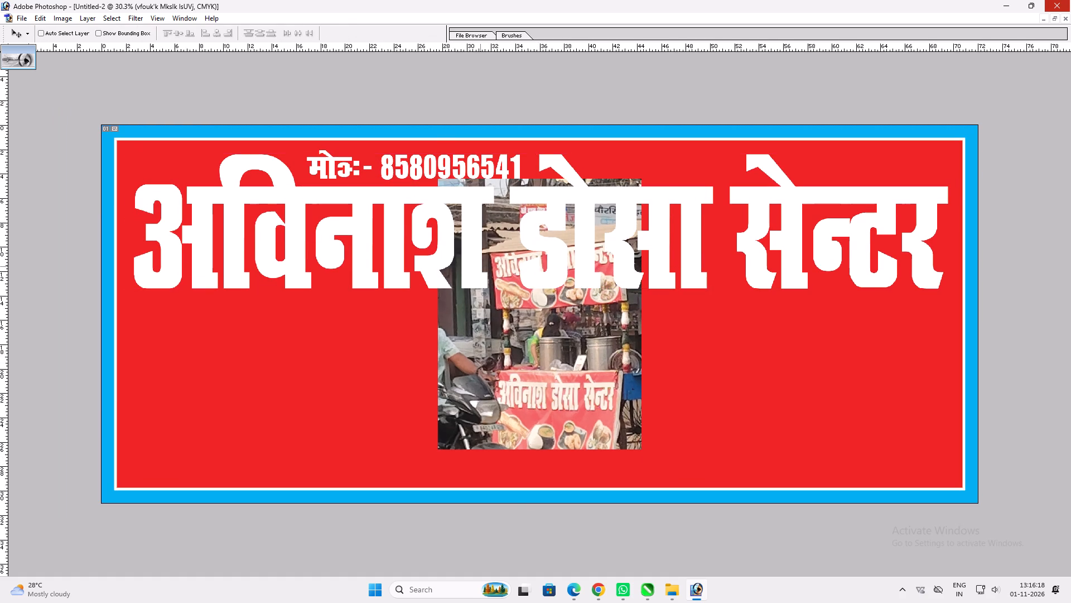
key(v)
Send the stall photo behind the red panel.
ctrl+click(498, 406)
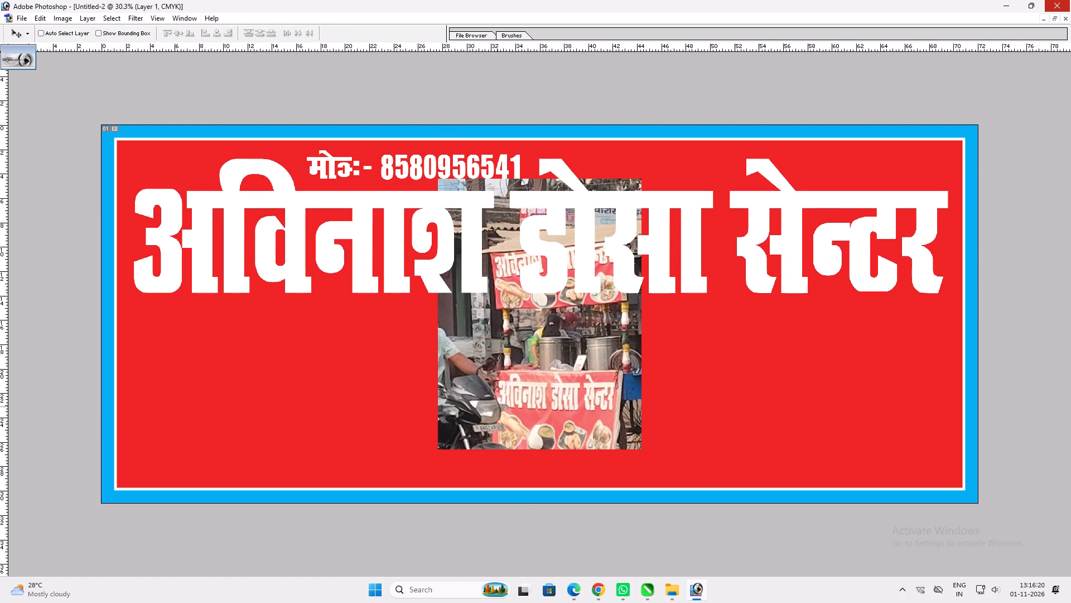
key(ctrl+shift+bracketleft)
key(v)
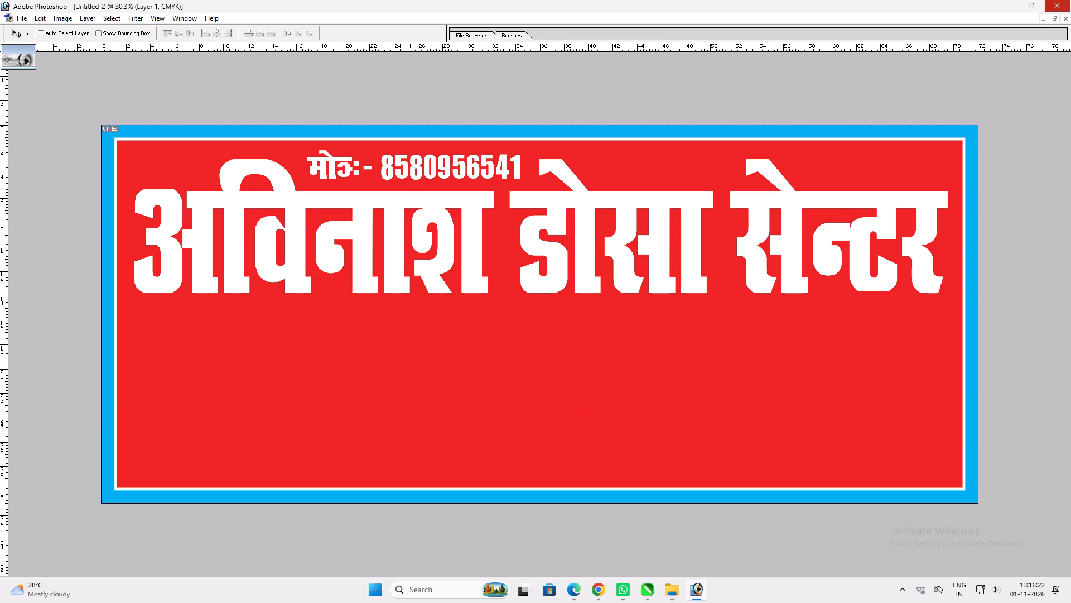
Duplicate the mobile number line into the empty area below the heading and replace the copy's text with नोटः-.
ctrl+click(410, 173)
alt+drag(410, 171, 423, 389)
key(t)
click(414, 396)
key(ctrl+a)
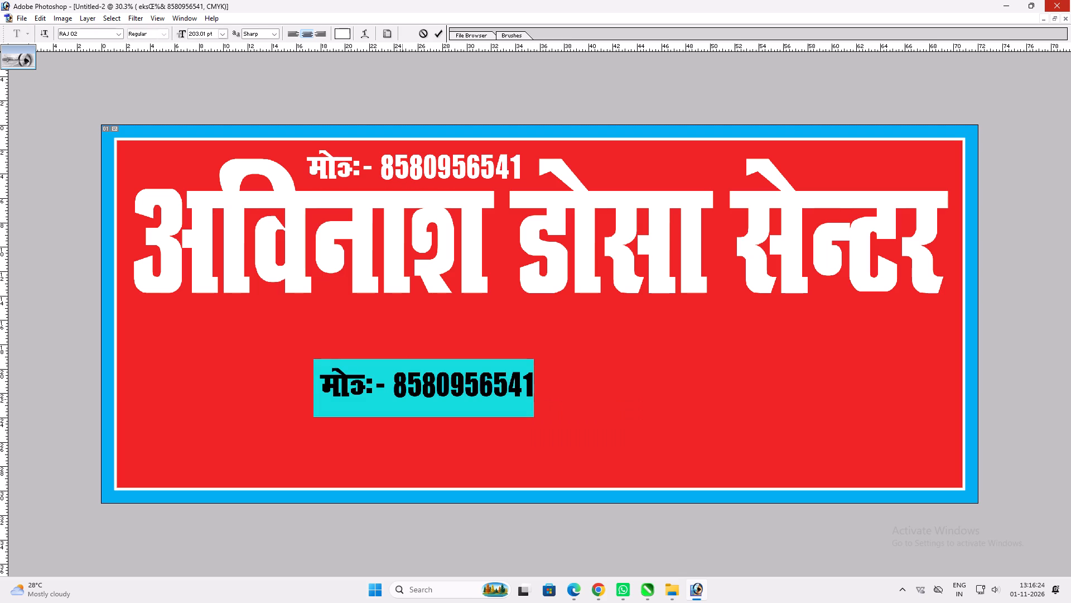
text(uksV)
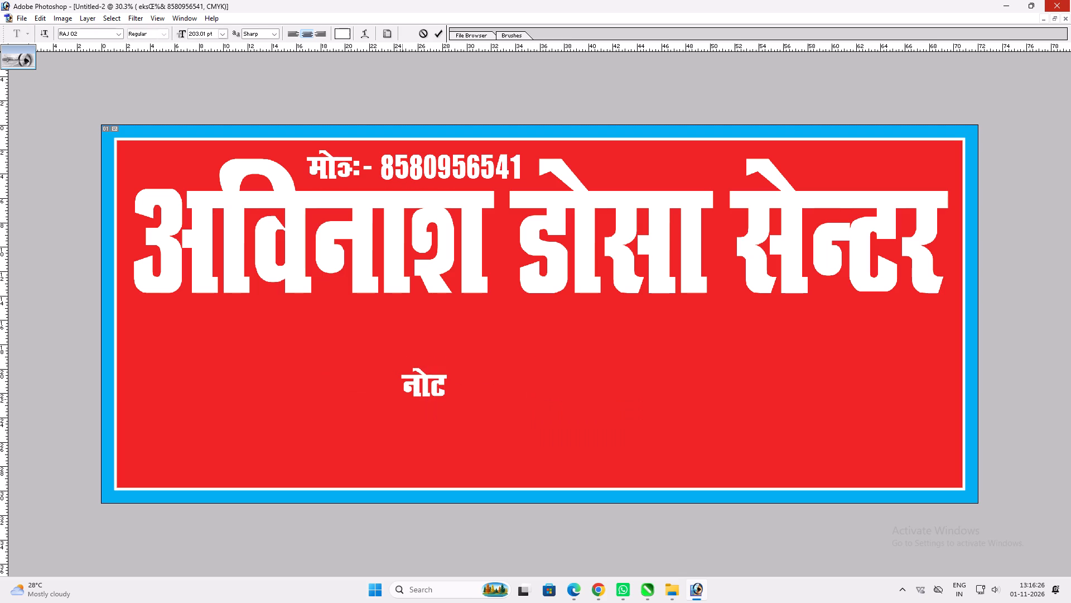
text(%&)
key(space)
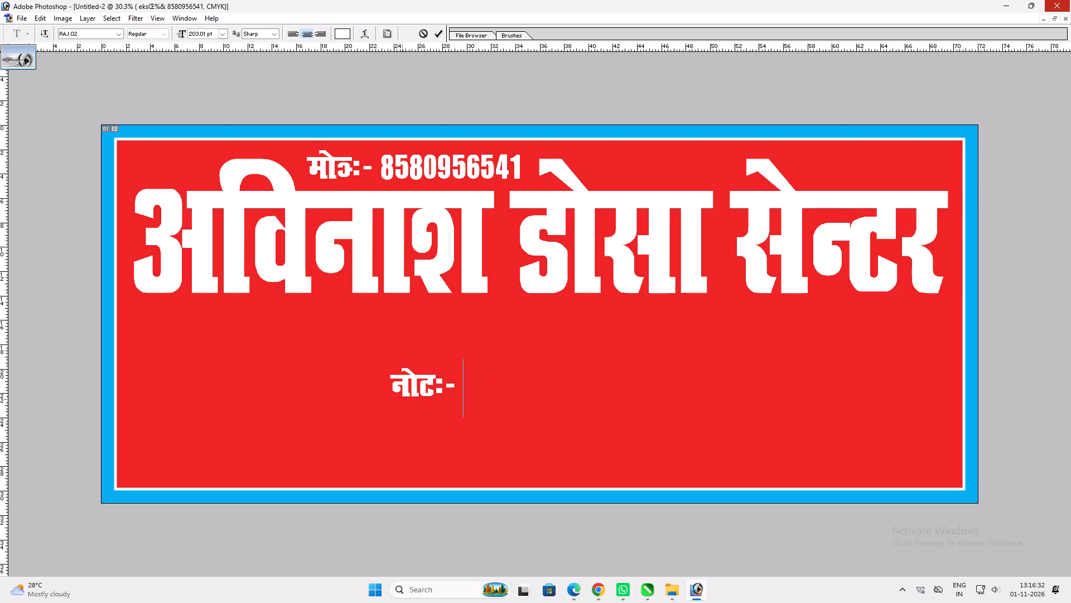
Add the food items डोसा, इटली बड़ा, पाव भाजी after नोटः- and shift the line slightly up.
text(Mkslk)
text(] bVyh)
key(space)
text(c)
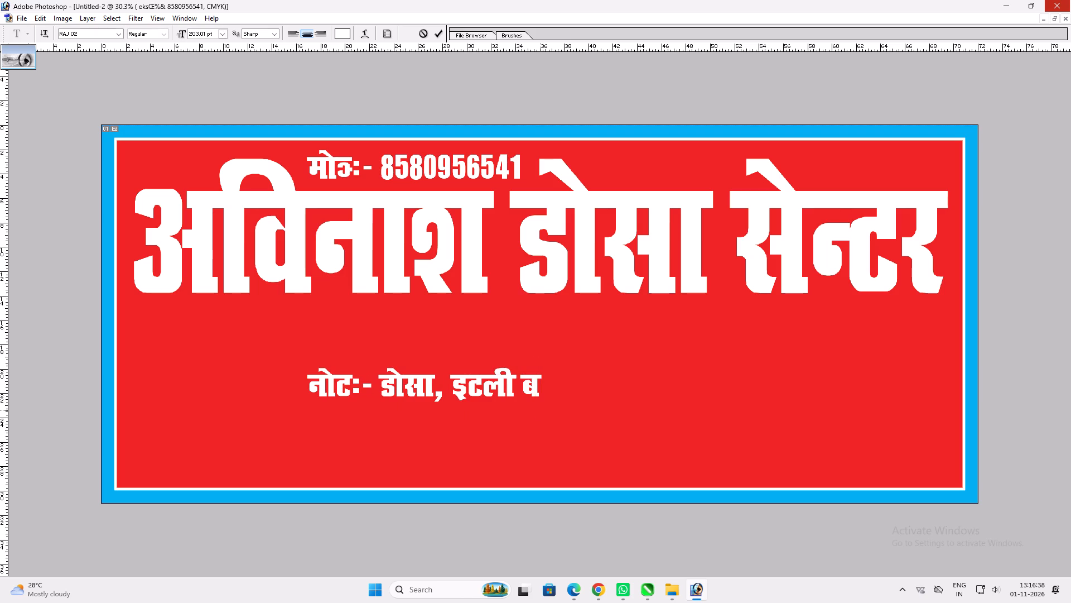
text(M+)
text(k] o)
key(BackSpace)
text(iko Hkkth)
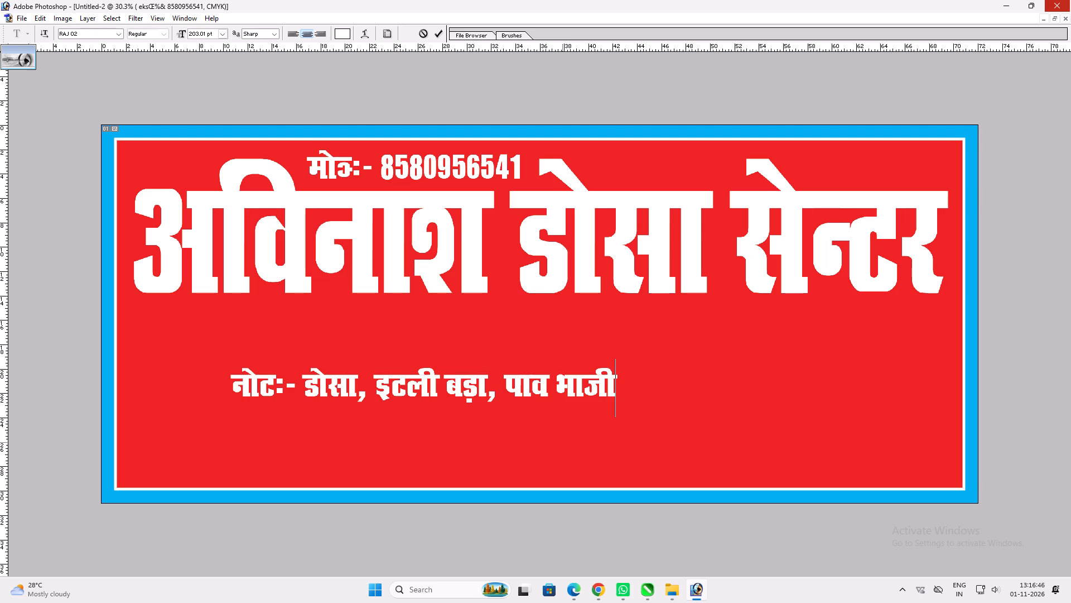
text(])
key(space)
drag(752, 448, 742, 441)
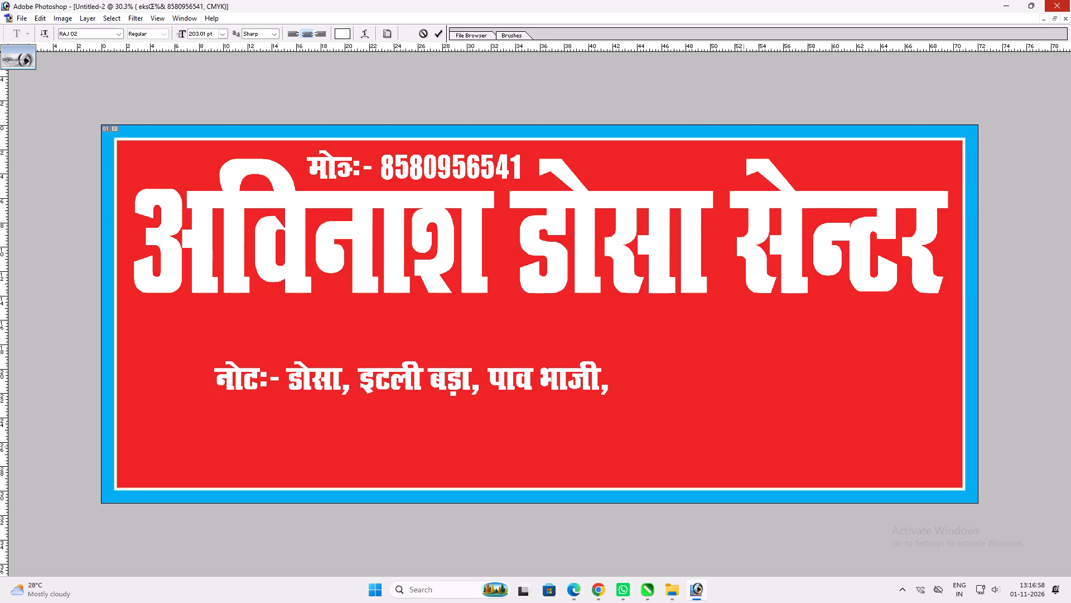
Finish the note line with मिलता है । in place of the trailing comma.
text(fe)
key(BackSpace)
key(BackSpace)
key(BackSpace)
key(BackSpace)
key(space)
text(feyrk g SA)
key(Return)
key(v)
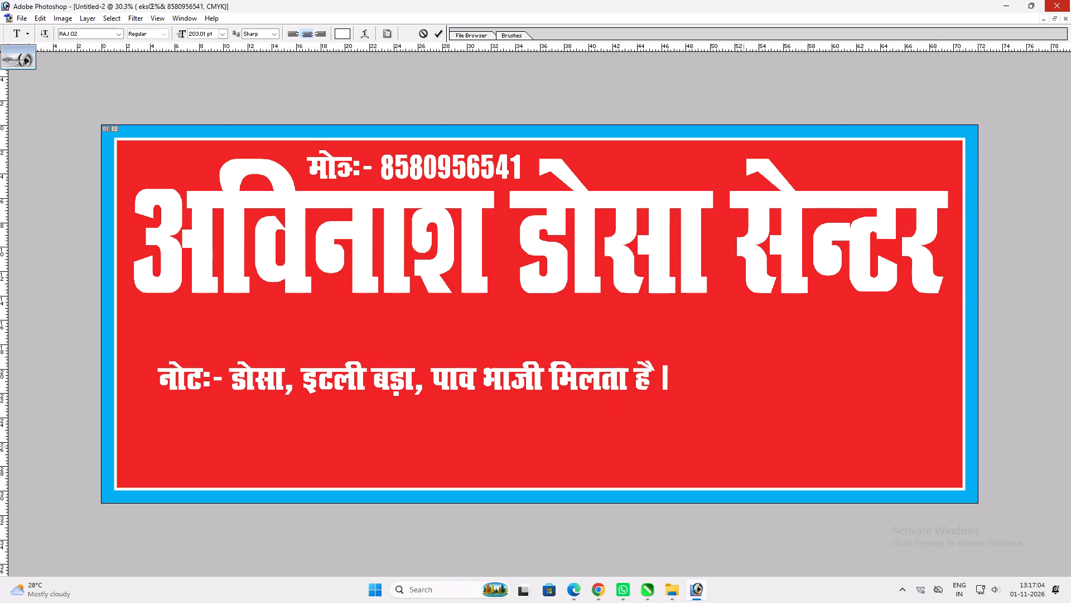
Enlarge the note line proportionally to about 138%, extending it across most of the banner's width.
key(ctrl+t)
shift+drag(666, 386, 859, 444)
key(shift+Return)
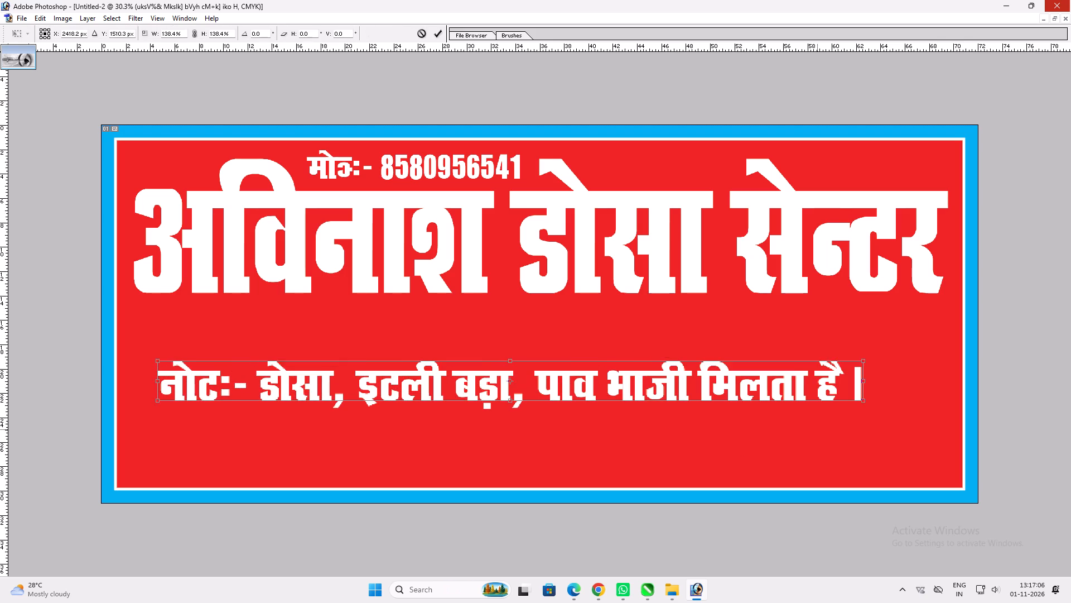
Remove the space between है and the closing । in the note line.
key(v)
key(t)
click(840, 385)
key(BackSpace)
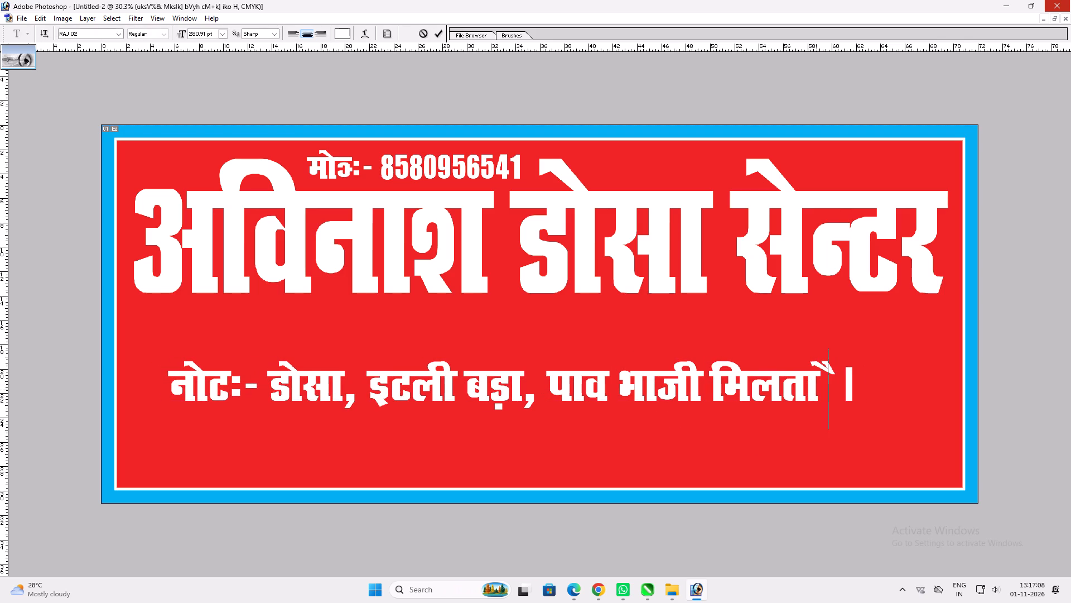
key(ctrl+z)
key(Right)
key(BackSpace)
key(Return)
text(vvv)
Copy a full-width strip about 4 inches tall along the banner's bottom edge onto a new layer.
key(m)
drag(52, 452, 1070, 551)
key(v)
right_click(805, 467)
right_click(784, 437)
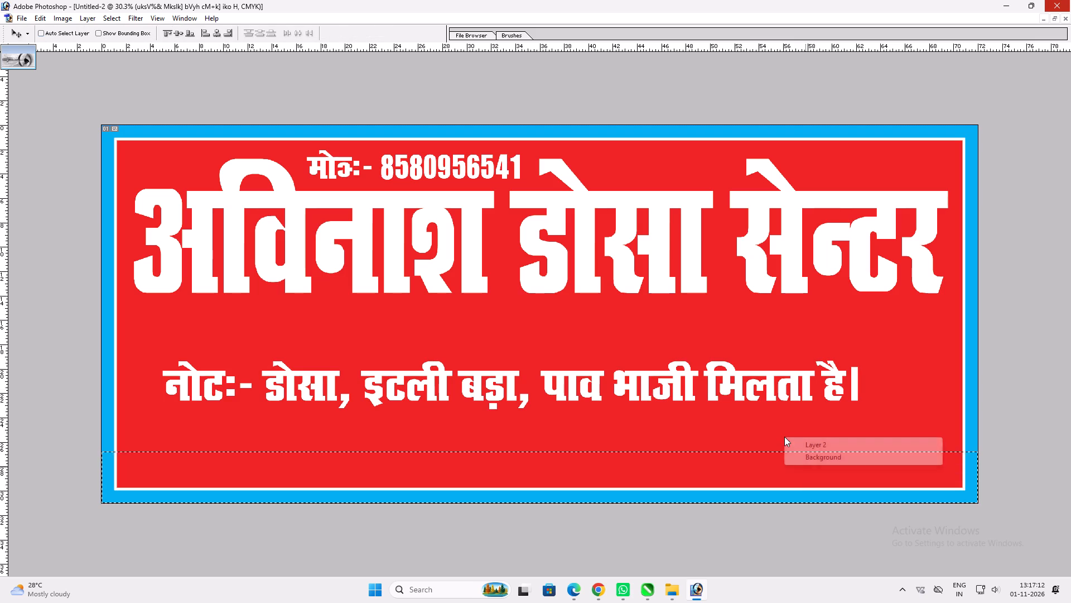
click(812, 452)
key(ctrl+c)
key(ctrl+v)
Apply a yellow Color Overlay of C 0, M 0, Y 100 to the copied bottom strip.
key(alt+l)
key(alt+y)
key(n)
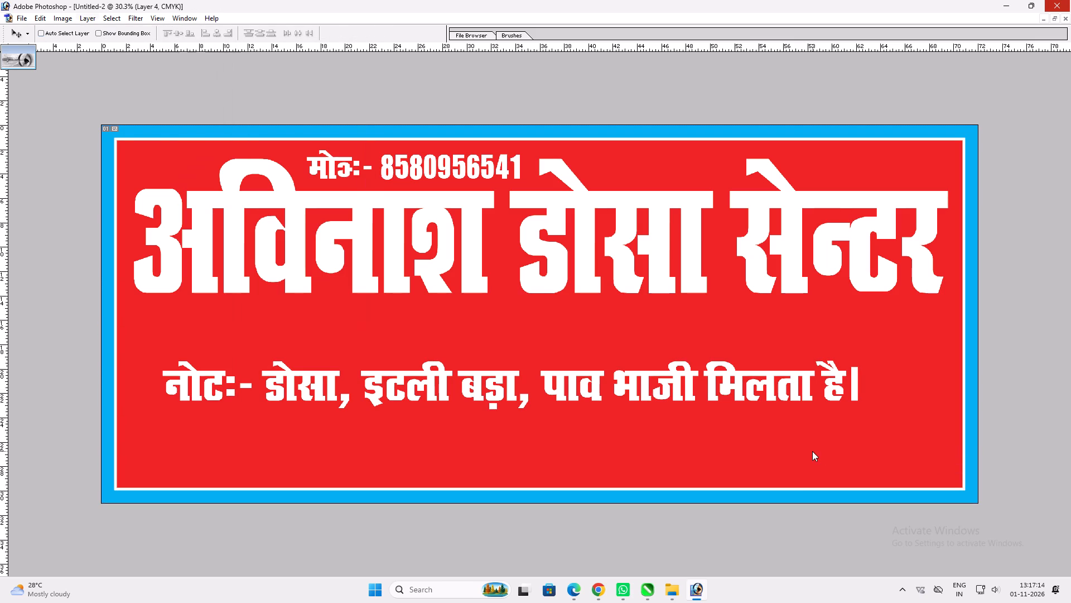
click(418, 289)
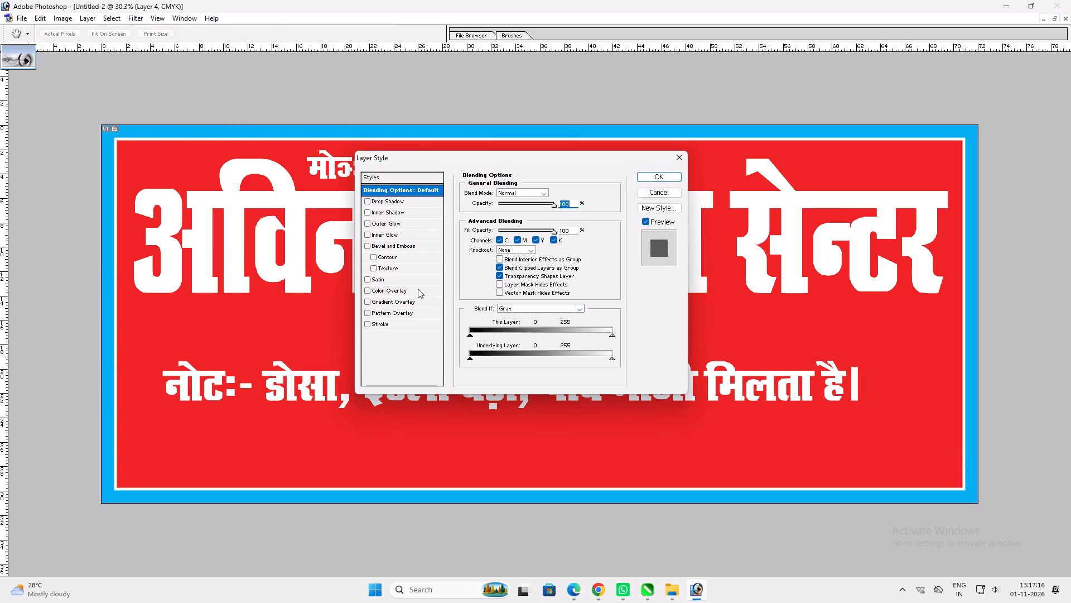
click(556, 194)
key(1)
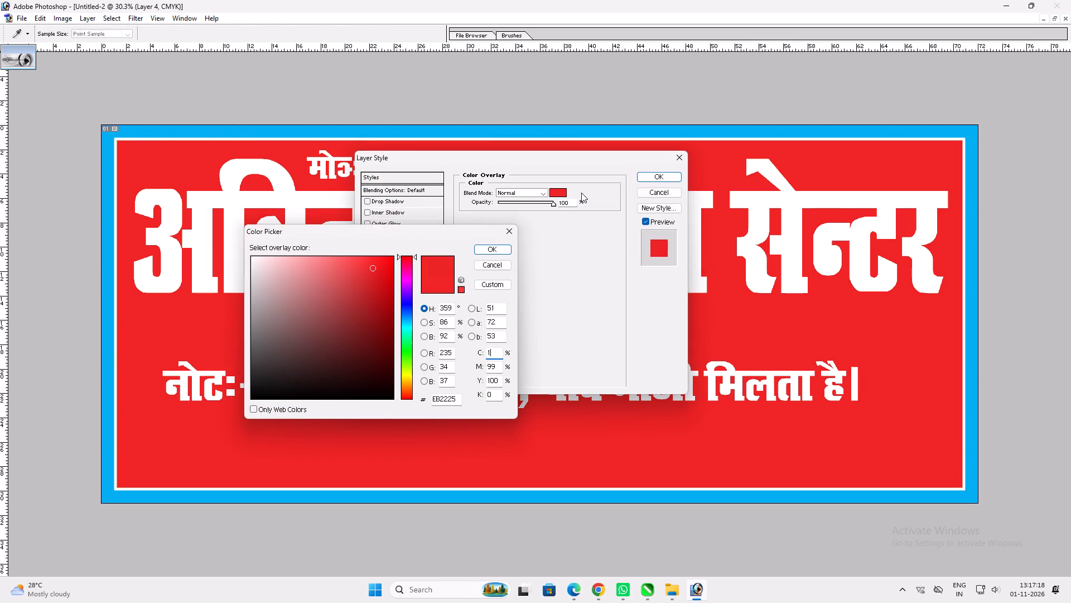
key(shift+Tab)
key(Tab)
key(0)
key(Tab)
key(0)
key(Tab)
key(Return)
key(Return)
Bring the yellow bottom strip in front of the red panel and stretch it slightly taller.
key(ctrl+bracketright)
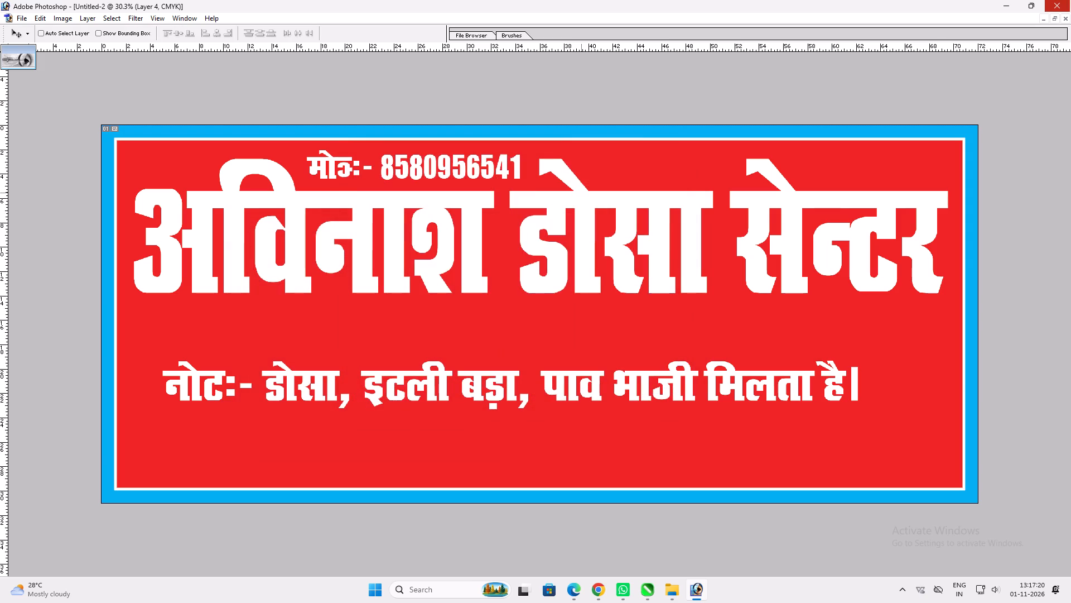
key(ctrl+bracketright)
key(ctrl+t)
shift+drag(540, 456, 549, 453)
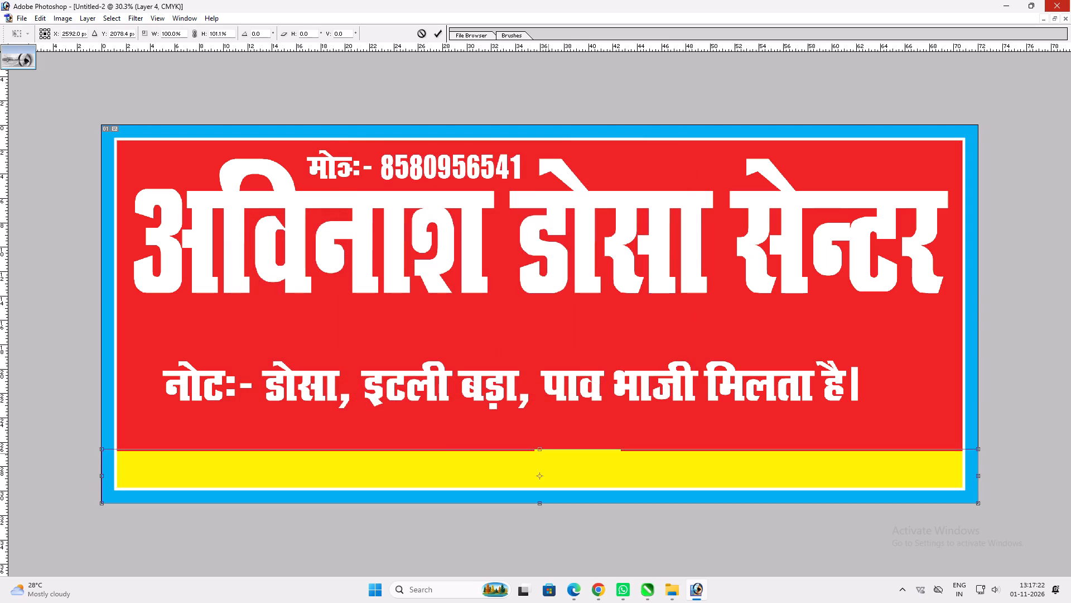
shift+drag(549, 453, 549, 453)
key(shift+Return)
key(v)
Give the note line a red Color Overlay and a thickened white outside stroke.
ctrl+click(510, 390)
key(alt+l)
key(alt+y)
key(n)
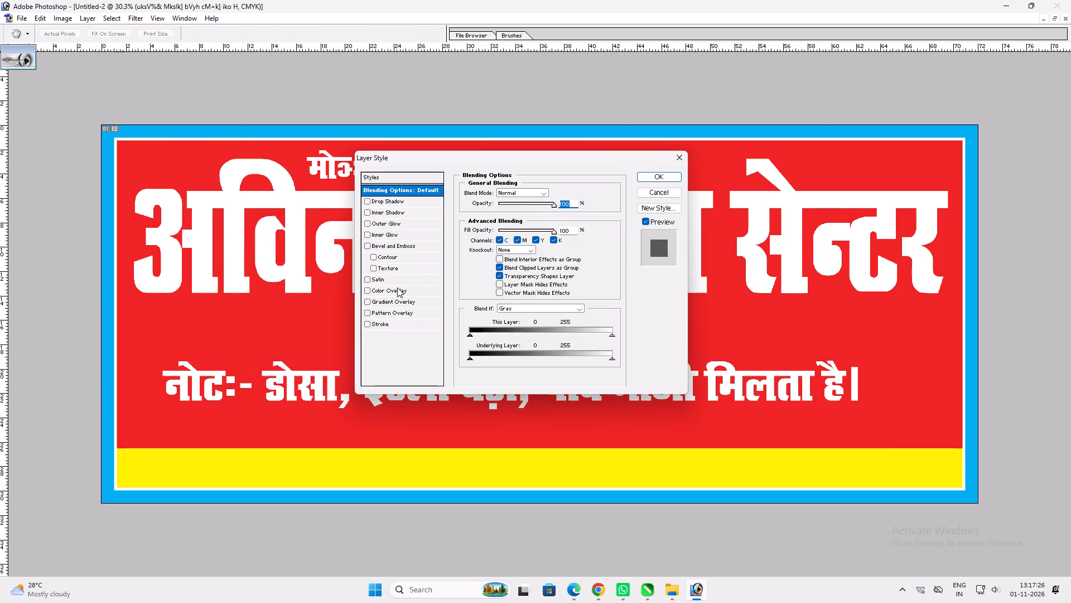
click(395, 292)
click(390, 327)
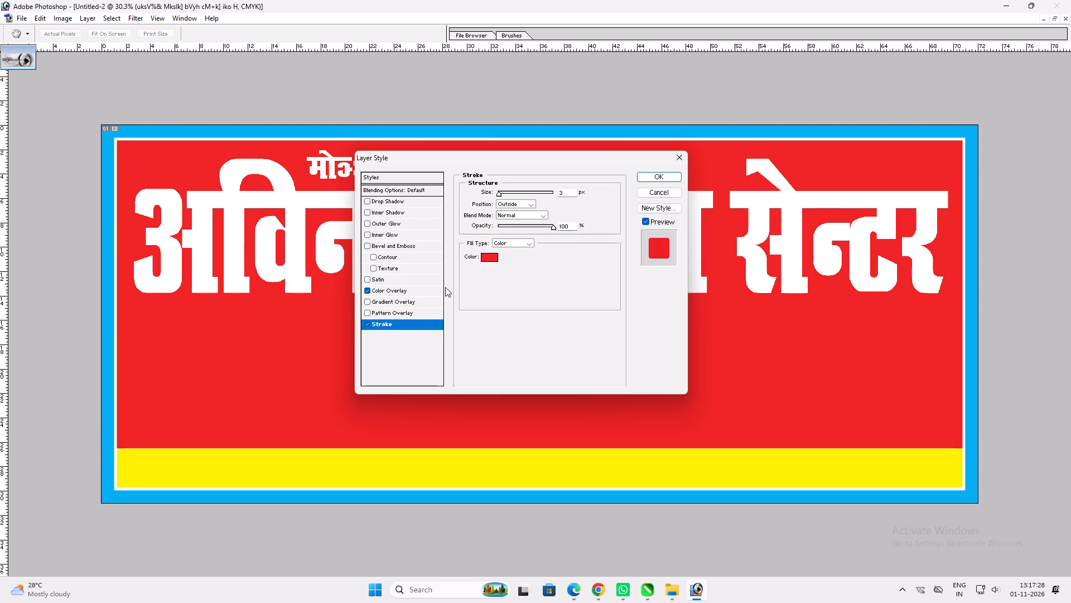
click(491, 260)
drag(297, 326, 199, 170)
key(Return)
scroll(341, 250, up, 7)
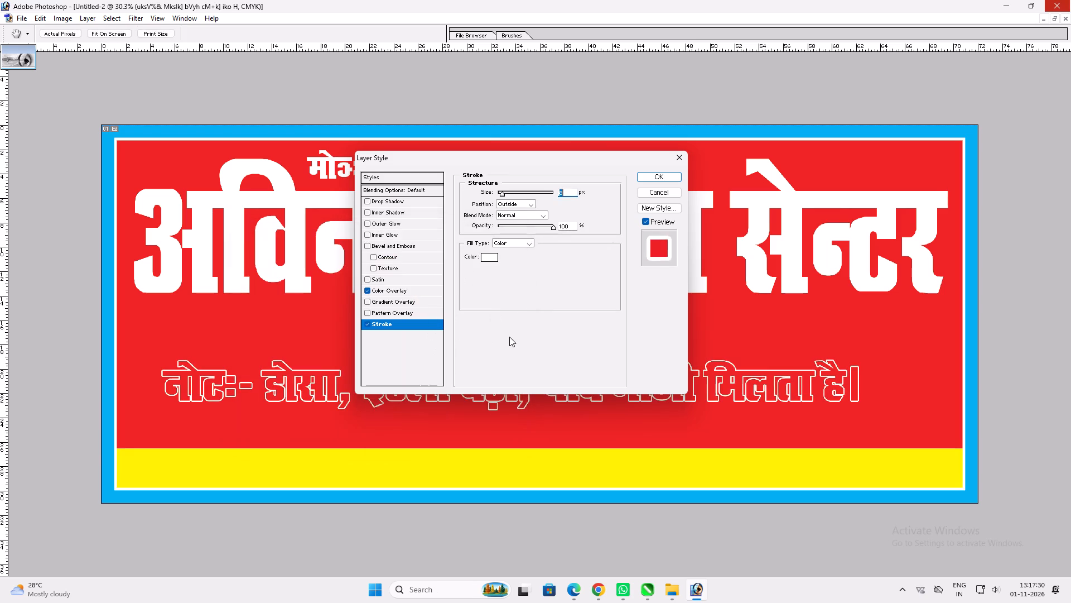
scroll(509, 337, up, 1)
key(Return)
key(v)
key(v)
Move the note line down onto the yellow strip and stretch it wider, leaving small side margins.
drag(504, 349, 483, 426)
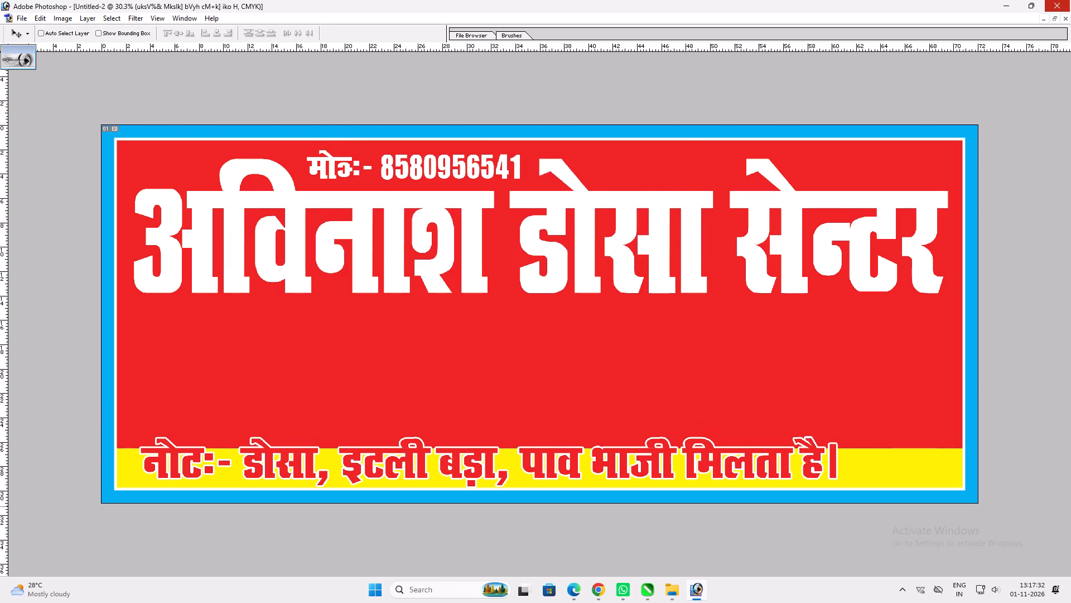
key(ctrl+t)
shift+drag(833, 454, 925, 454)
key(shift+Return)
key(v)
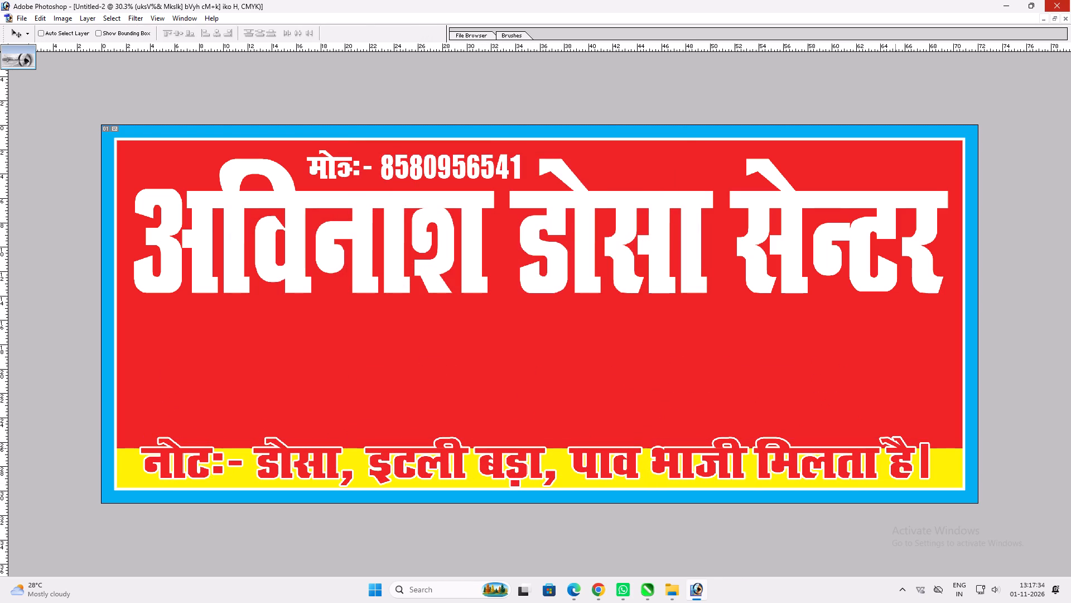
Change the note line's font to RAJ 04.
key(t)
click(726, 471)
key(ctrl+a)
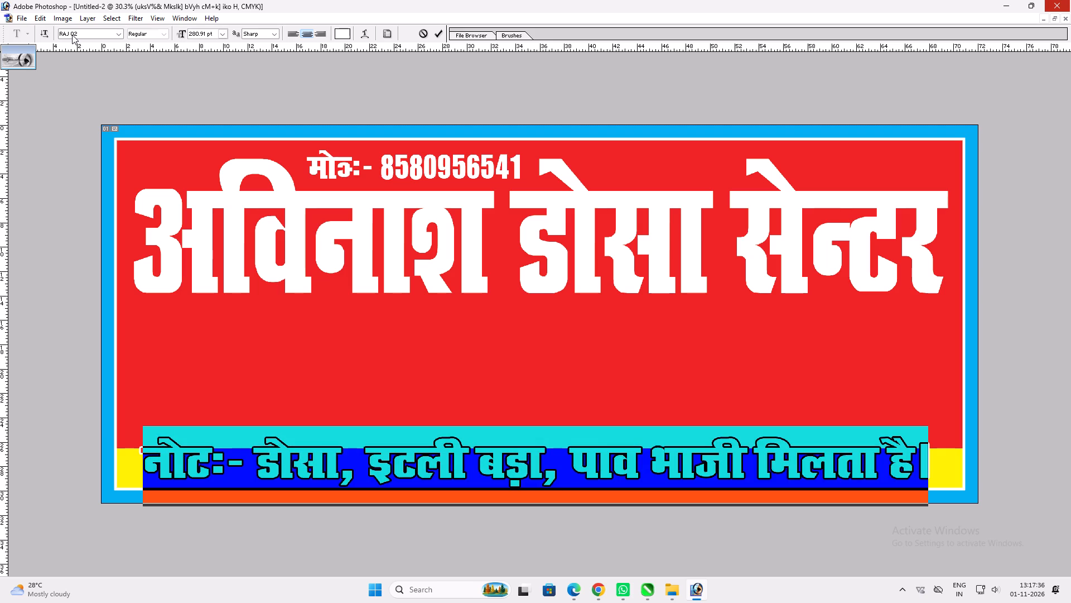
click(72, 35)
key(Down)
key(Down)
key(Down)
key(Up)
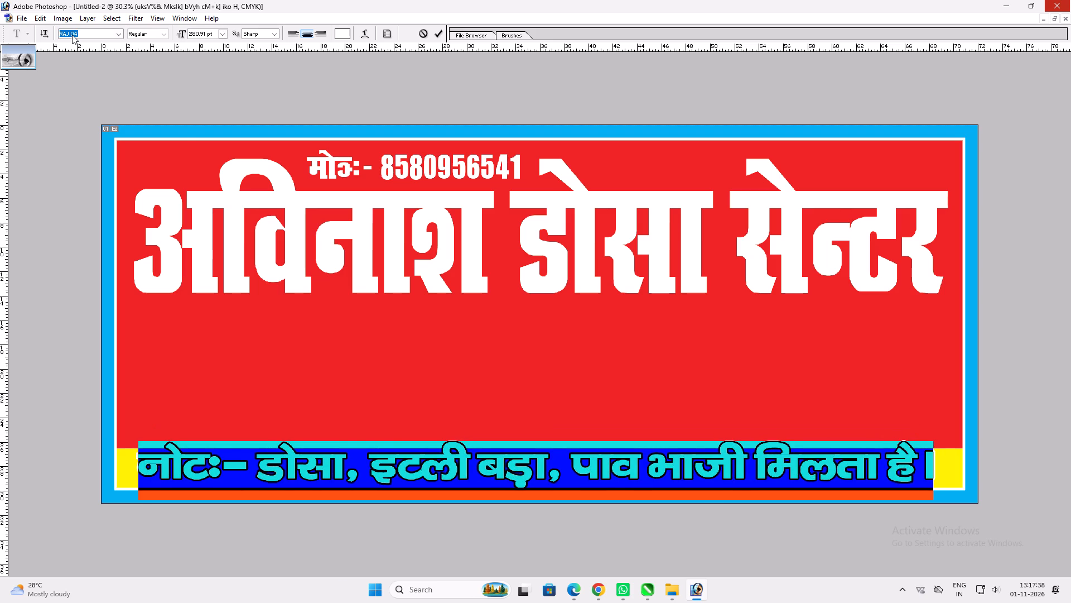
key(Return)
key(Return)
key(v)
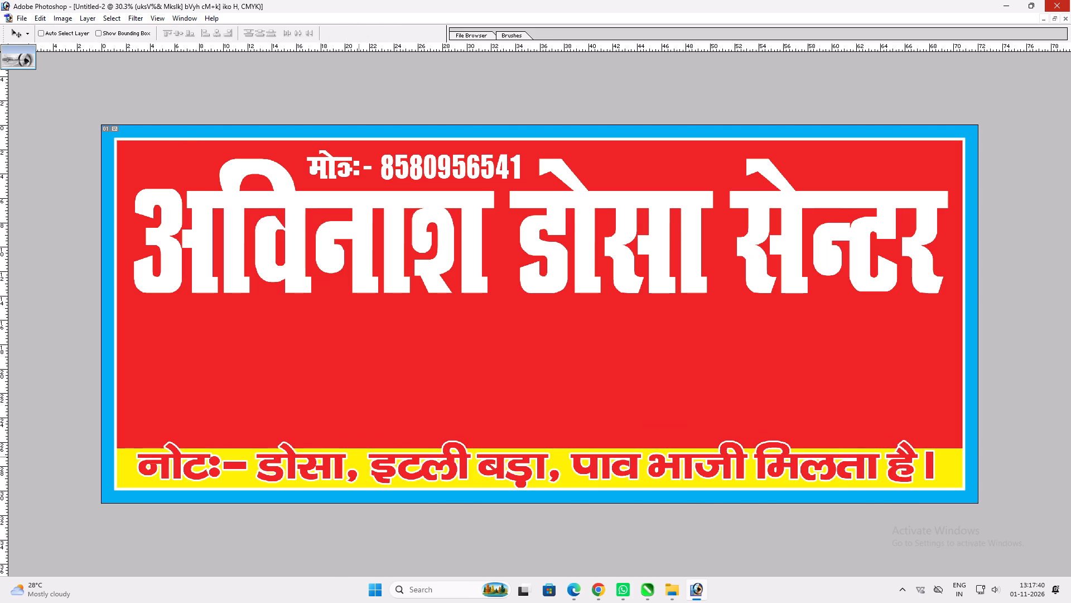
Stretch the yellow strip upward so it is about 5.5 inches tall behind the note line.
ctrl+click(359, 458)
key(ctrl+t)
shift+drag(360, 442, 380, 433)
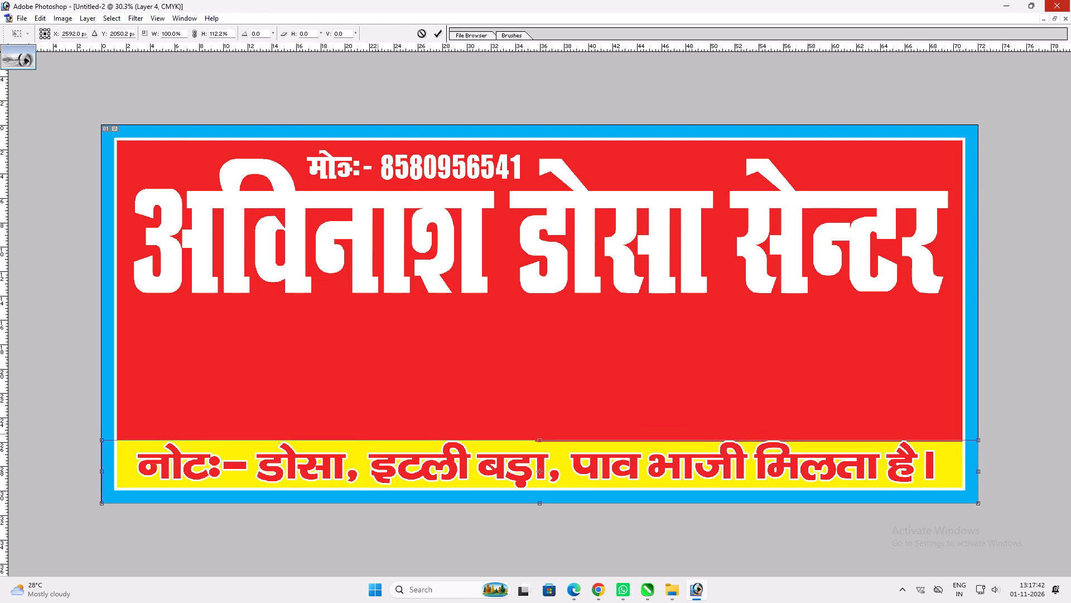
shift+drag(380, 433, 385, 430)
shift+drag(385, 430, 392, 428)
key(shift+Return)
key(v)
Shift the note line slightly up and left, and stretch it to nearly the yellow strip's full width.
ctrl+click(391, 460)
drag(392, 460, 385, 457)
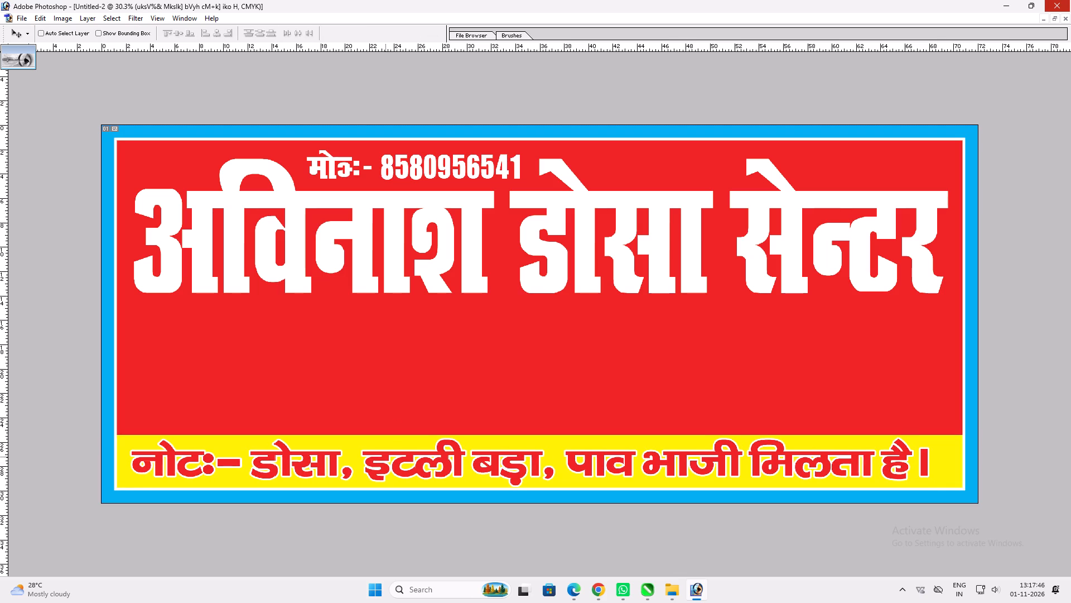
drag(385, 457, 379, 454)
key(ctrl+t)
shift+drag(923, 460, 945, 457)
key(shift+Return)
key(v)
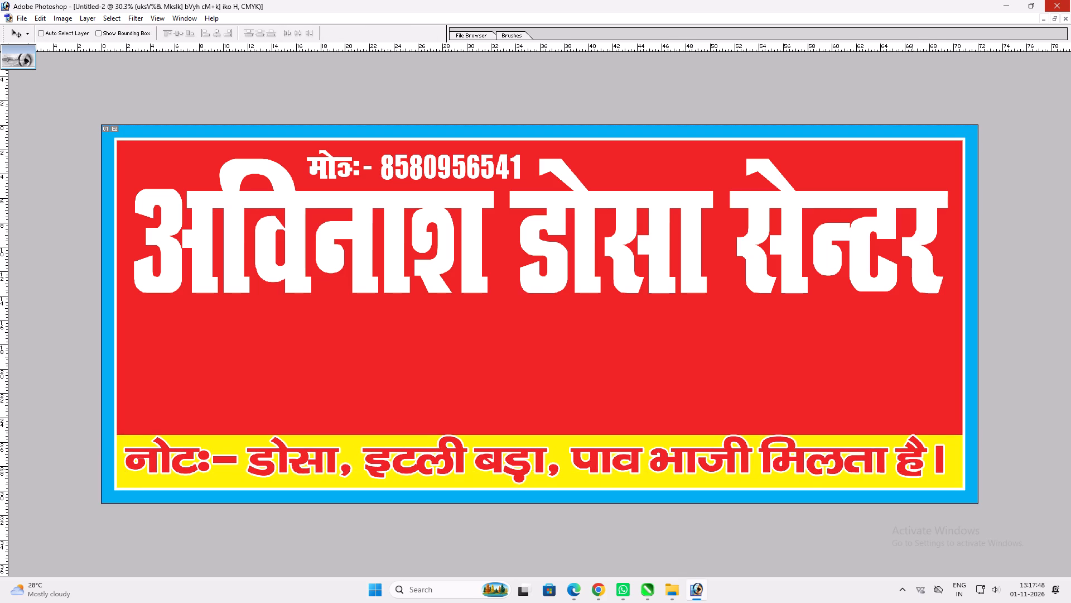
Reduce the note line's height slightly and nudge it down to fit within the yellow strip.
key(ctrl+t)
drag(842, 432, 836, 435)
key(shift+Return)
key(v)
key(Down)
key(Down)
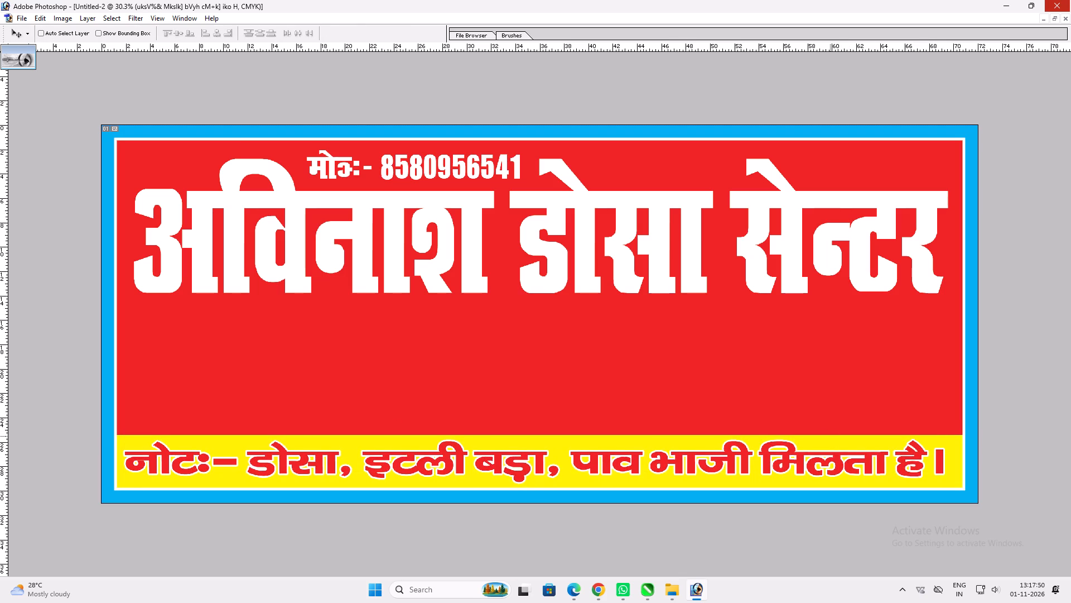
Change the note line's Color Overlay to blue with C 100, M 60, Y 0.
key(alt+l)
key(alt+y)
key(n)
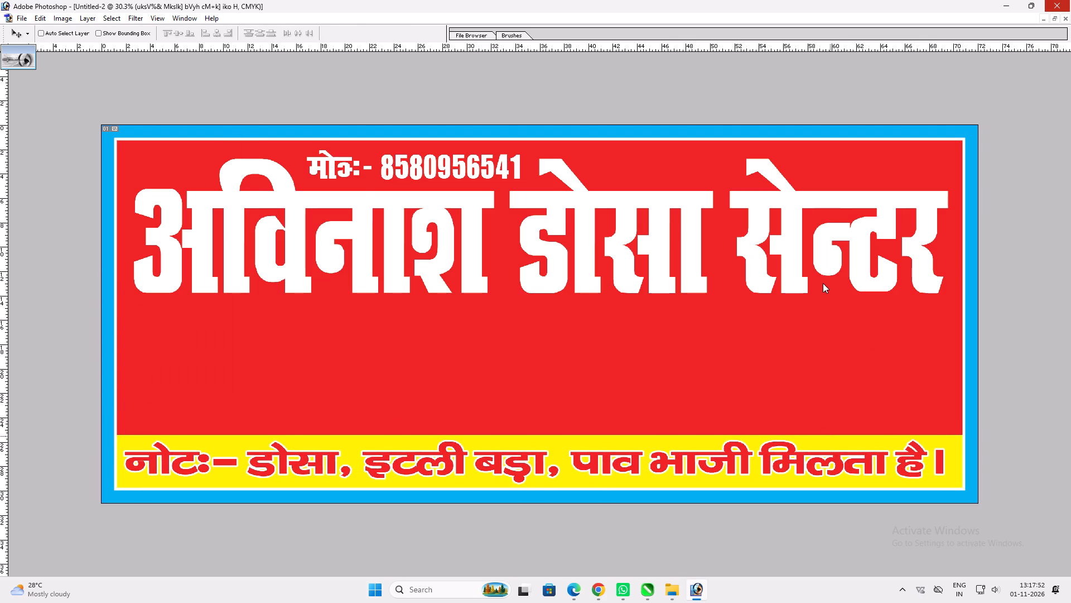
click(429, 289)
click(561, 190)
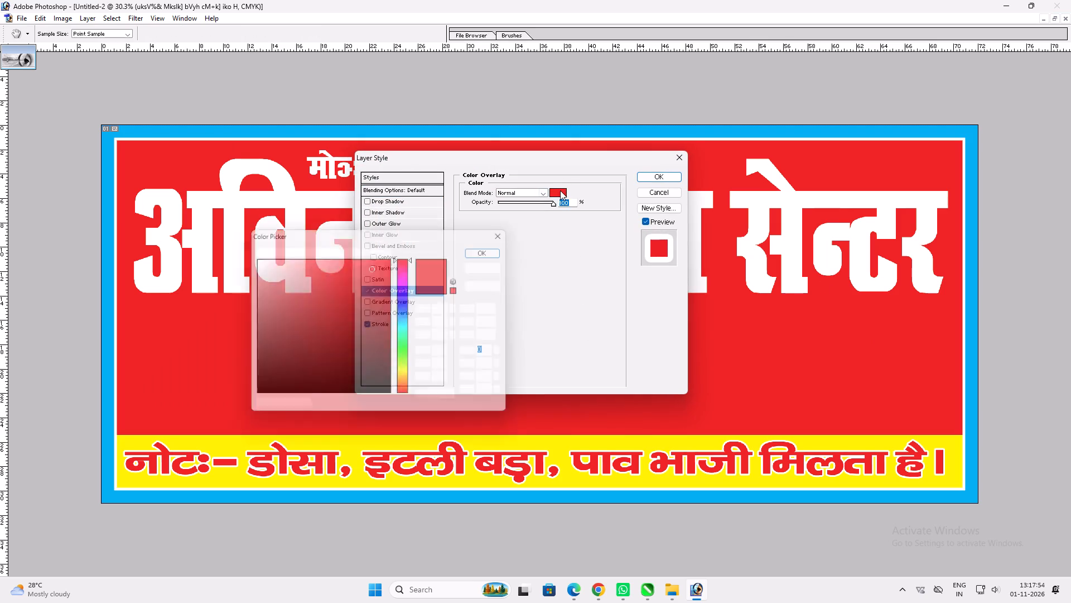
text(100)
key(Tab)
text(60)
key(Tab)
key(0)
key(Tab)
key(Return)
key(Return)
key(v)
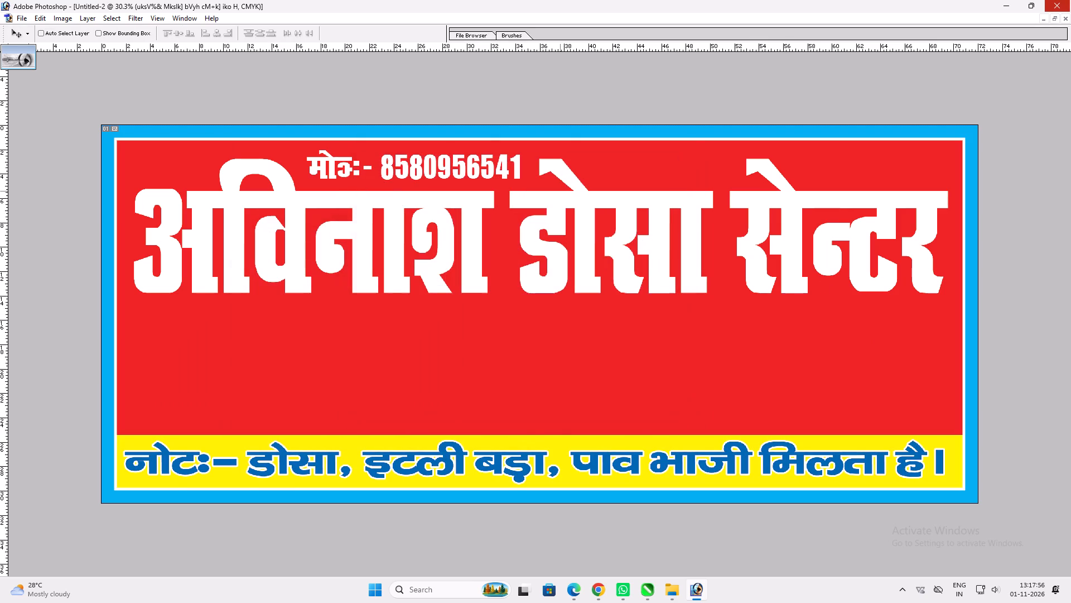
Nudge the note line slightly right to centre it on the yellow strip.
key(Right)
key(Right)
key(Right)
key(Right)
key(v)
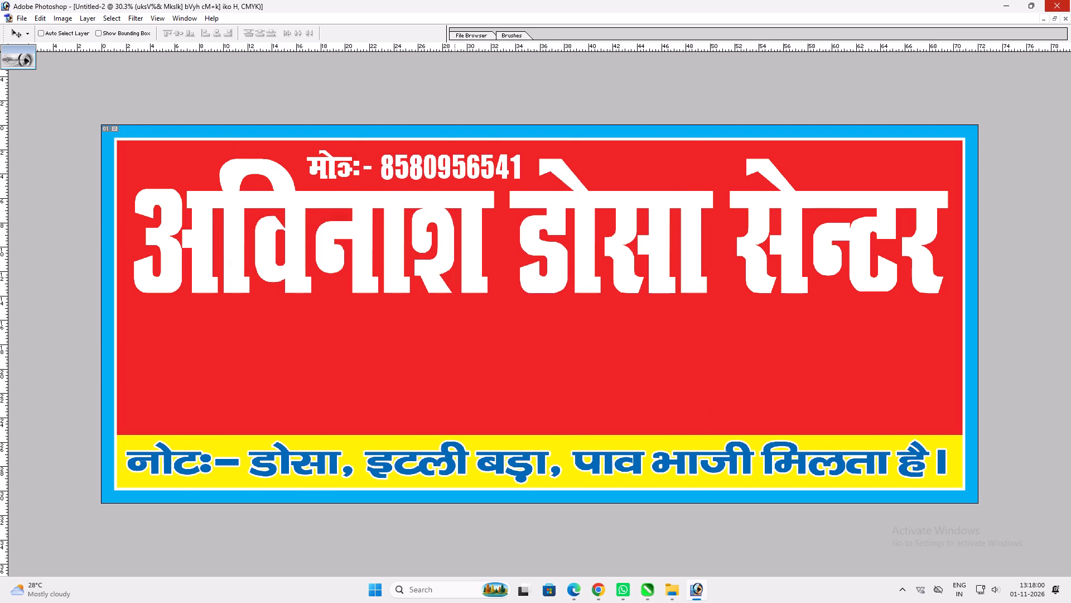
Apply a linear Gradient Overlay to the अविनाश डोसा सेन्टर title, running from yellow (Y 100, K 0) to white.
ctrl+click(464, 267)
key(alt+l)
text(yg)
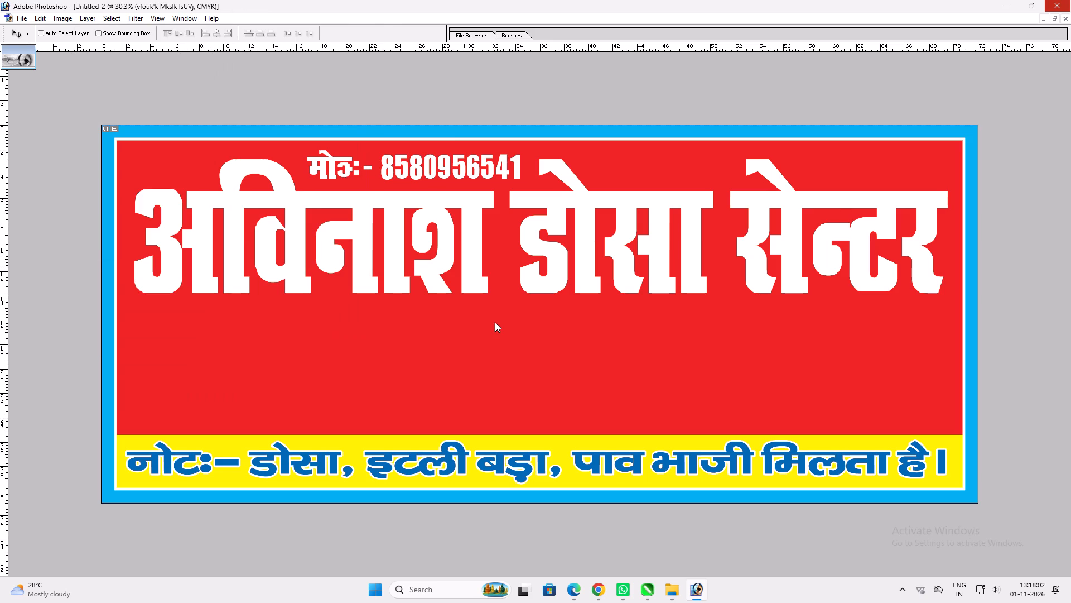
click(522, 217)
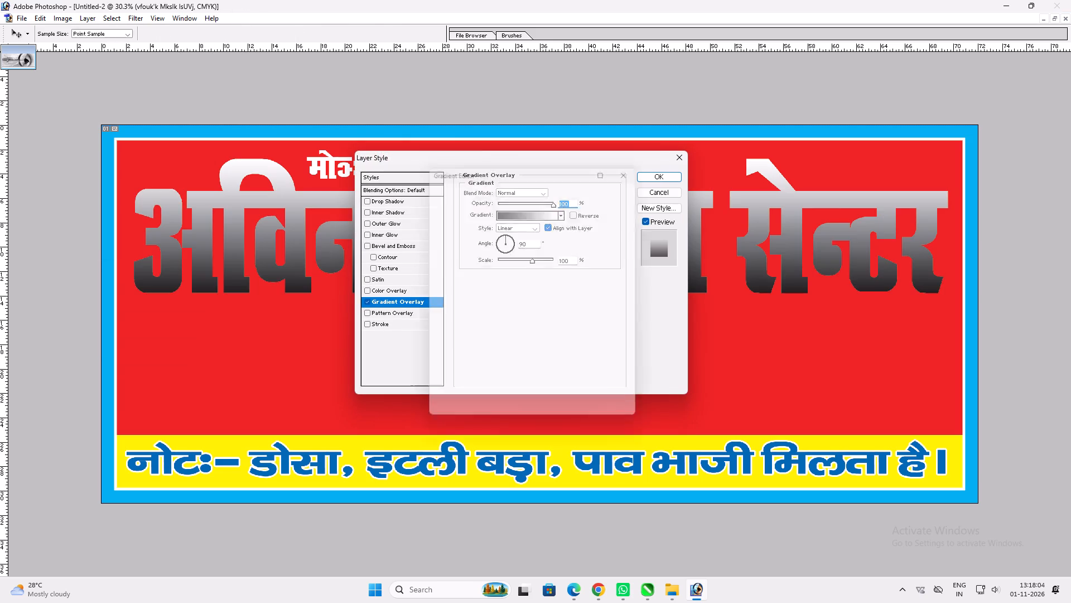
drag(438, 350, 479, 350)
click(477, 394)
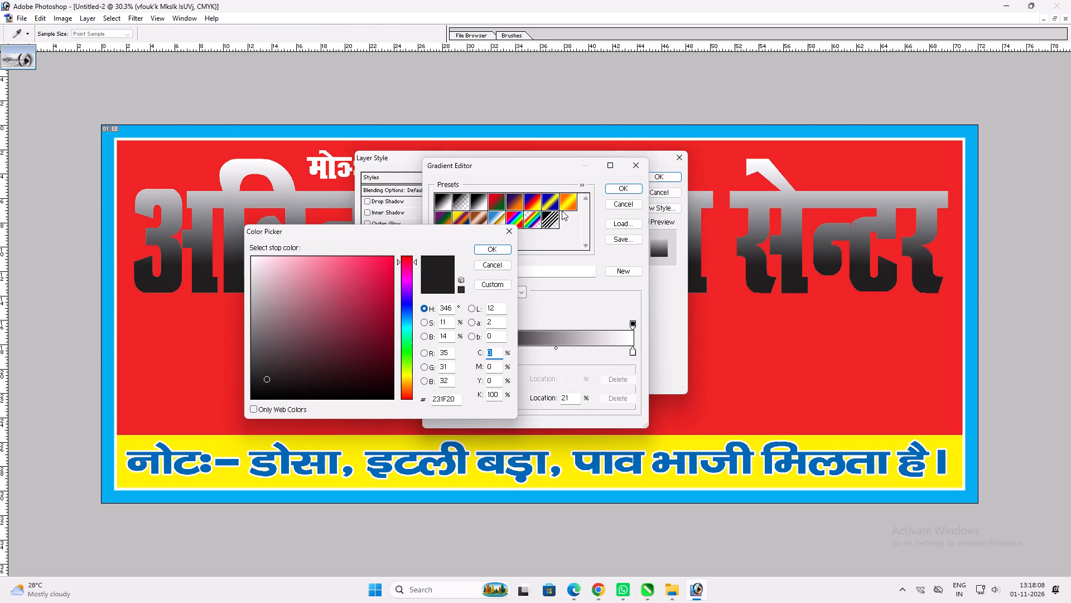
key(Tab)
key(Tab)
text(100)
key(Tab)
key(0)
key(Return)
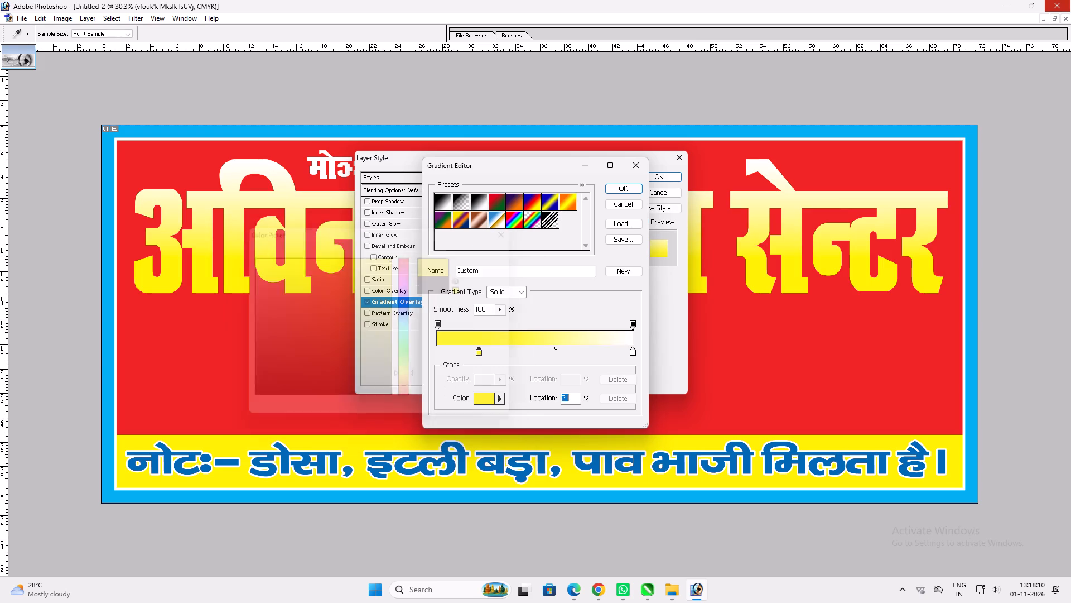
Move the title gradient's white stop to about 56% and its yellow stop to about 11%.
drag(633, 348, 573, 353)
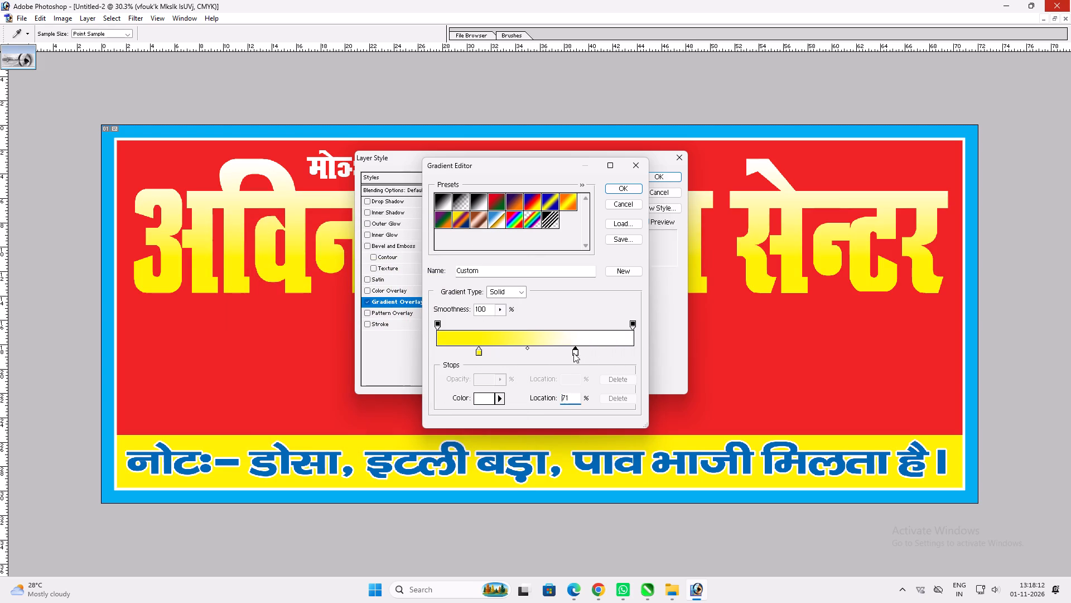
drag(573, 353, 567, 353)
drag(568, 354, 547, 354)
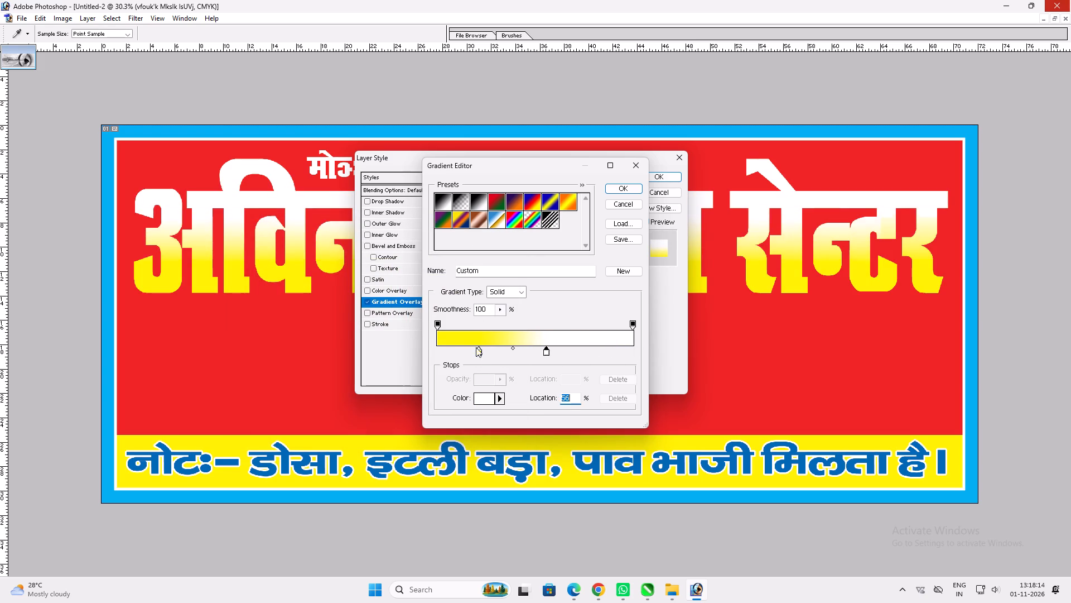
drag(479, 353, 459, 353)
click(544, 352)
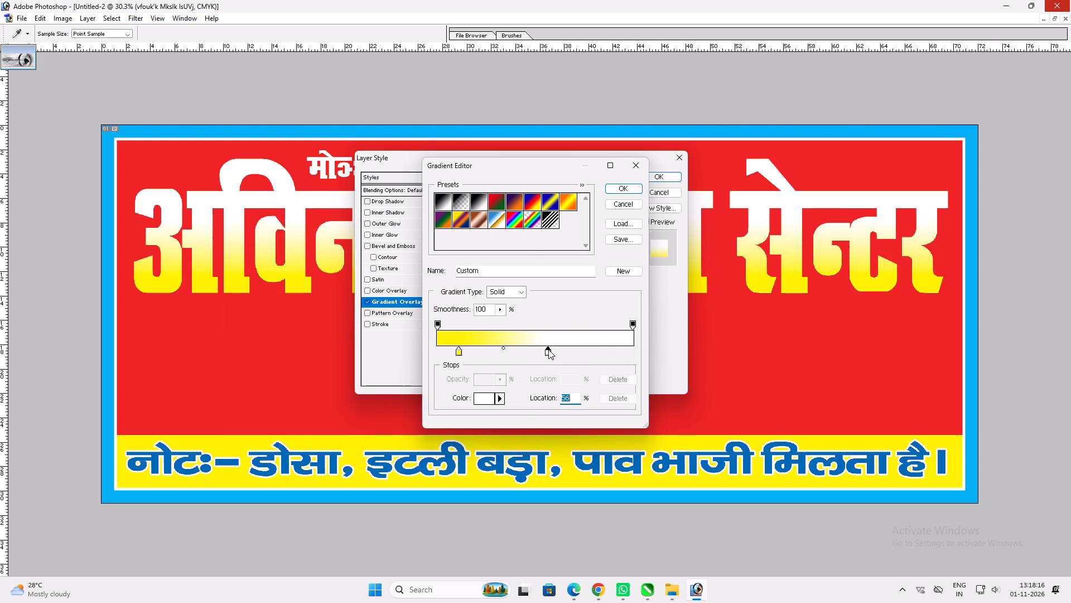
key(Return)
key(Return)
Add a thickened black outside stroke to the अविनाश डोसा सेन्टर title.
key(alt+l)
key(alt+y)
key(k)
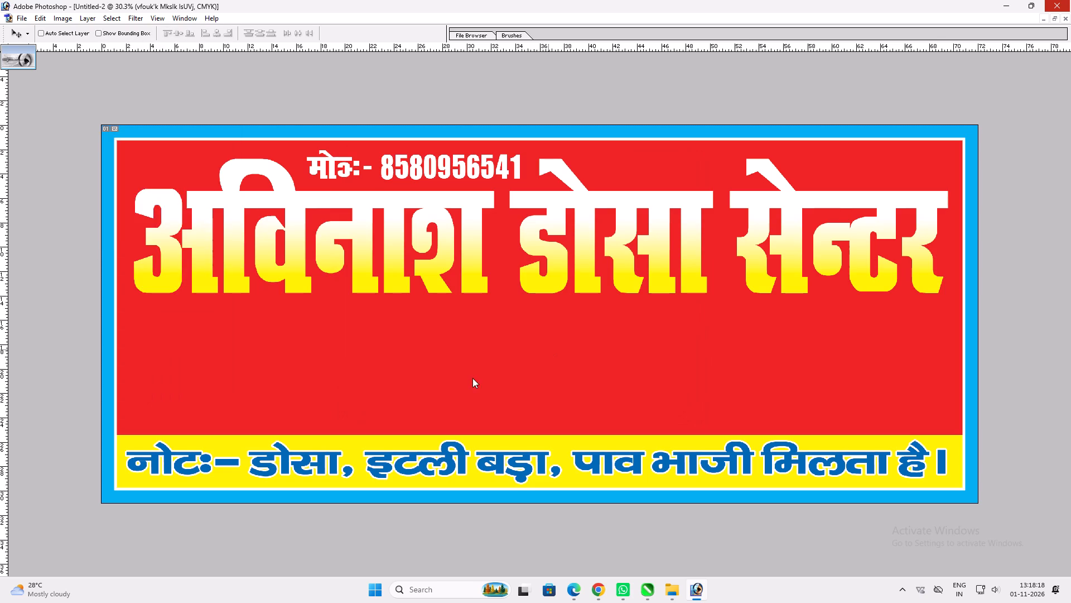
scroll(751, 340, up, 7)
scroll(461, 333, up, 3)
click(491, 256)
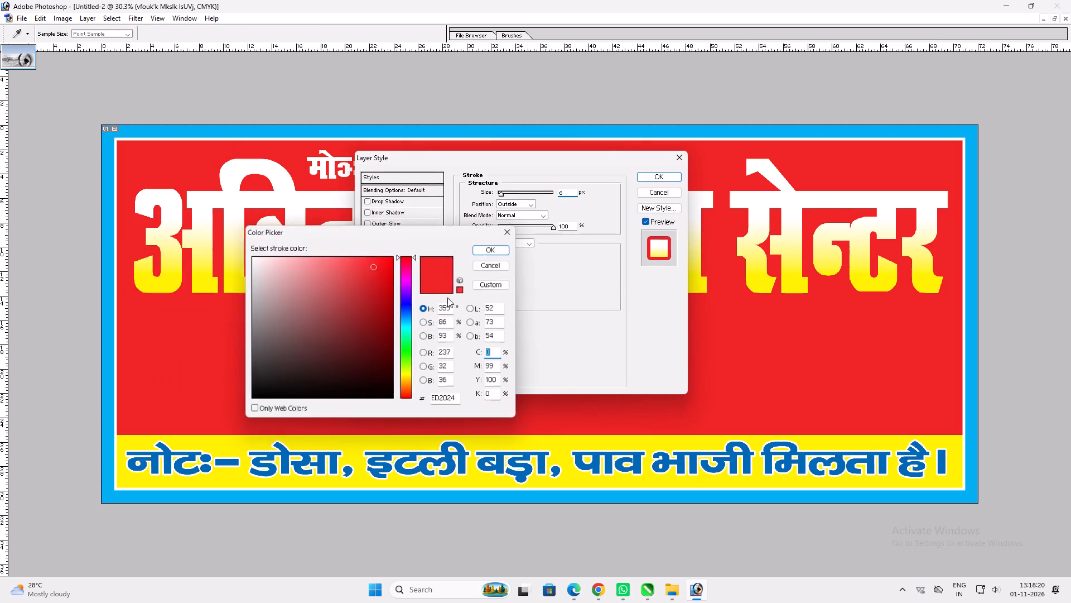
drag(341, 333, 672, 528)
key(Return)
scroll(605, 351, up, 5)
scroll(520, 313, up, 2)
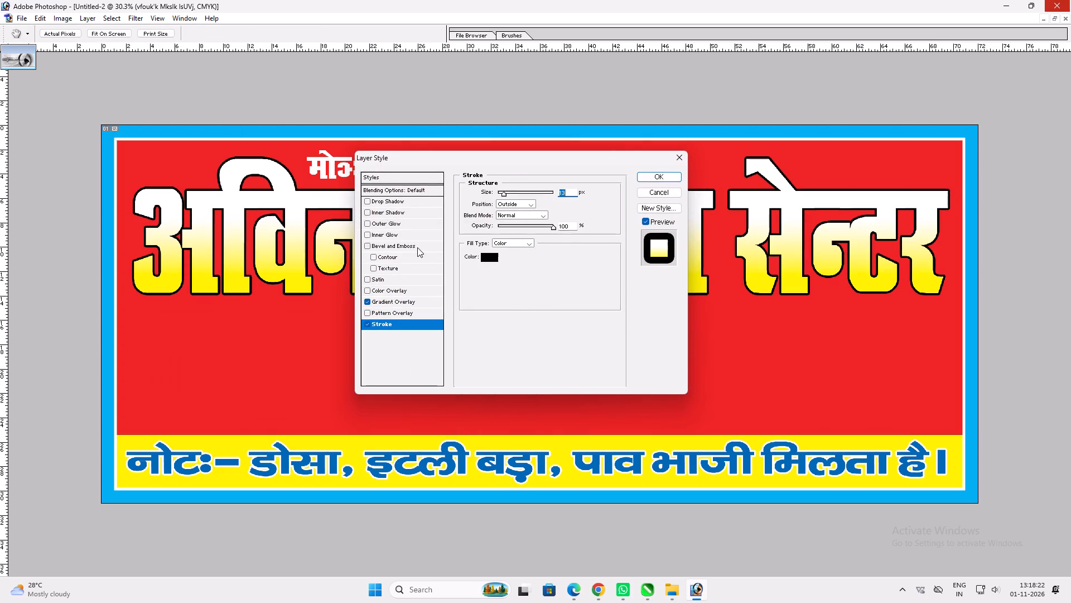
Add a Chisel Hard inner Bevel and Emboss to the title with a size of 27 px.
click(417, 247)
click(548, 207)
click(535, 217)
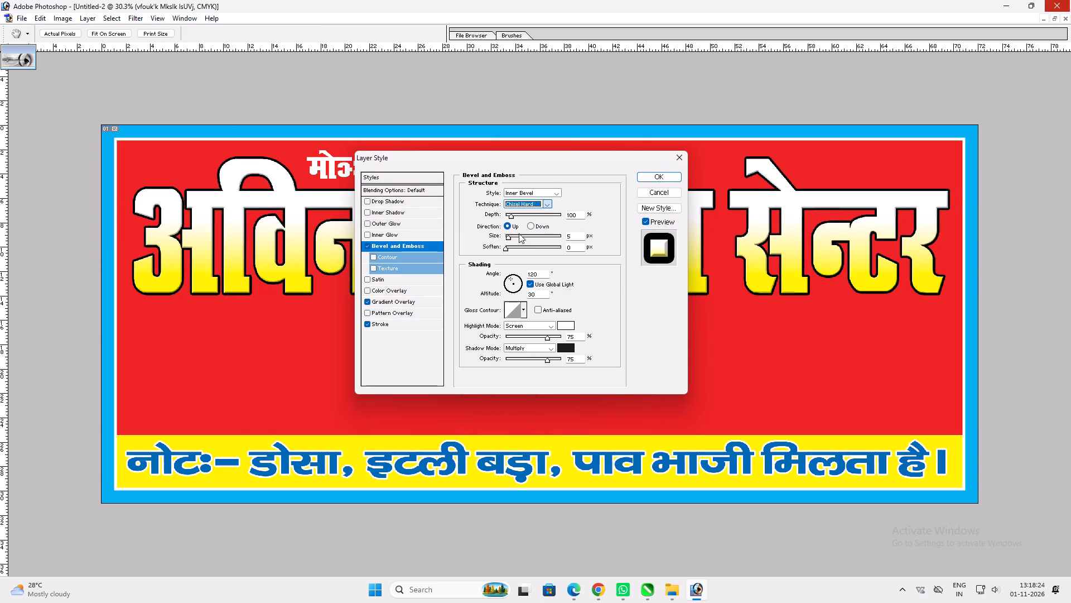
click(514, 237)
Enable the title bevel's Contour with a range of 100% and the smooth S-shaped contour preset.
click(438, 257)
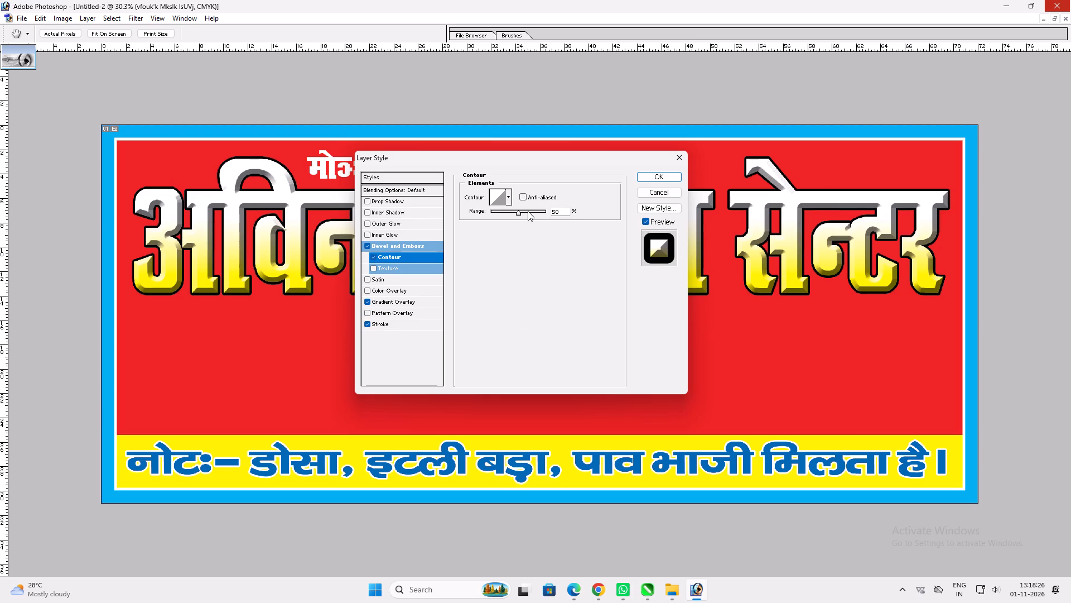
drag(528, 211, 561, 212)
click(504, 198)
click(507, 197)
key(Return)
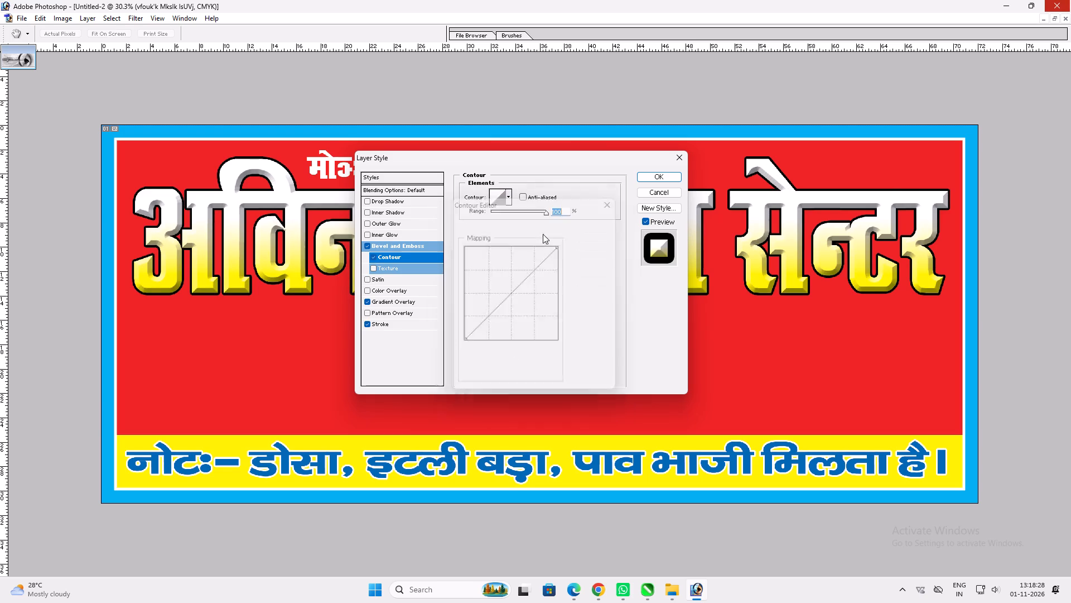
click(510, 201)
click(536, 218)
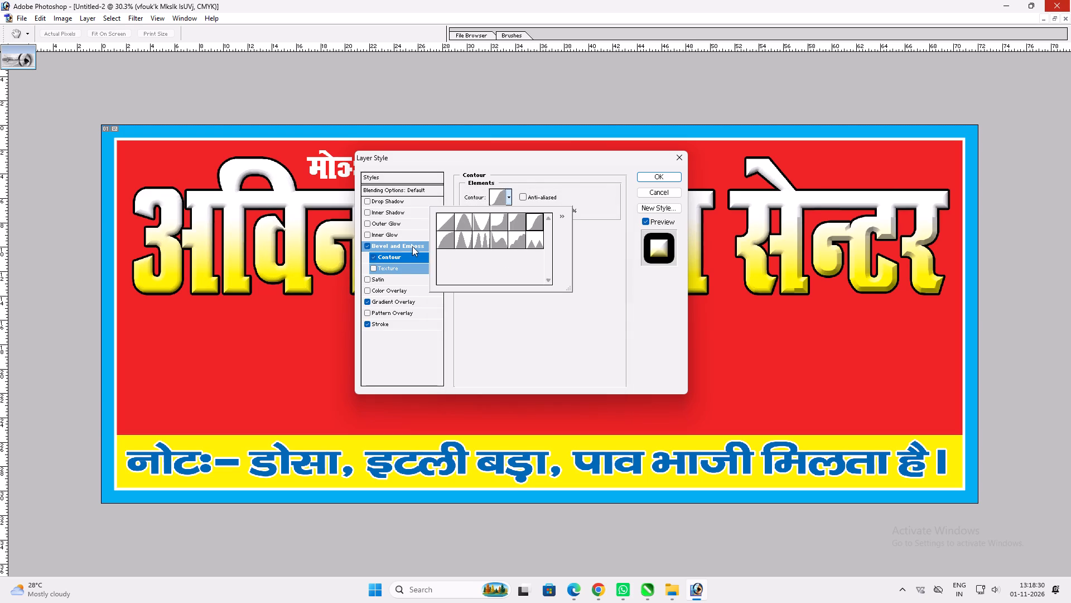
Set the title bevel's highlight and shadow colours to cyan with C 100.
click(412, 247)
click(567, 329)
key(1)
text(00)
key(Return)
click(566, 352)
text(100)
key(Tab)
key(Tab)
key(Tab)
key(0)
key(Return)
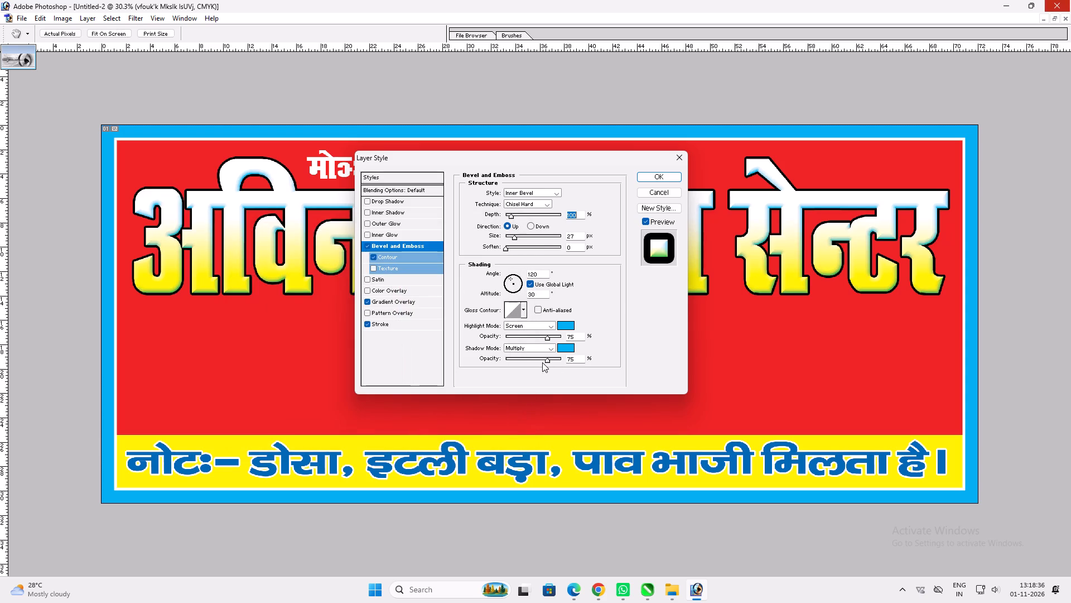
Lower the title bevel's shadow opacity to about 48% and its highlight opacity to about 62%.
drag(542, 362, 532, 365)
drag(546, 337, 540, 337)
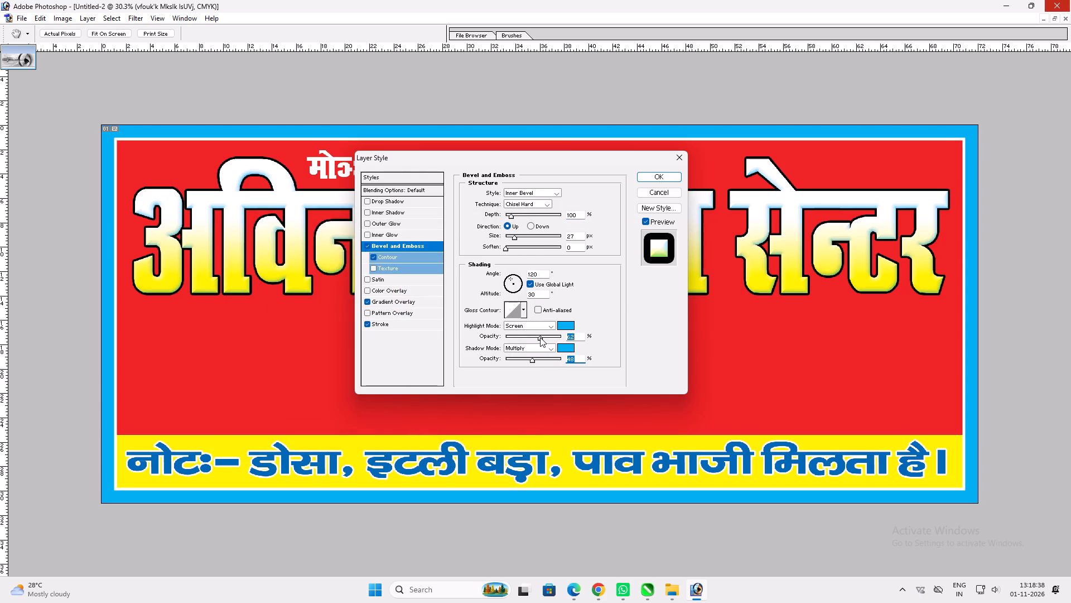
key(Return)
Add a black drop shadow to the अविनाश डोसा सेन्टर title with 100% opacity and an increased distance.
key(alt+l)
text(yd)
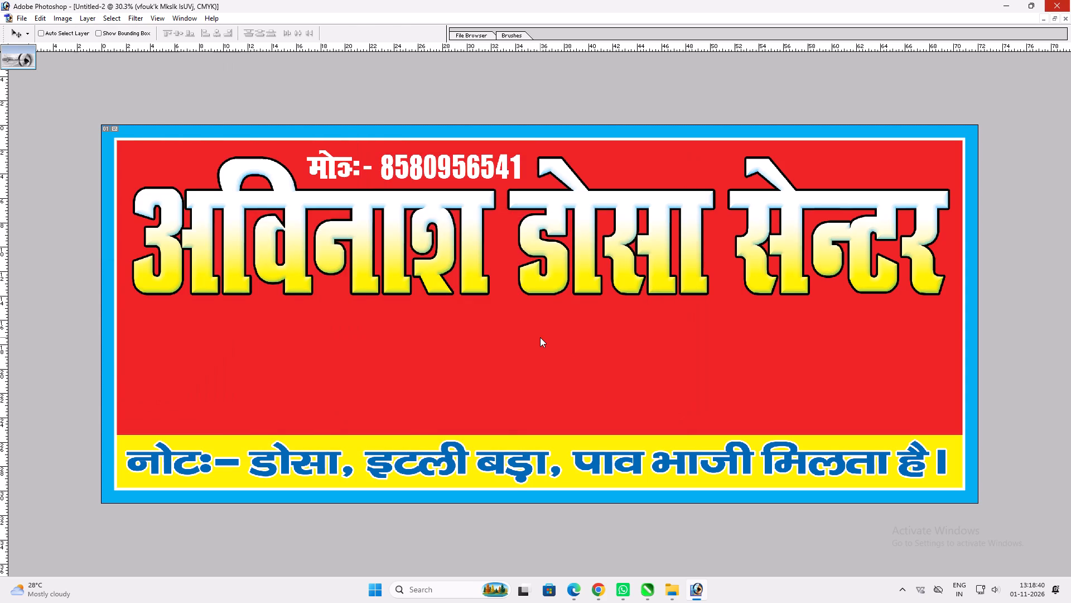
drag(542, 208, 546, 208)
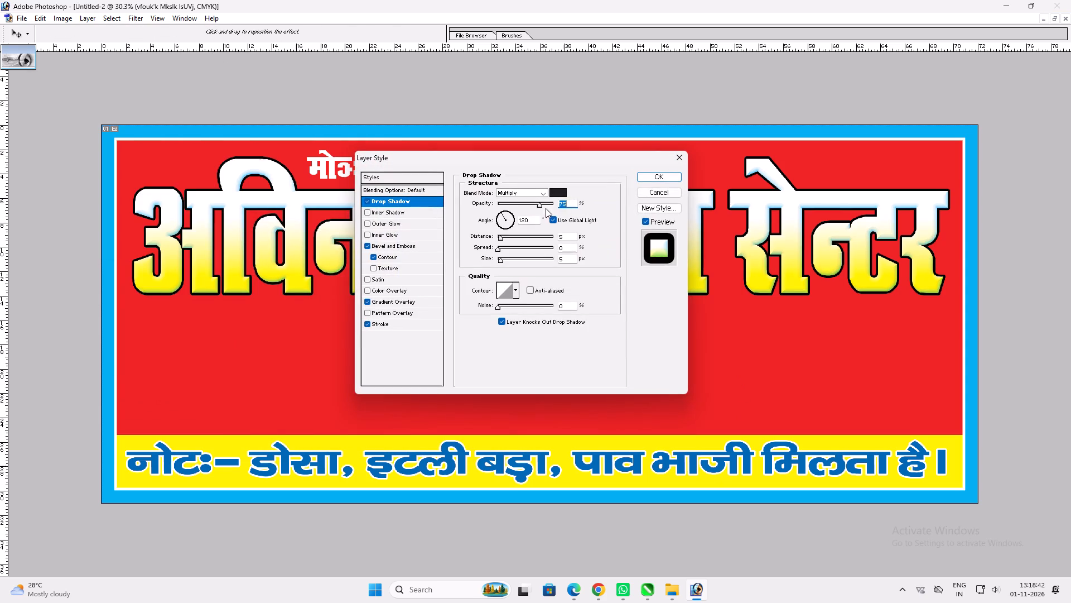
drag(546, 208, 561, 205)
drag(546, 206, 560, 204)
drag(508, 235, 511, 234)
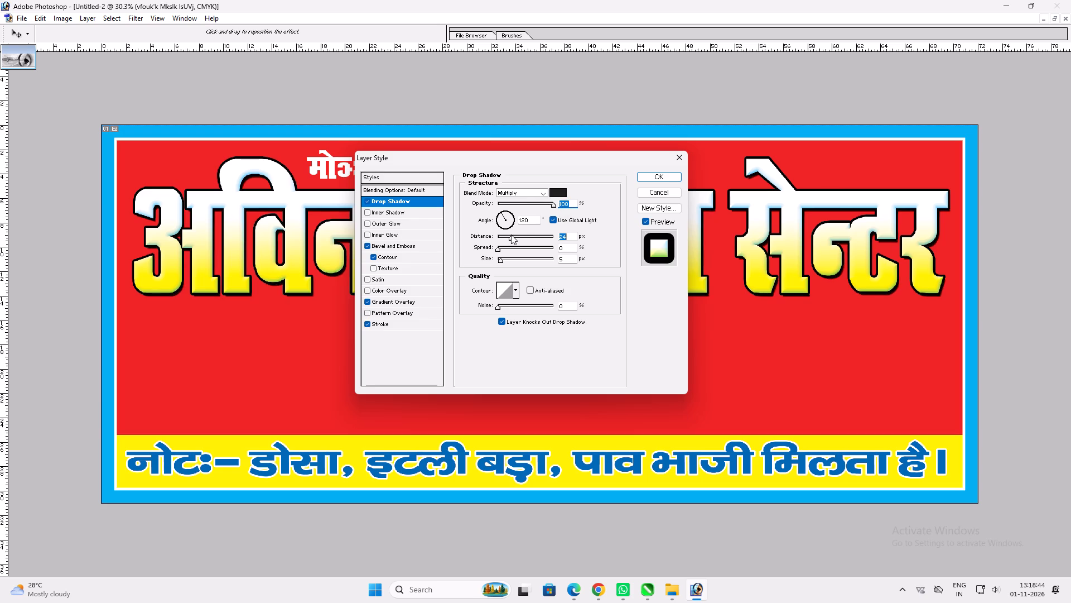
drag(511, 234, 516, 233)
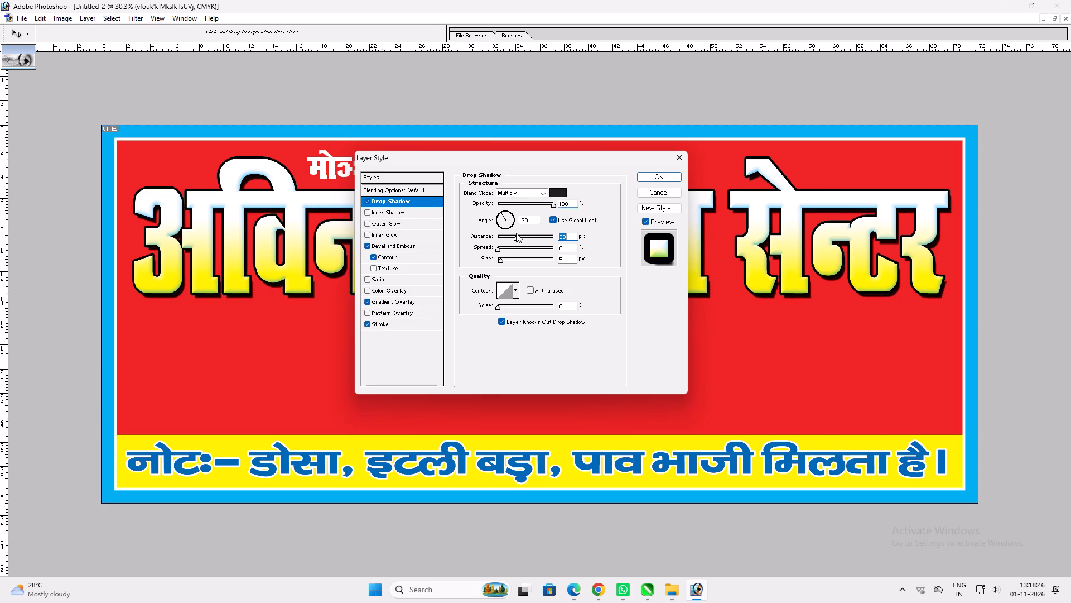
key(Return)
key(v)
key(v)
Change the font of the whole mobile number line above the title to RAJ 06.
ctrl+click(519, 169)
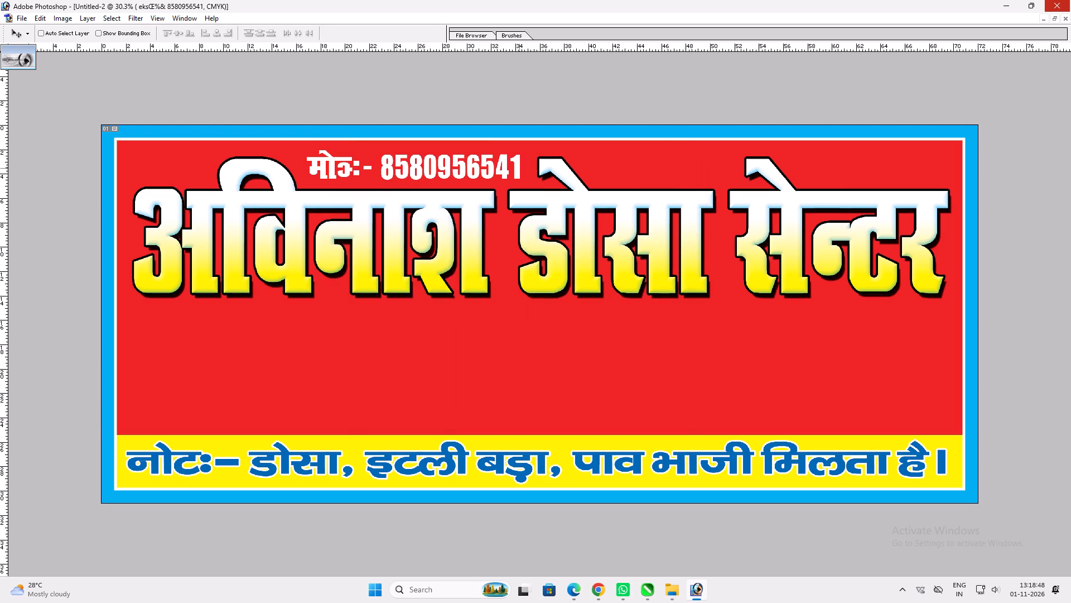
key(t)
click(480, 159)
key(ctrl+a)
click(93, 33)
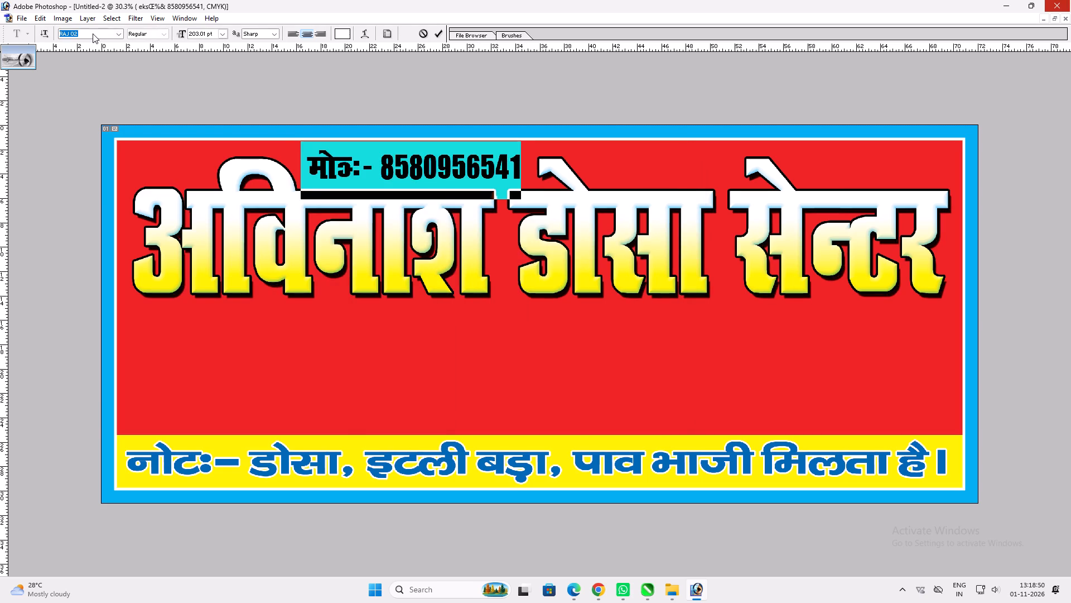
key(Down)
key(Down)
key(Down)
key(Down)
key(Return)
key(Return)
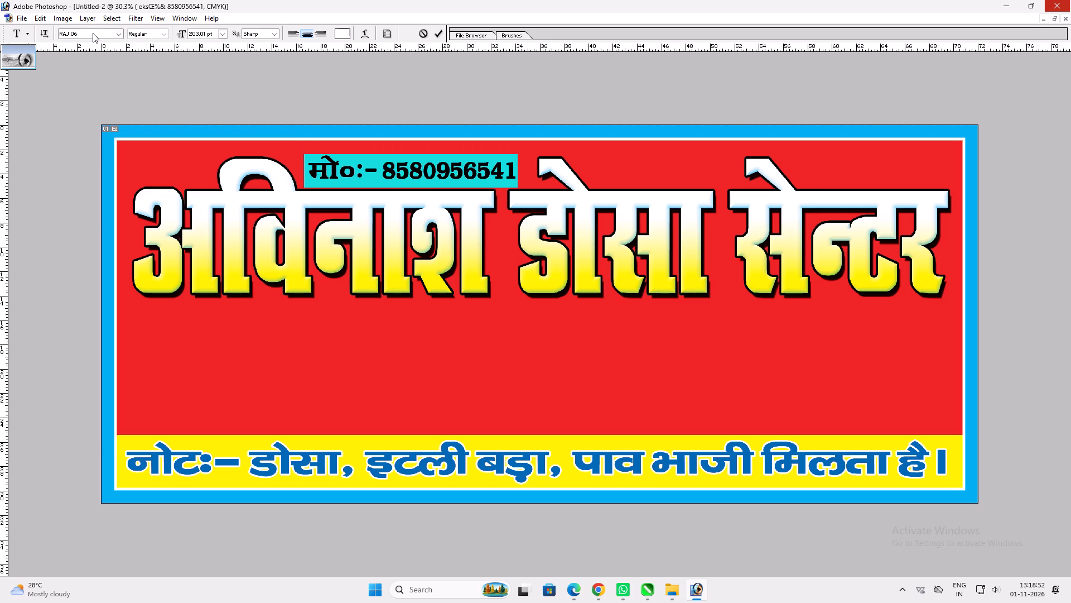
Free-transform the mobile number line so that it sits slightly higher above the title.
key(v)
key(ctrl+t)
shift+drag(371, 153, 386, 147)
key(shift+Return)
key(v)
Add a hard-edged drop shadow to the mobile number line with 100% opacity, minimum size and a short distance.
click(404, 173)
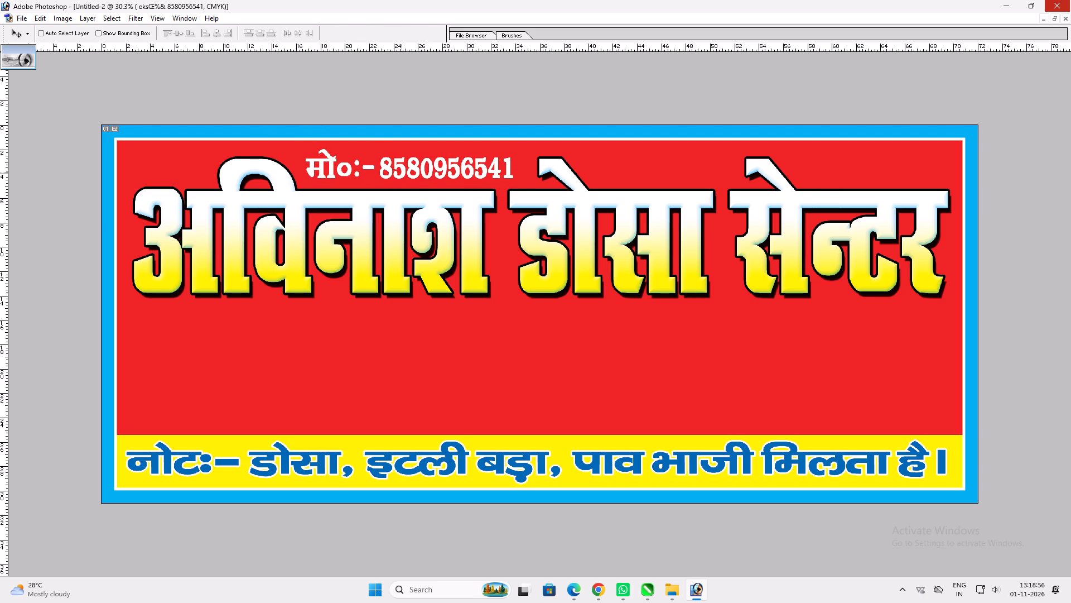
key(alt+l)
key(alt+y)
key(n)
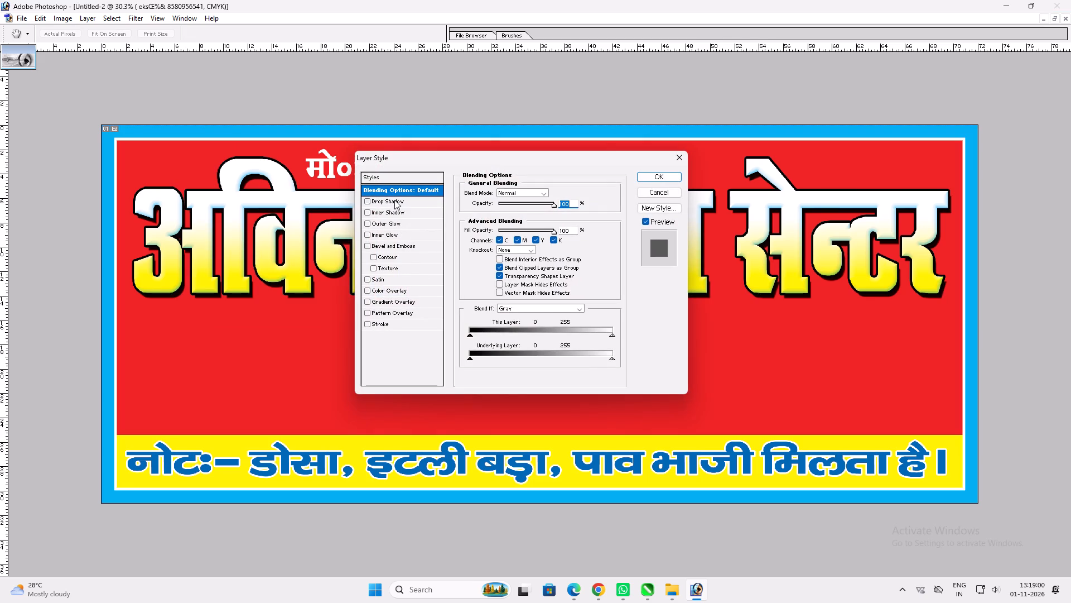
click(394, 200)
drag(546, 204, 617, 204)
drag(506, 261, 502, 262)
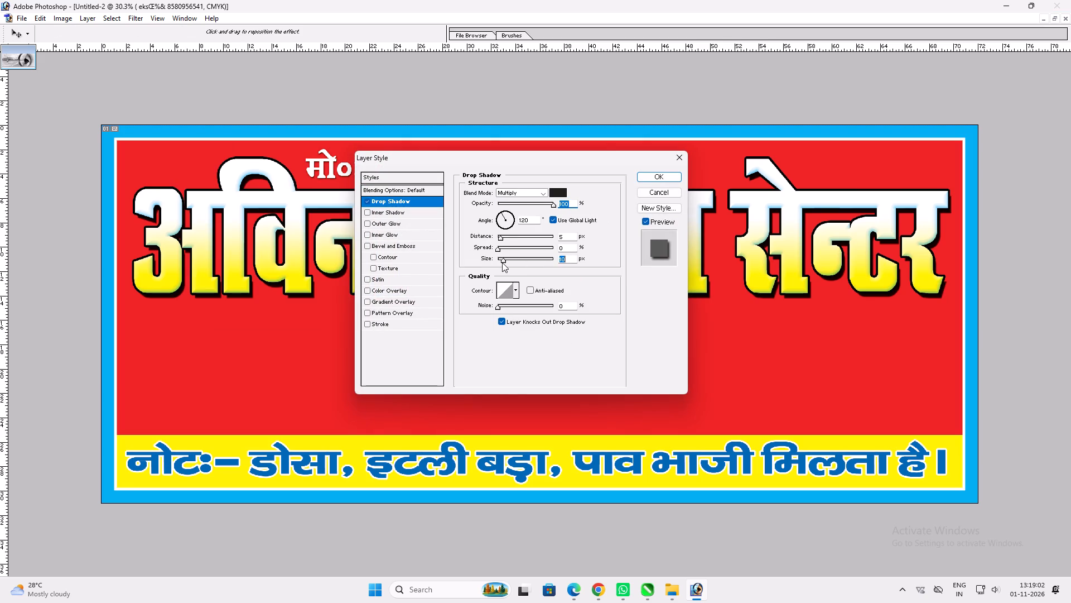
drag(502, 262, 493, 259)
click(502, 237)
key(Return)
key(v)
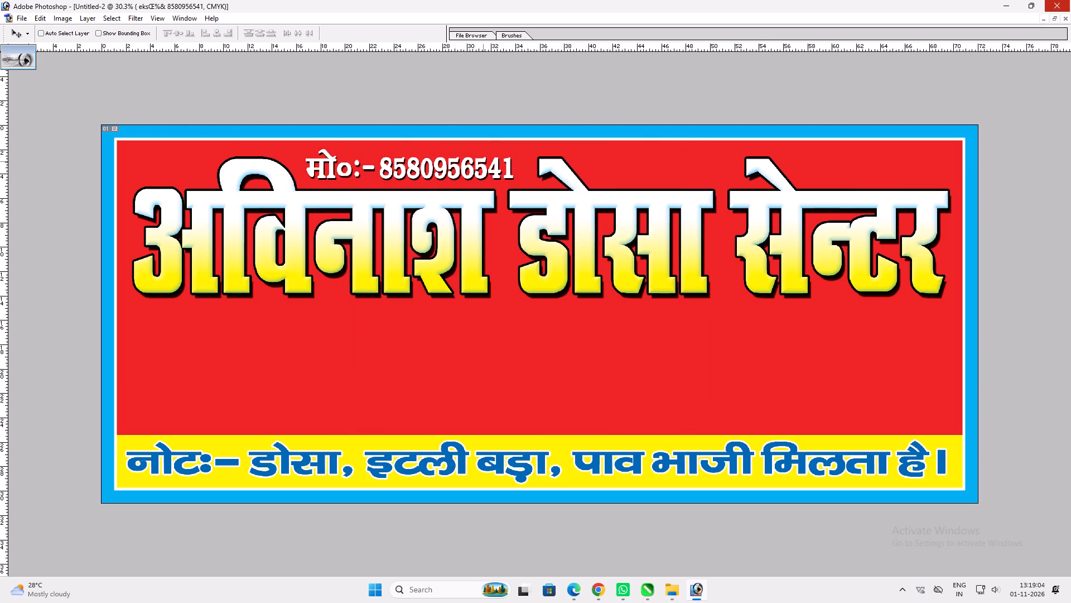
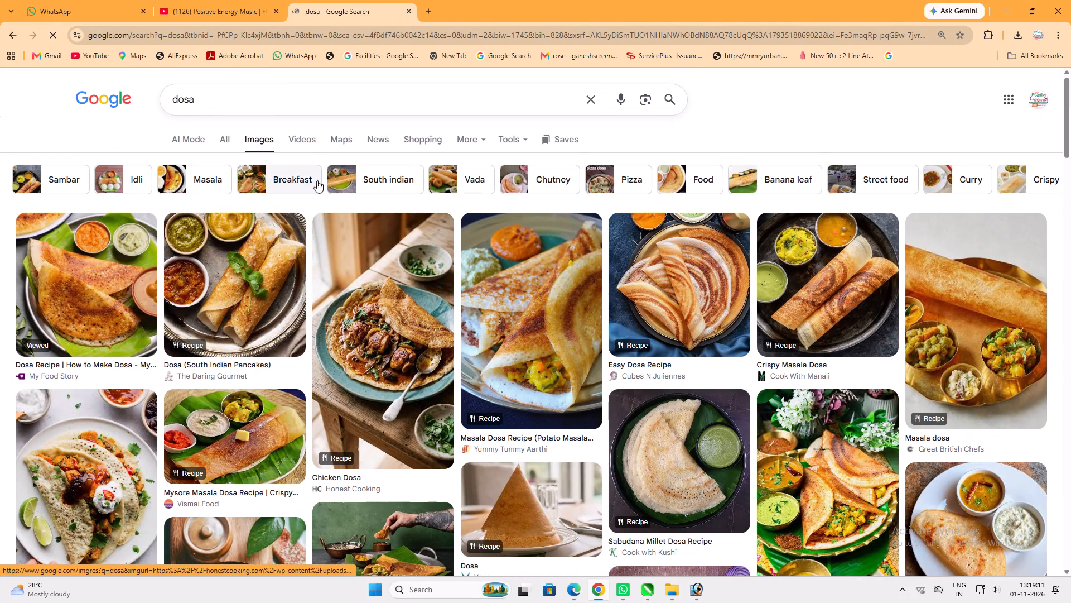
Search images for dosa and copy the Great British Chefs masala dosa photo.
click(287, 113)
key(space)
text(png)
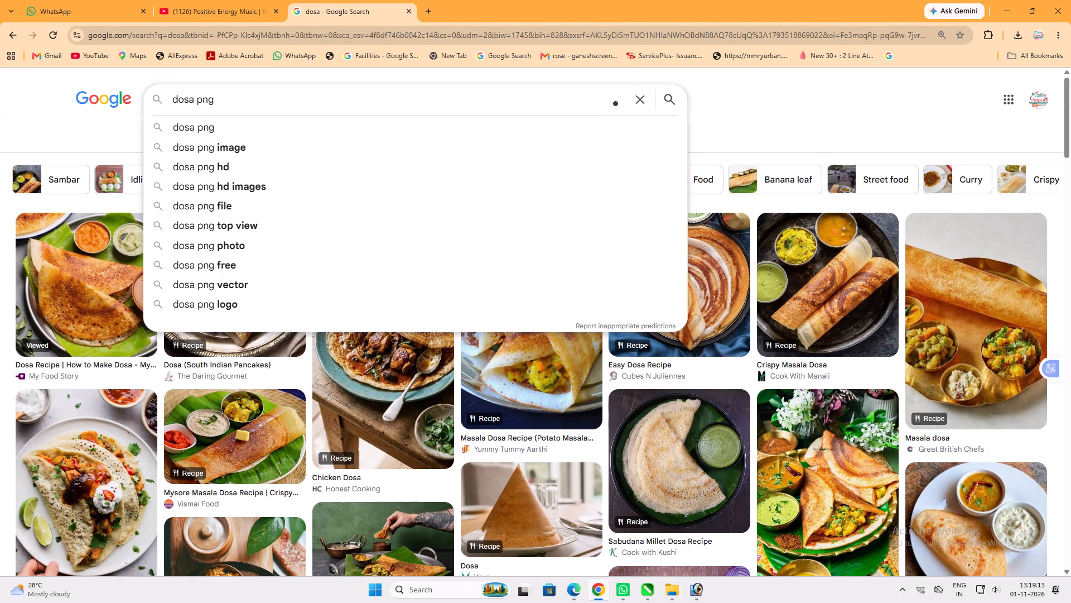
key(BackSpace)
key(BackSpace)
key(BackSpace)
key(Return)
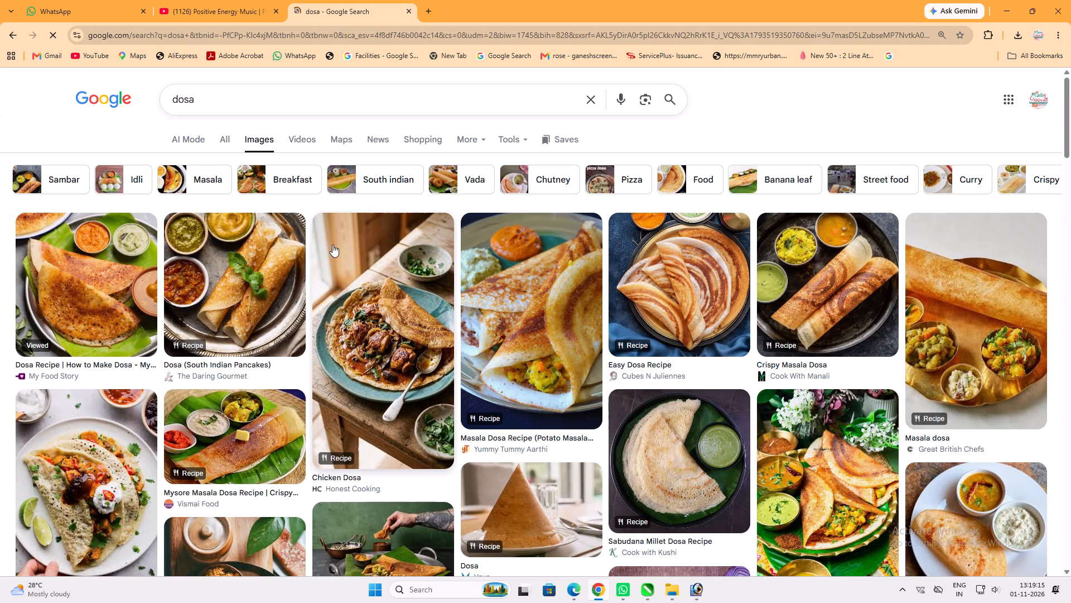
scroll(319, 257, down, 1)
scroll(313, 257, up, 1)
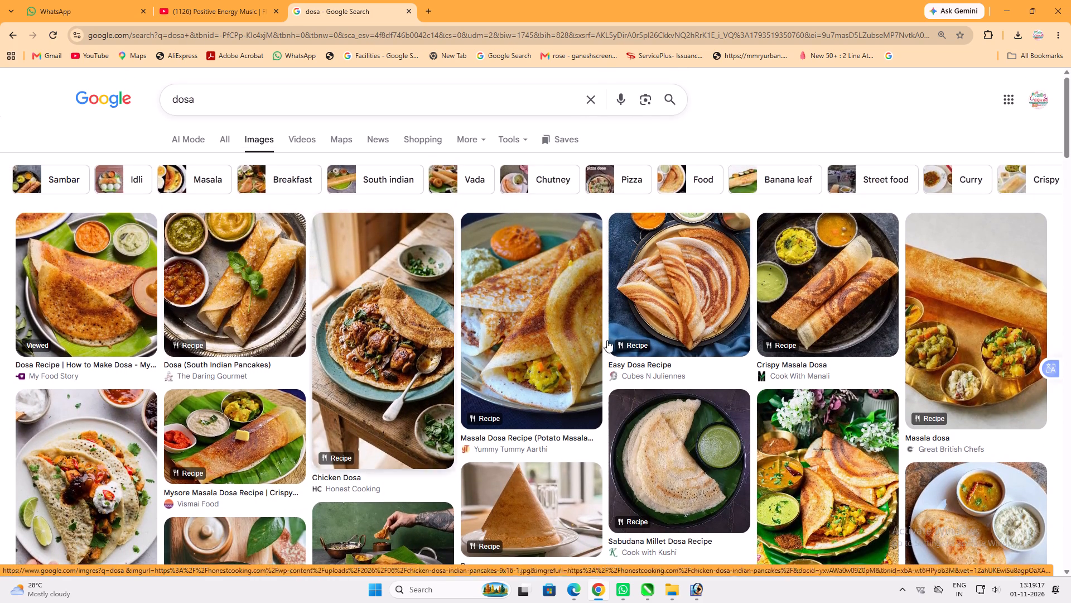
click(937, 294)
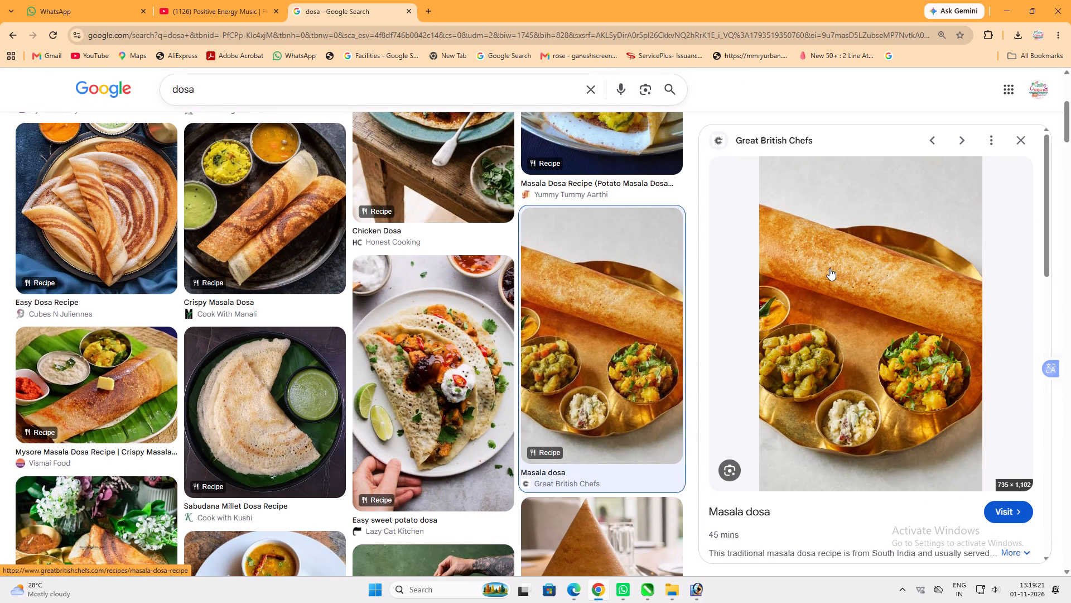
scroll(262, 325, up, 2)
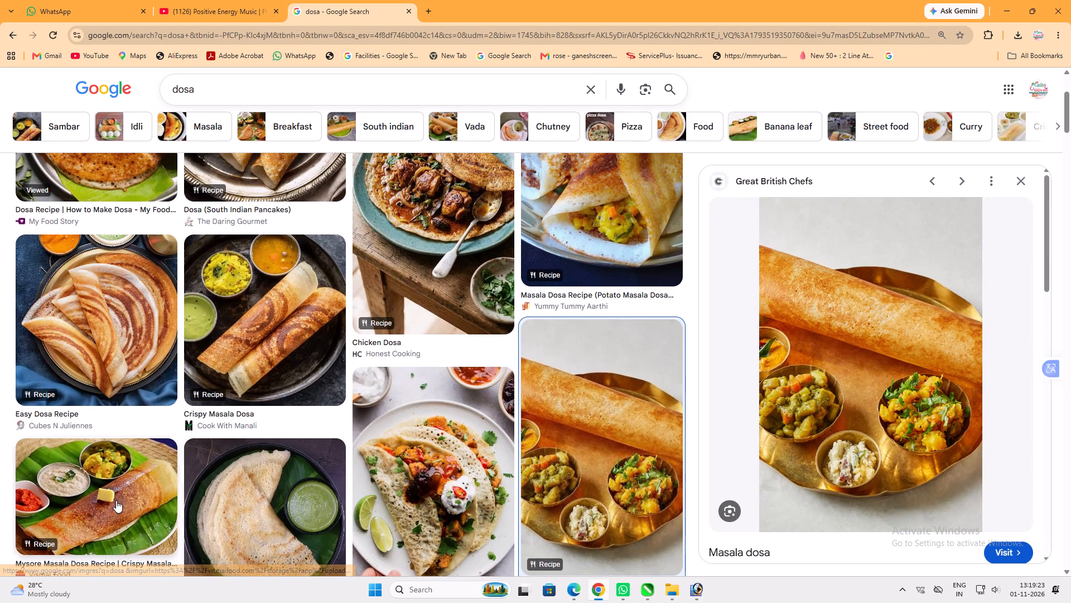
scroll(887, 322, up, 3)
right_click(887, 320)
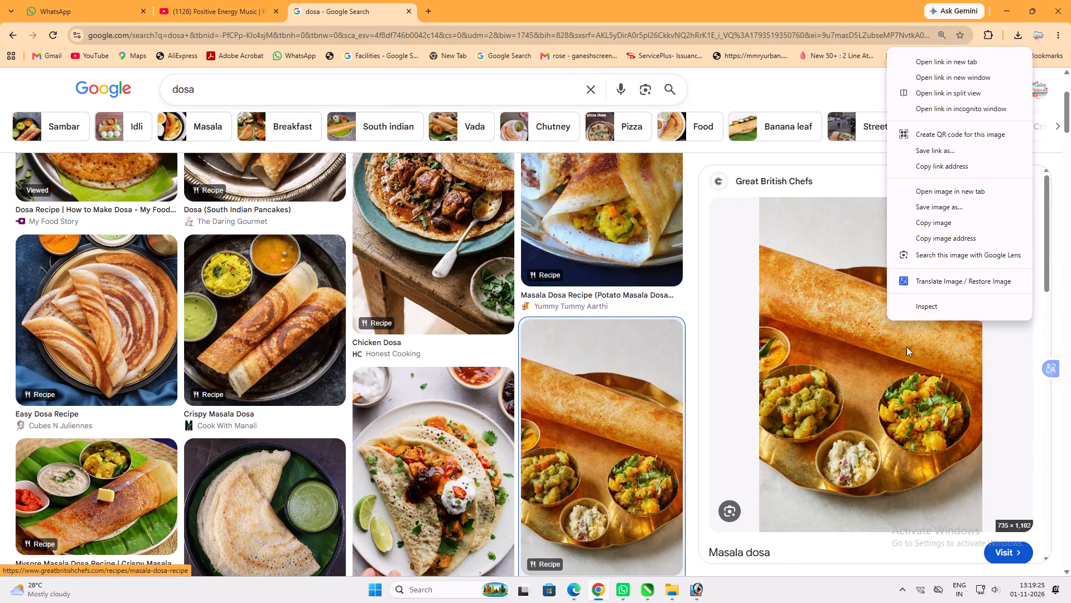
click(963, 218)
Switch to Photoshop, paste the dosa photo into the banner and move it up over the middle of the title.
click(693, 591)
key(ctrl+v)
key(v)
drag(521, 360, 529, 222)
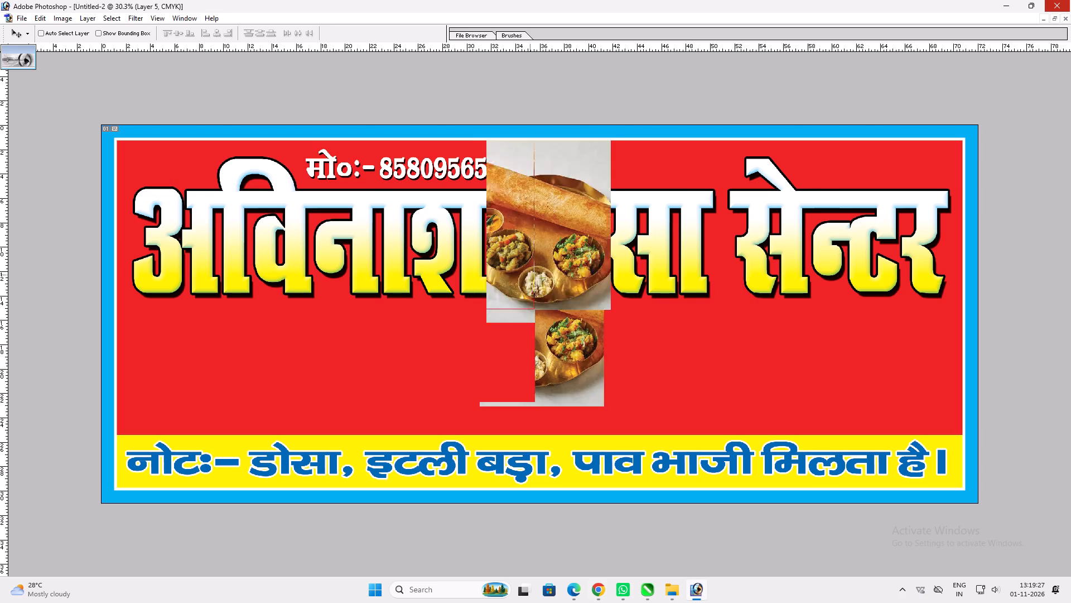
drag(529, 222, 523, 184)
Create a white rounded rectangle with 0.6 in radius, about 16.5 × 10 inches, below अविनाश on its own front layer.
key(u)
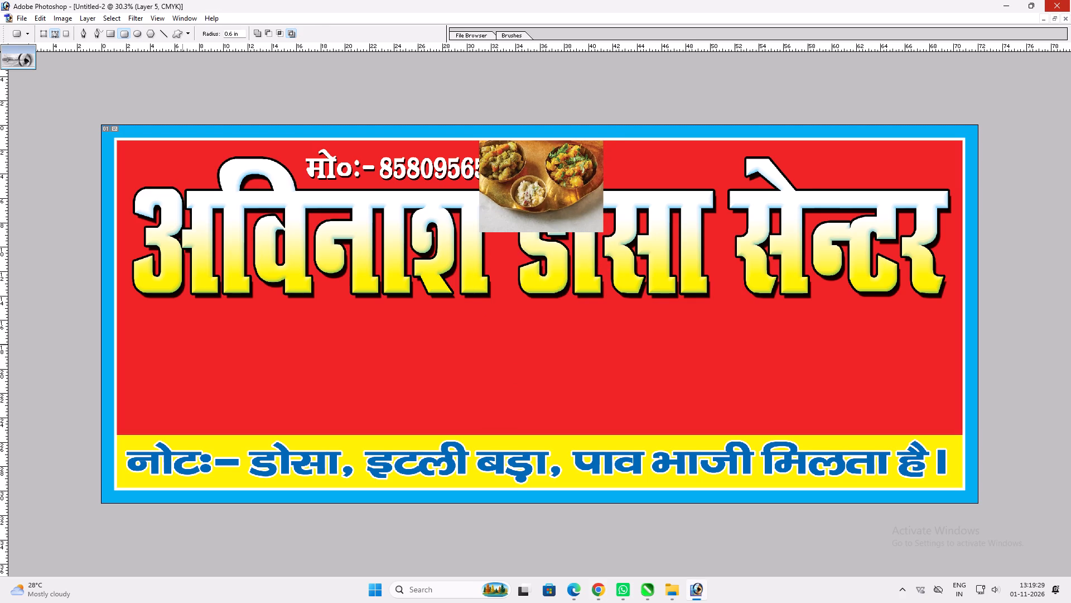
drag(160, 307, 358, 394)
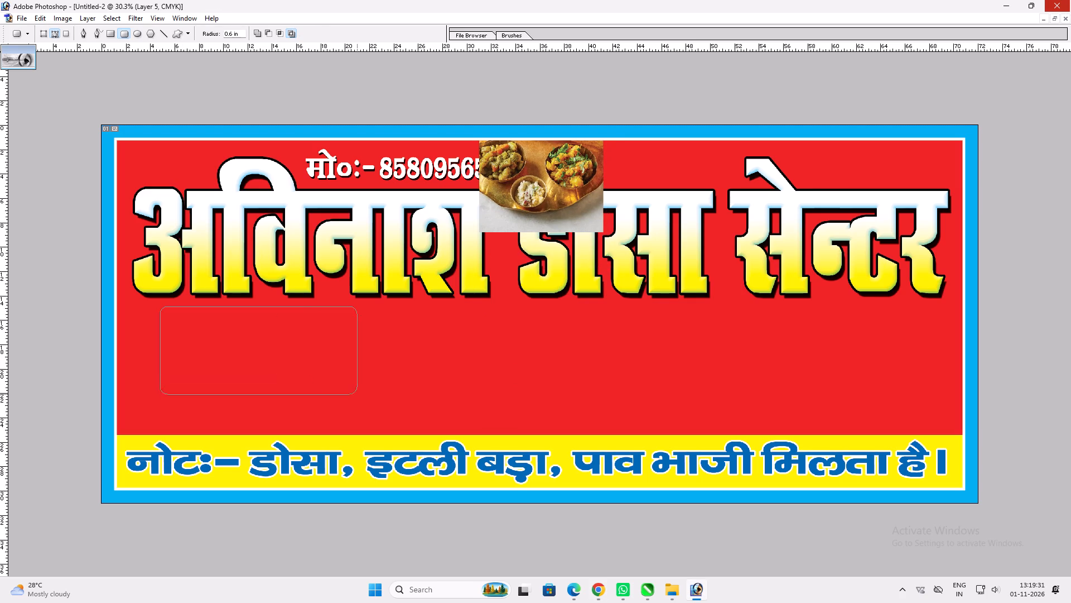
drag(358, 394, 373, 458)
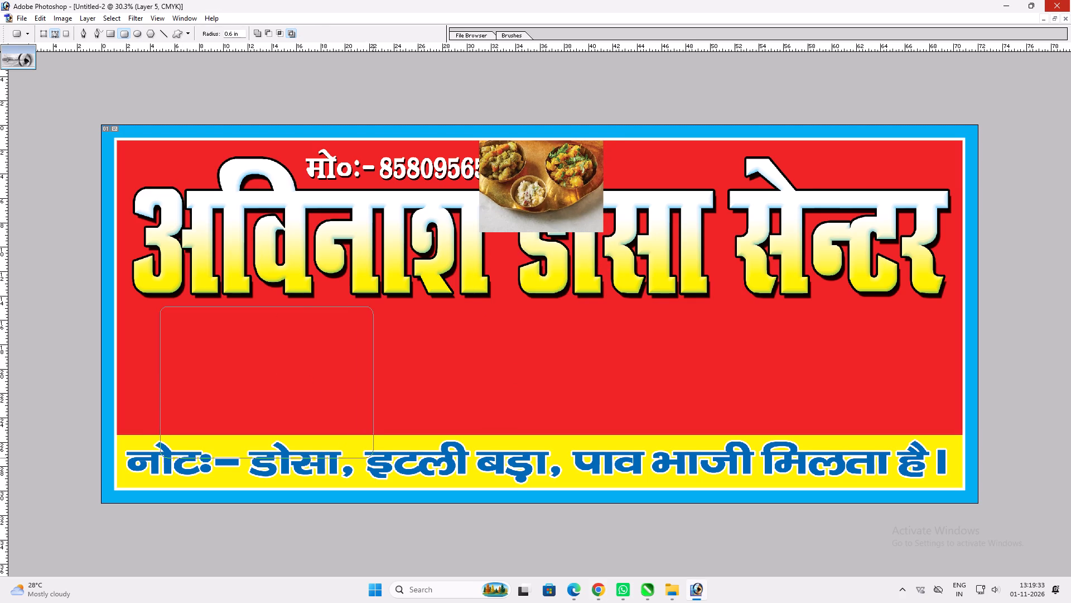
drag(373, 458, 363, 426)
key(ctrl+Return)
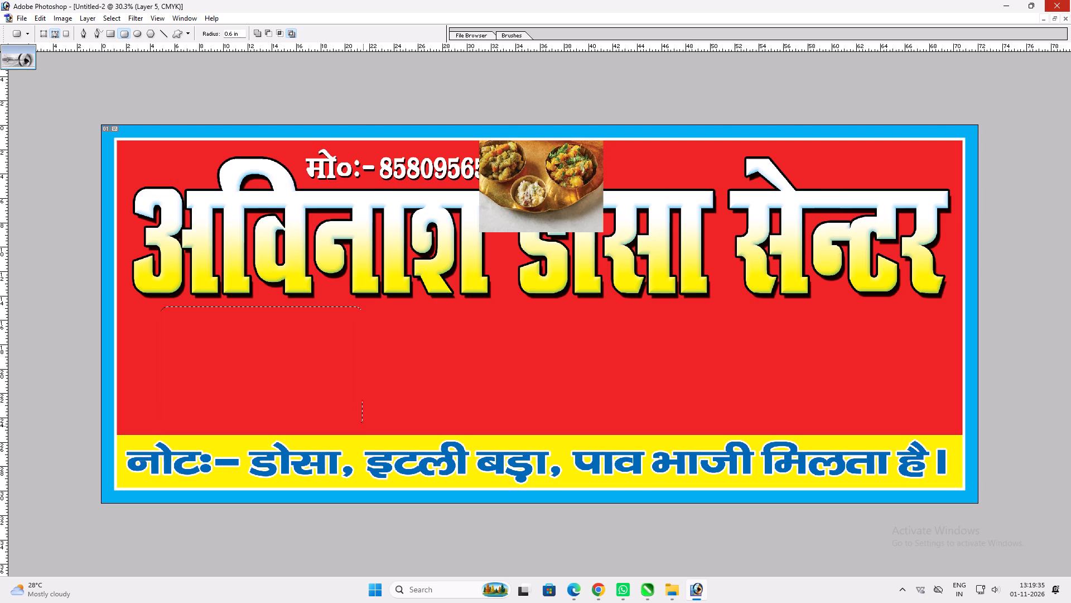
key(v)
right_click(382, 359)
click(420, 375)
key(ctrl+c)
key(ctrl+v)
key(ctrl+shift+bracketright)
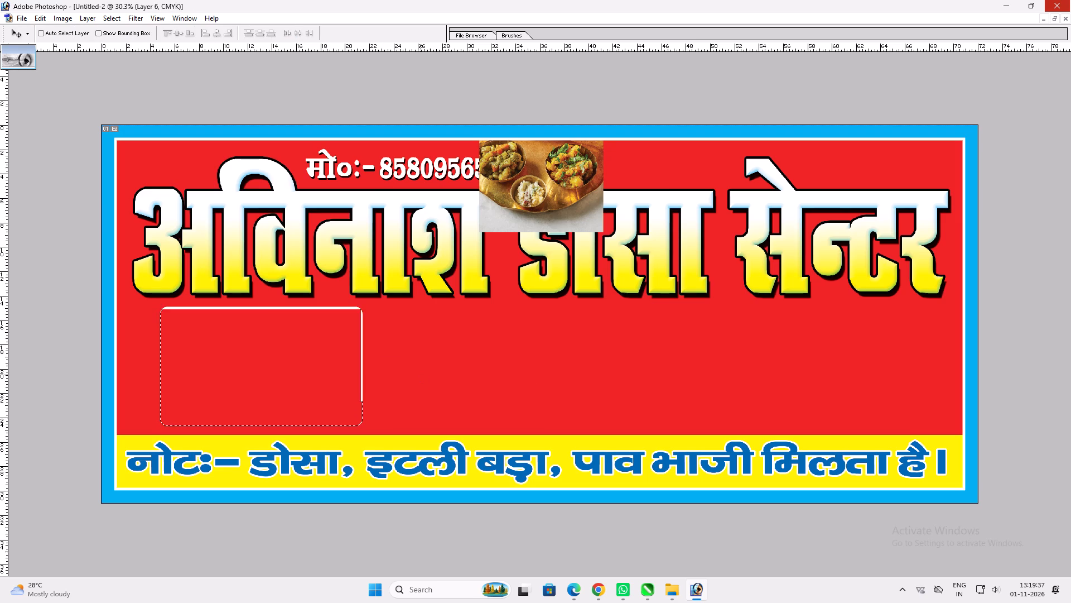
key(v)
click(339, 378)
Add a 17 px outside stroke to the white box with a gradient fill in Shape Burst style.
key(alt+l)
key(alt+y)
key(k)
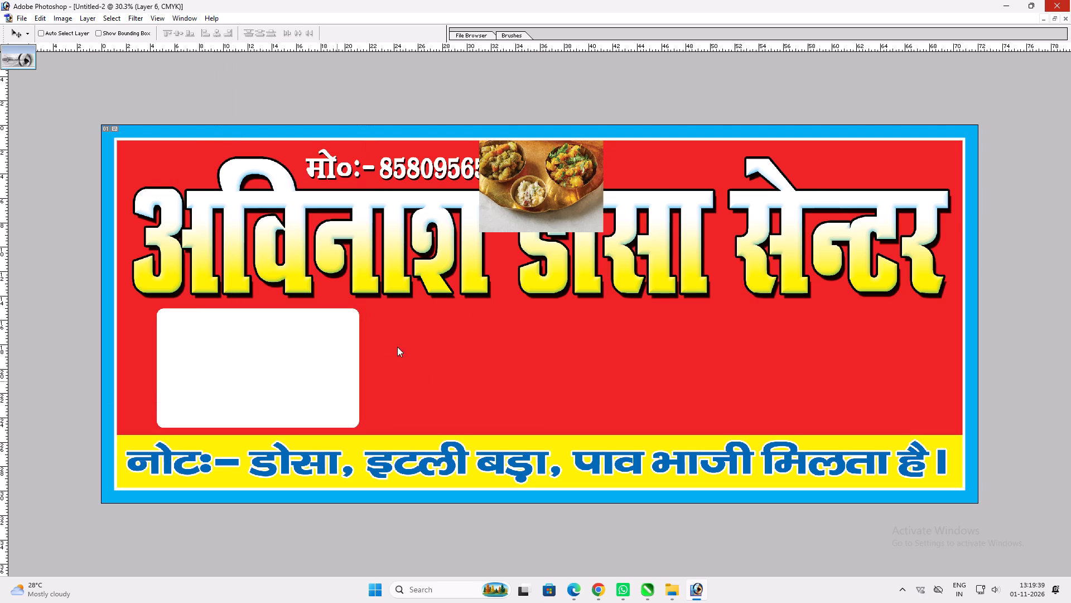
scroll(637, 336, up, 12)
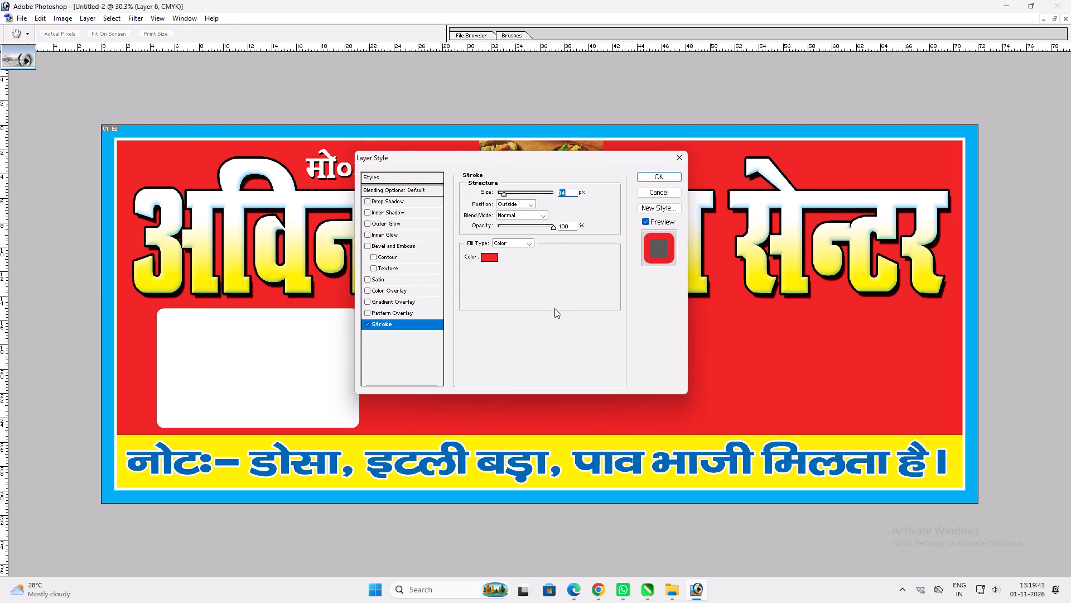
scroll(554, 308, up, 2)
click(507, 242)
click(507, 259)
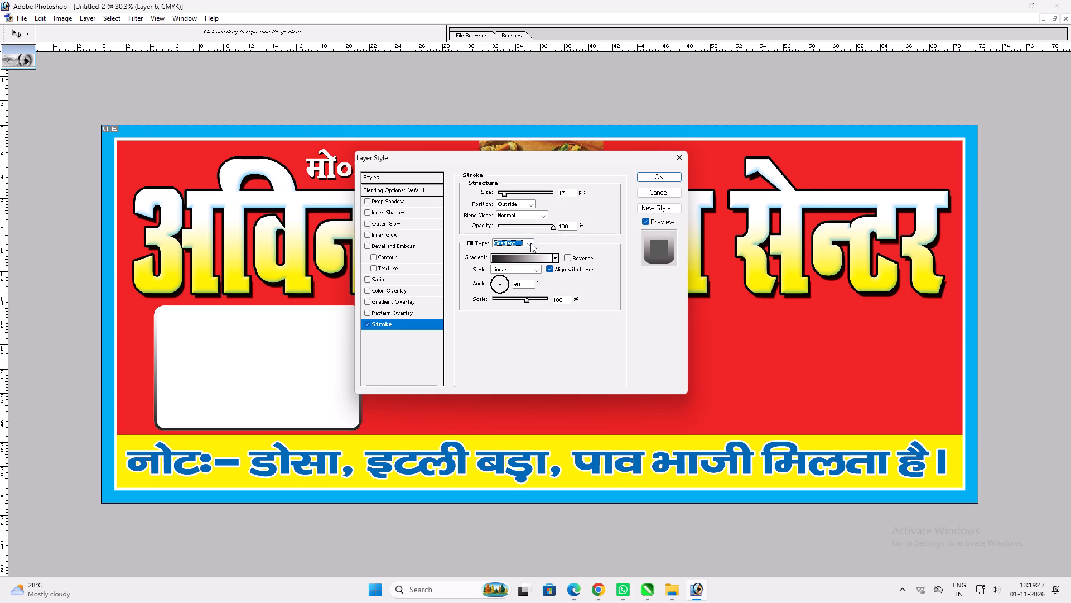
click(534, 271)
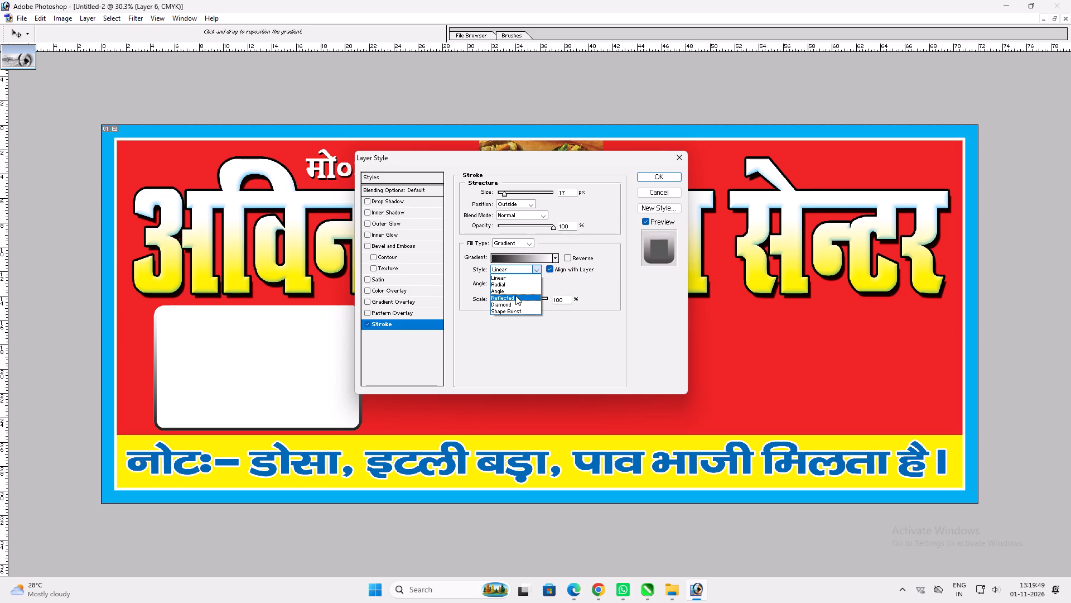
click(515, 311)
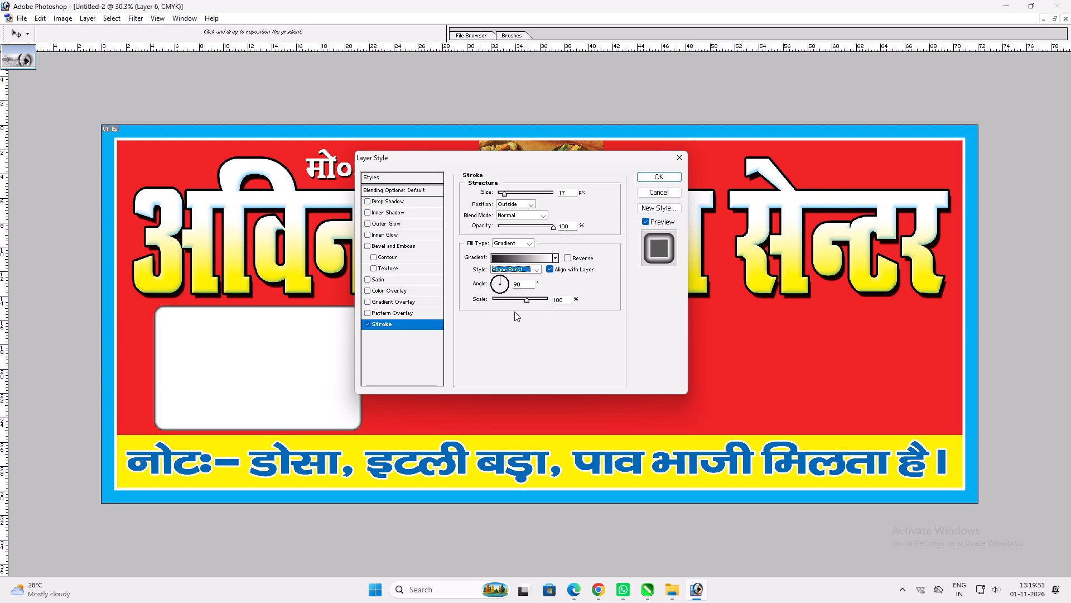
key(Return)
Change the white box's stroke gradient to the Orange, Yellow, Orange preset.
key(alt+l)
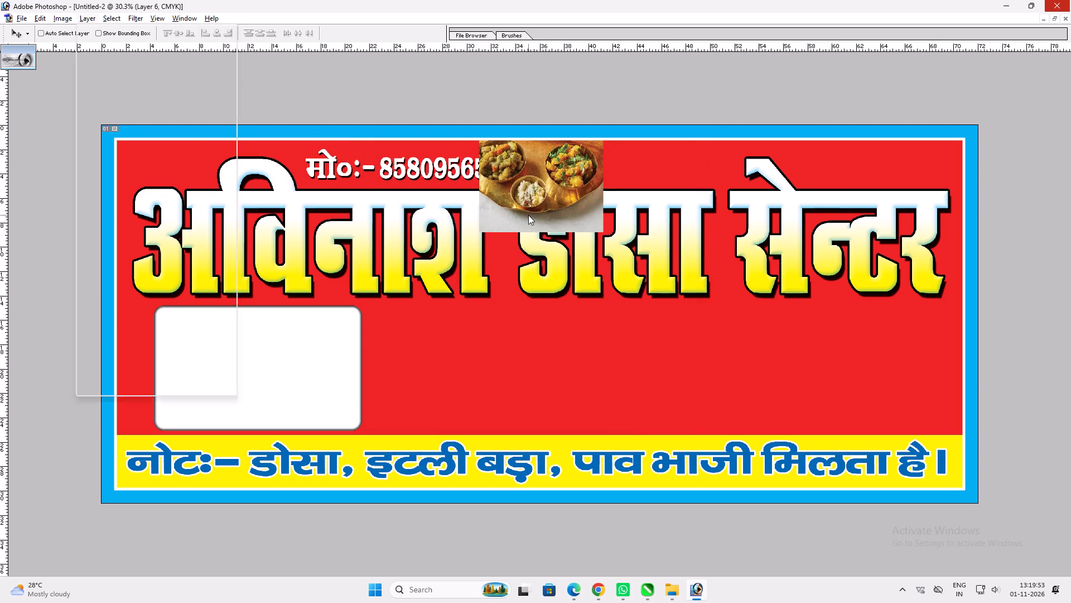
key(alt+y)
key(k)
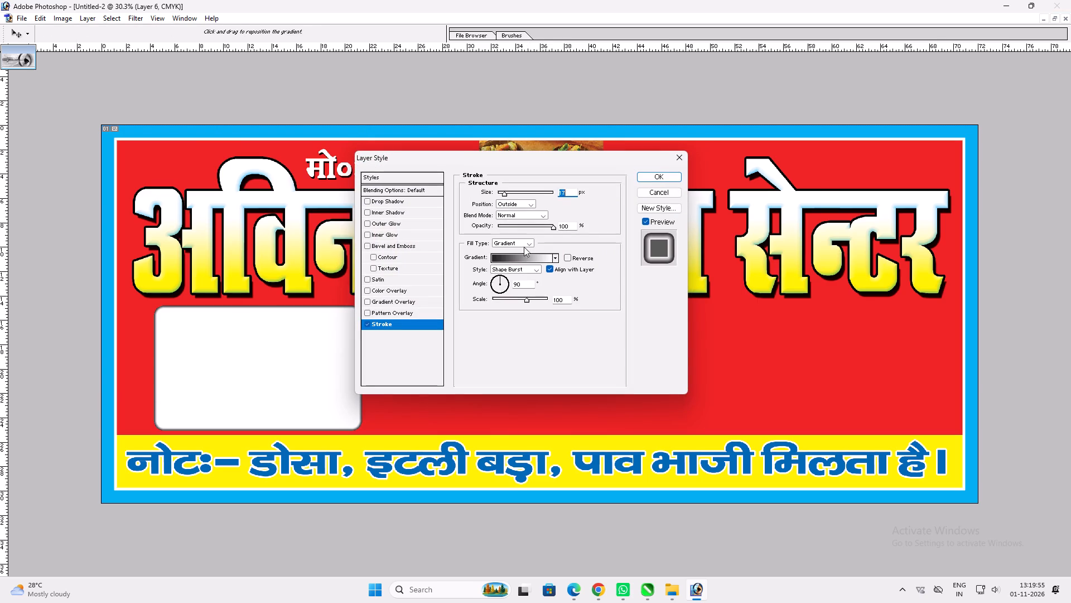
click(513, 260)
click(566, 202)
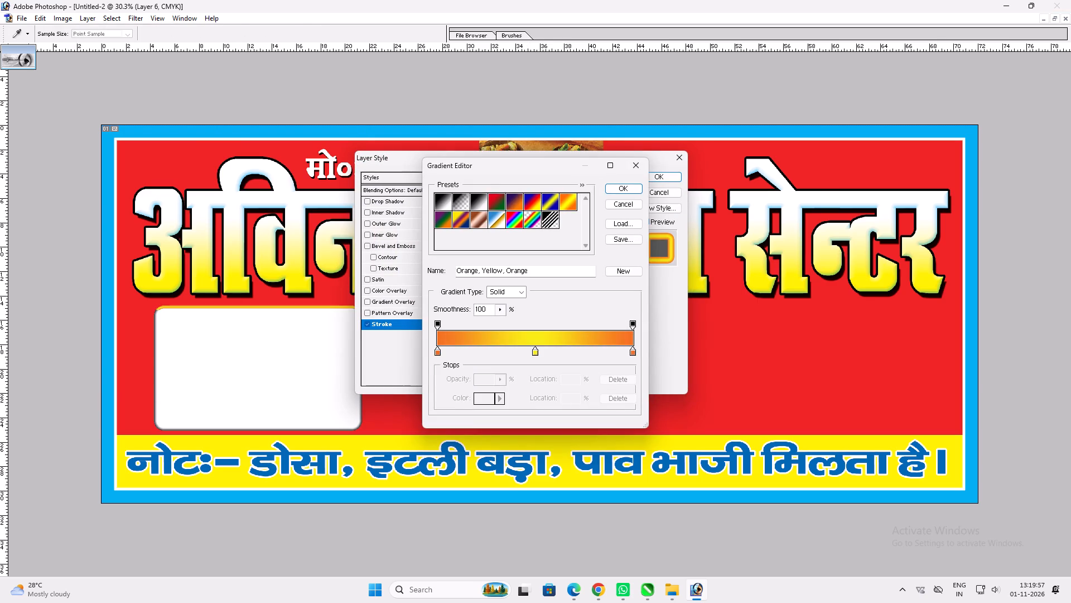
key(Return)
key(Return)
Duplicate the outlined white box three times to the right, forming a row of four boxes below the title.
key(v)
alt+shift+drag(310, 349, 528, 363)
alt+shift+drag(503, 361, 722, 357)
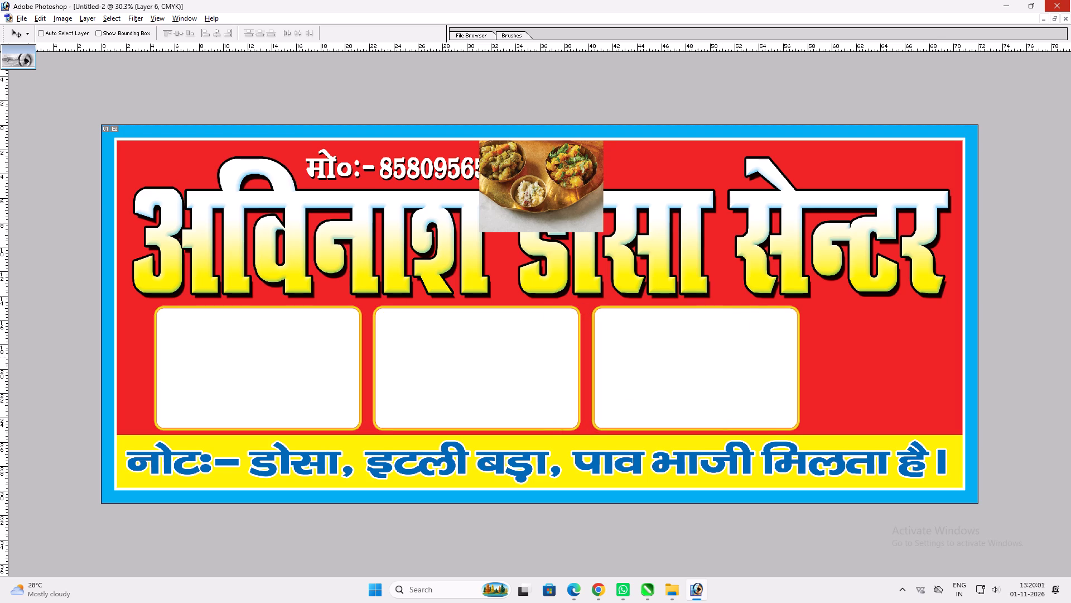
ctrl+shift+click(539, 338)
right_click(657, 359)
drag(670, 368, 676, 370)
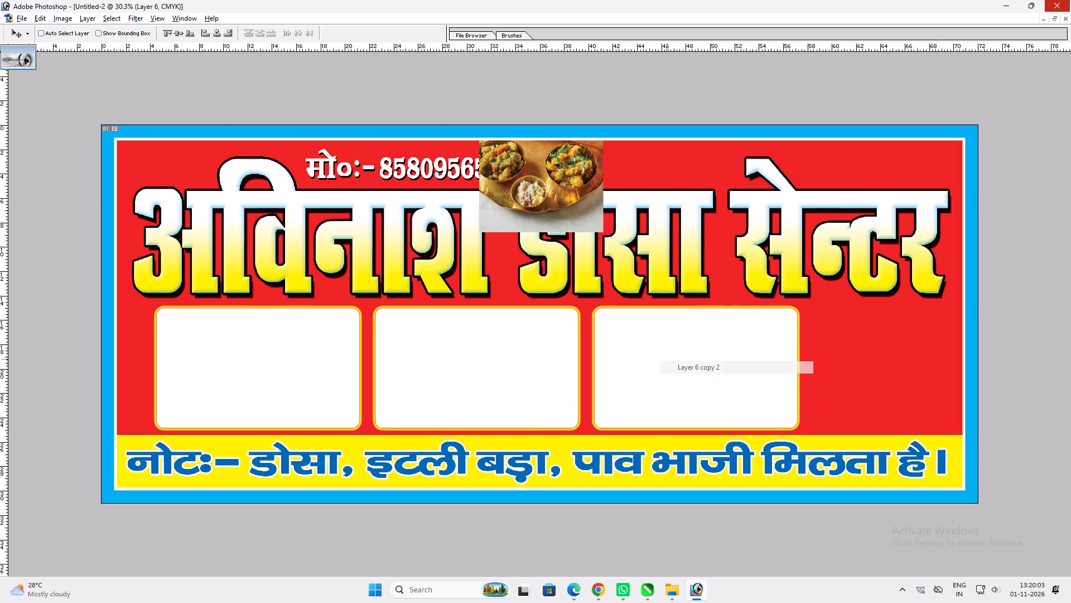
ctrl+shift+right_drag(659, 353, 673, 360)
ctrl+shift+click(681, 367)
alt+drag(666, 363, 888, 356)
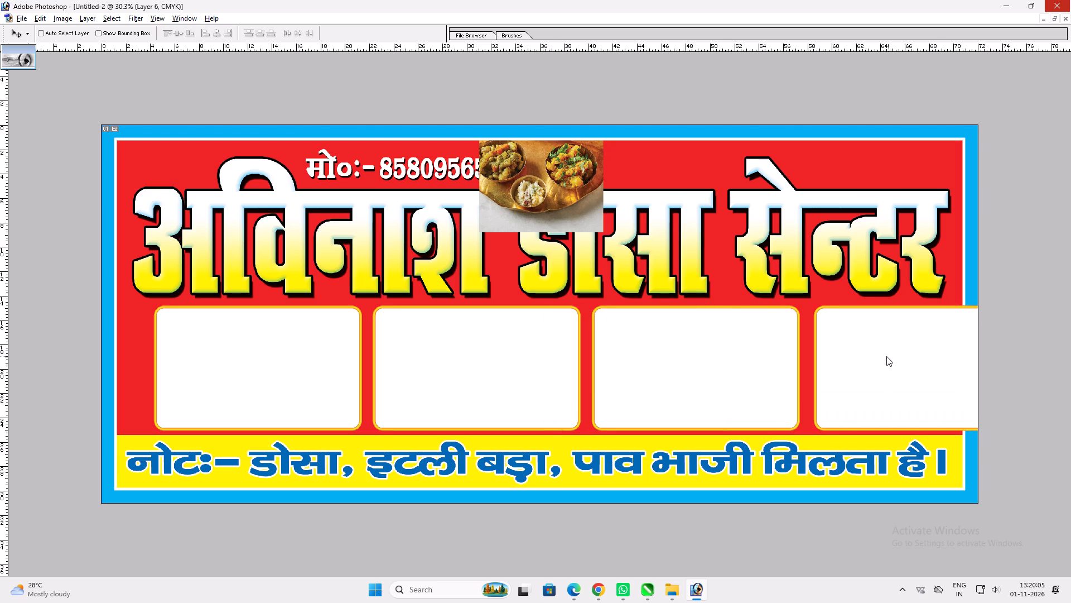
Link the four white boxes and distribute them evenly across the row.
ctrl+shift+click(708, 336)
ctrl+shift+click(507, 352)
ctrl+shift+click(284, 366)
double_click(297, 32)
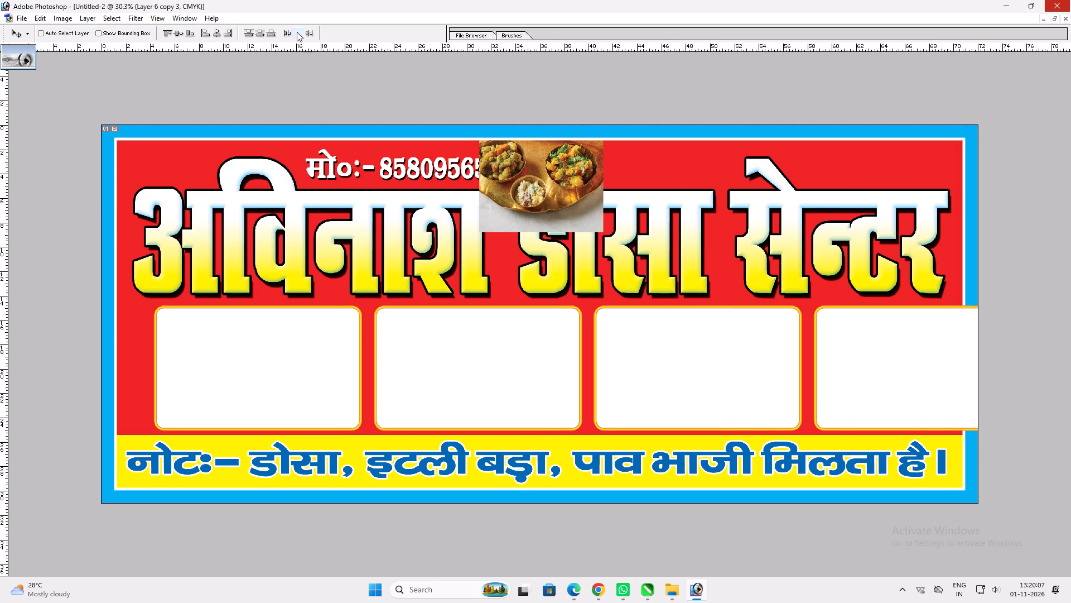
Move the row of four boxes left and scale its width to fit centred inside the red area.
shift+drag(673, 394, 640, 389)
key(ctrl+t)
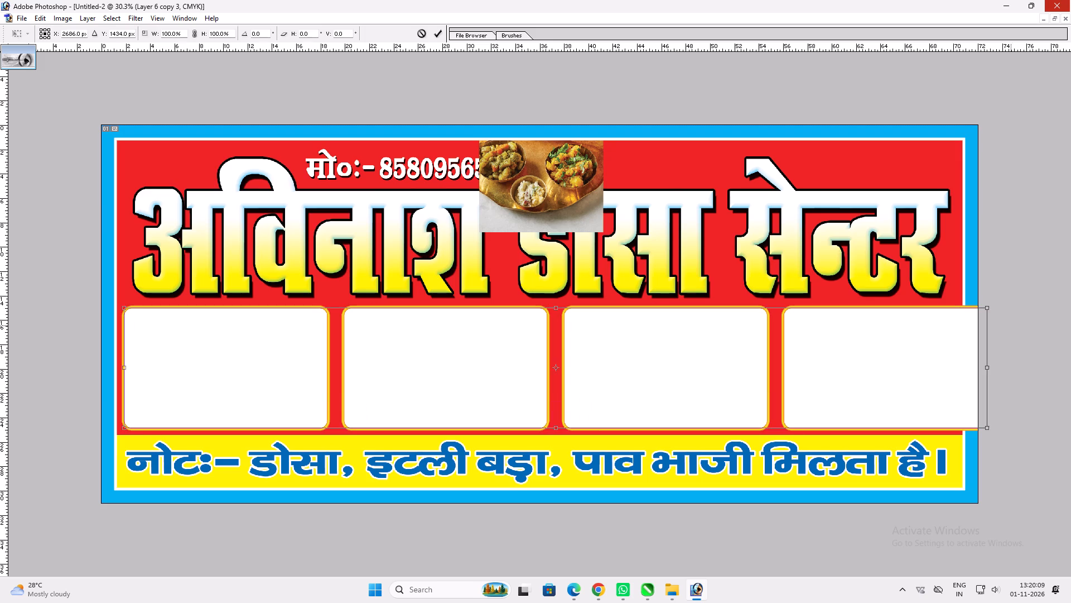
shift+drag(983, 326, 949, 332)
key(shift+Return)
key(v)
key(ctrl+t)
alt+shift+drag(953, 424, 948, 426)
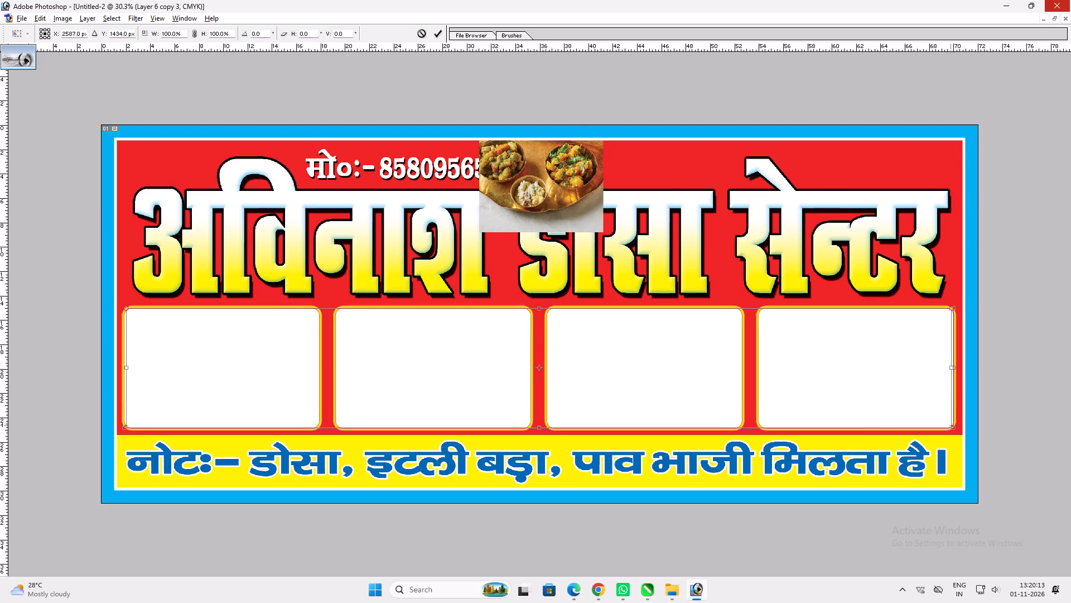
alt+shift+drag(948, 426, 948, 426)
key(Return)
key(v)
key(v)
Move the dosa photo over the first white box, bring it to the front and set its opacity to 50%.
ctrl+click(570, 169)
drag(570, 169, 316, 343)
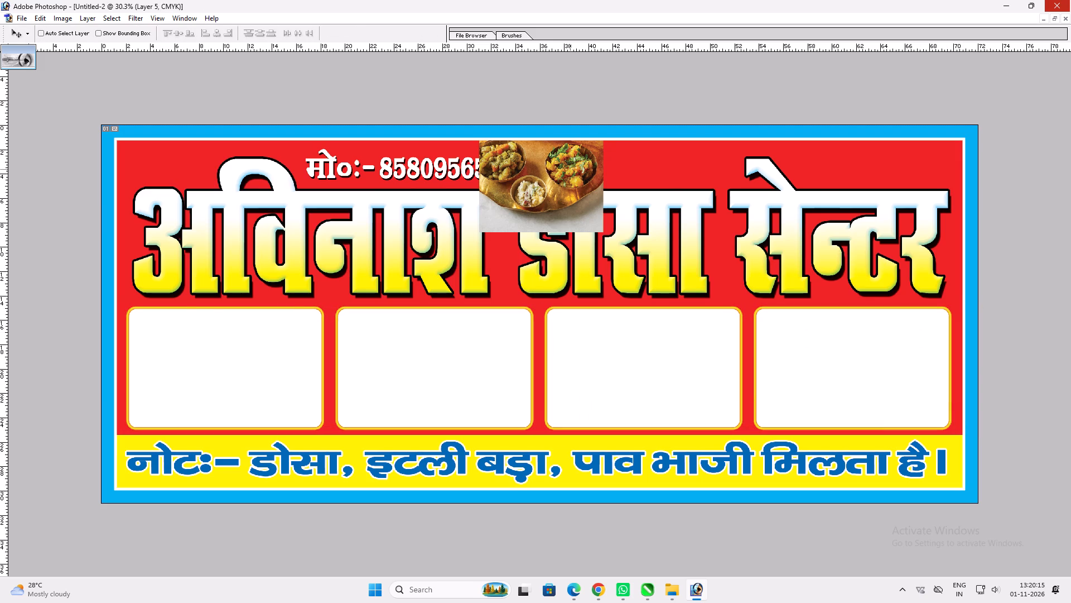
drag(316, 343, 262, 350)
key(ctrl+shift+bracketright)
text(vv)
drag(261, 330, 223, 371)
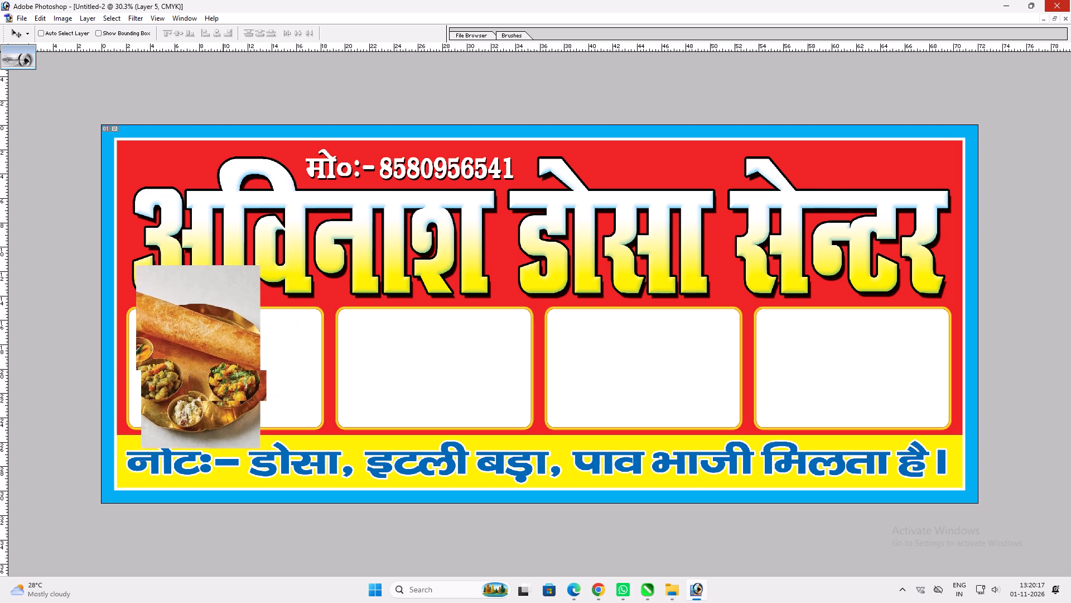
drag(223, 371, 211, 367)
text(5v)
drag(213, 370, 220, 378)
Free-transform the dosa photo to span the first box's full width and slightly reduce its height.
key(ctrl+t)
drag(252, 367, 321, 372)
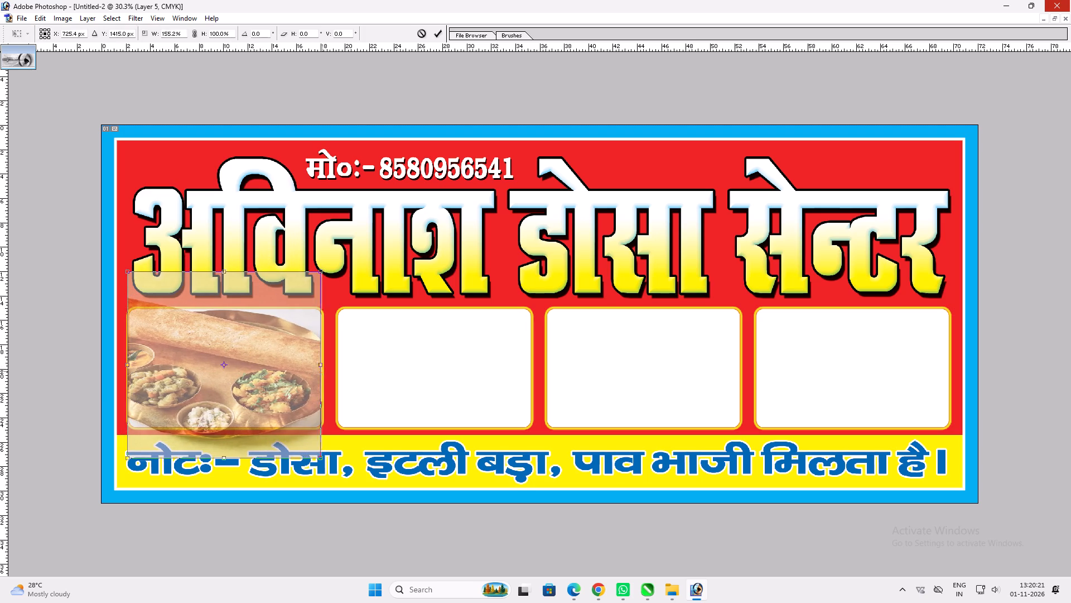
key(shift+Return)
key(v)
shift+click(302, 380)
key(ctrl+t)
shift+drag(302, 456, 308, 449)
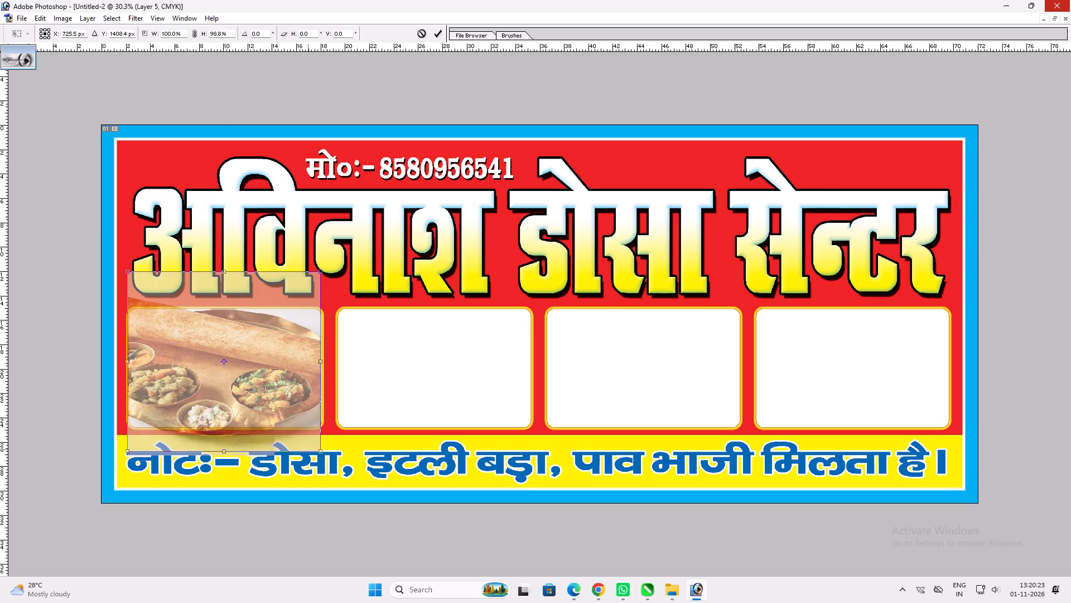
shift+drag(308, 449, 308, 448)
shift+click(321, 424)
key(shift+Return)
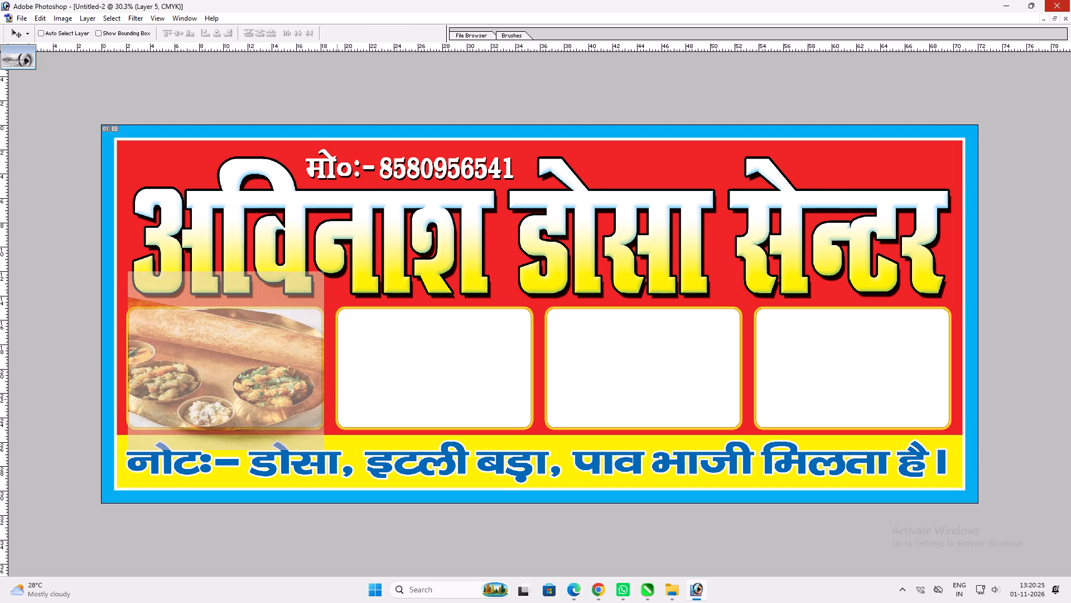
Delete the parts of the dosa photo outside the first box's rounded shape and restore its opacity to 100%.
key(v)
right_click(284, 360)
click(326, 374)
click(340, 385)
key(w)
key(v)
key(w)
click(322, 393)
key(v)
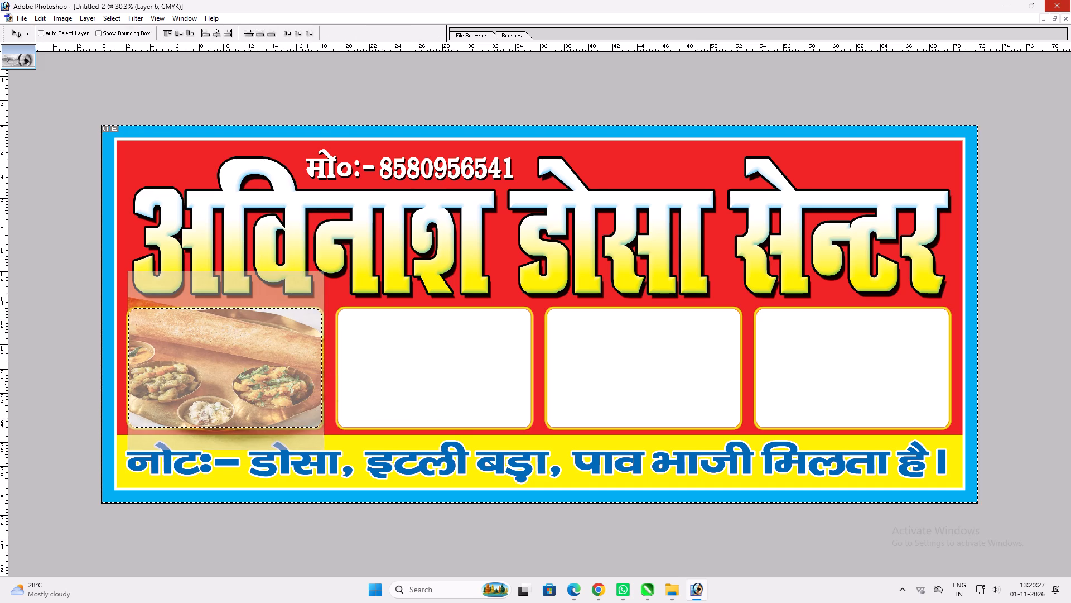
right_click(301, 379)
click(319, 388)
key(Delete)
key(ctrl+d)
text(0vvv)
key(v)
Switch to Chrome, search images for "itli" and preview several idli photos in the results.
click(600, 595)
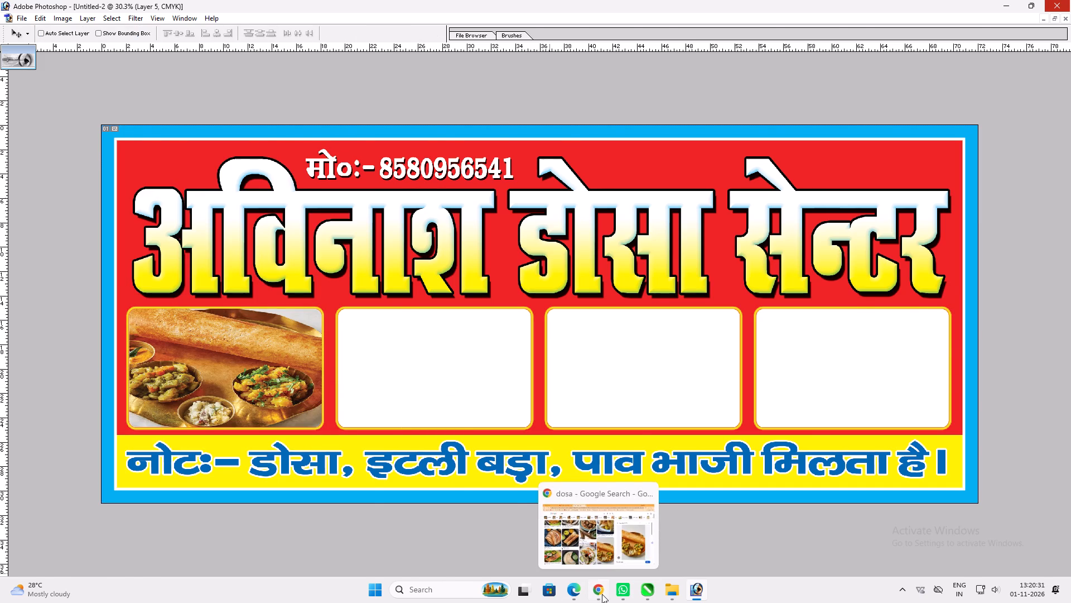
click(372, 87)
key(ctrl+a)
text(itli)
key(Return)
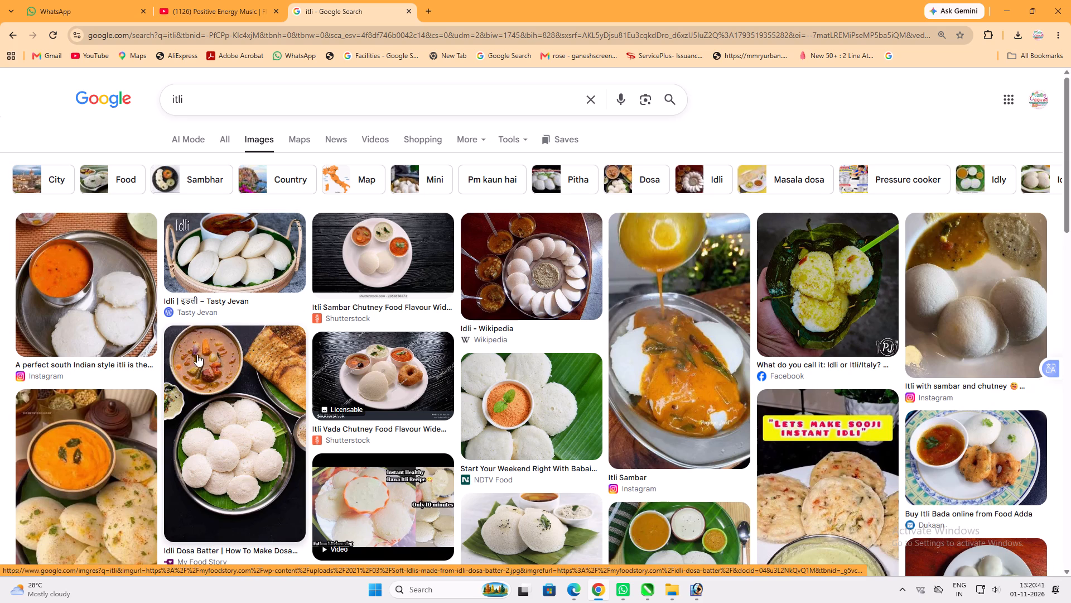
scroll(190, 348, down, 2)
scroll(551, 267, up, 1)
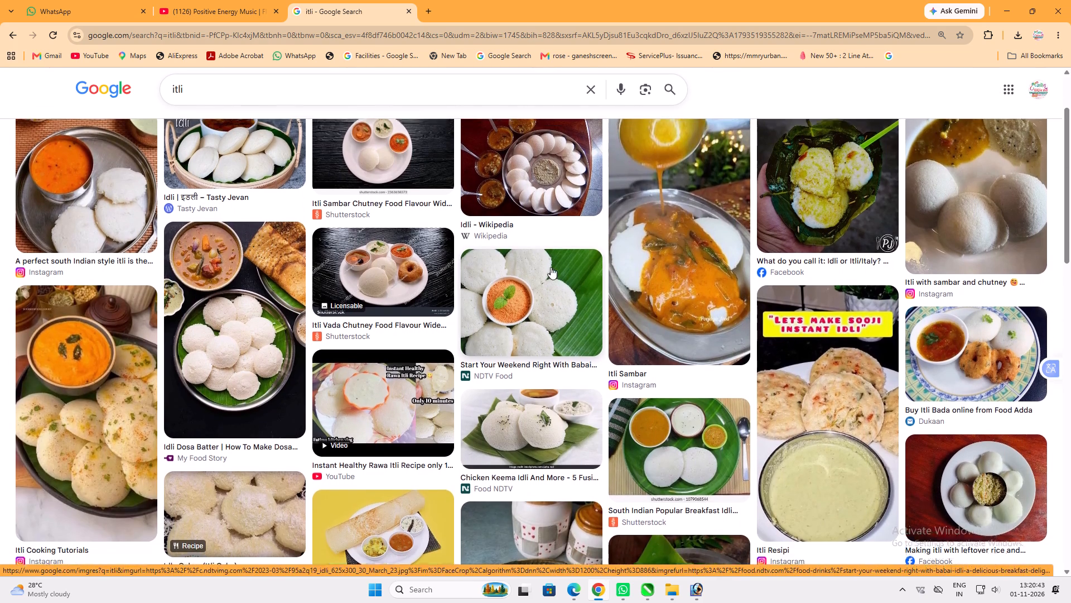
scroll(551, 267, up, 2)
scroll(362, 311, down, 4)
click(711, 323)
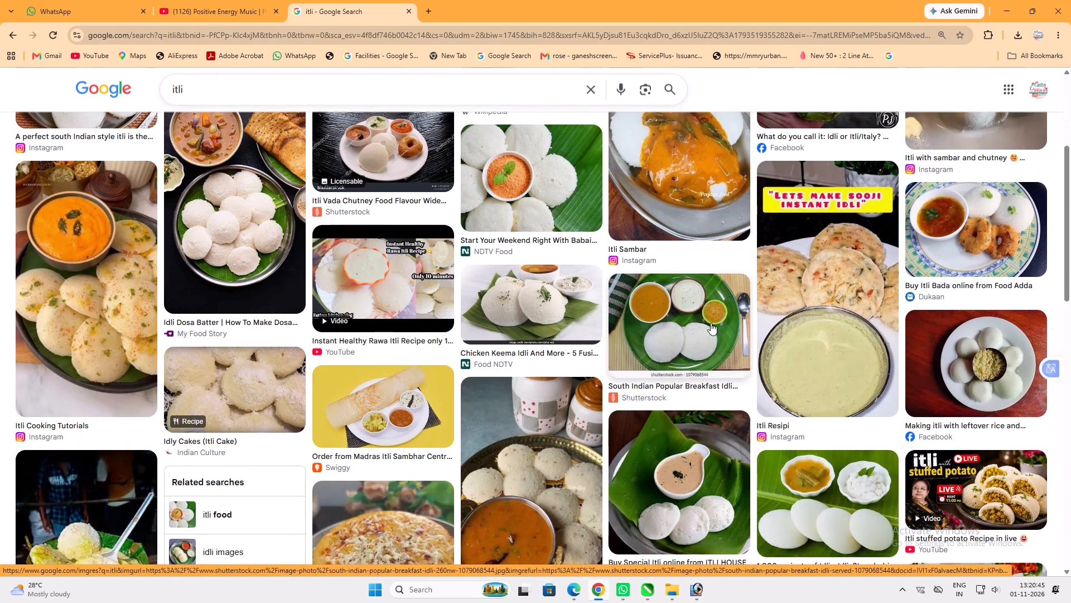
scroll(793, 259, down, 2)
scroll(614, 284, down, 2)
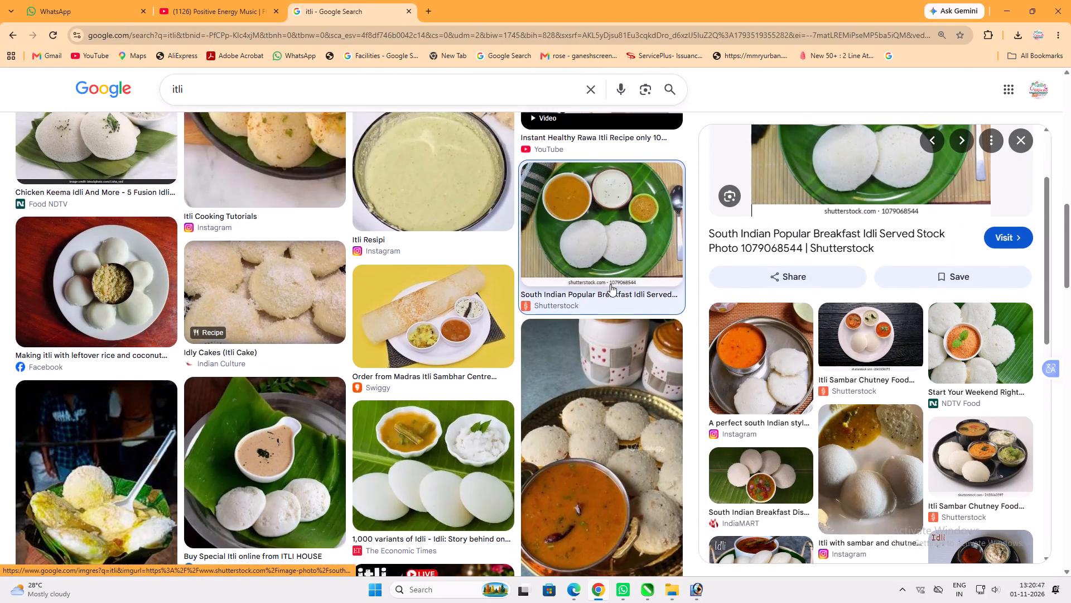
scroll(610, 284, down, 2)
click(485, 293)
scroll(910, 245, down, 2)
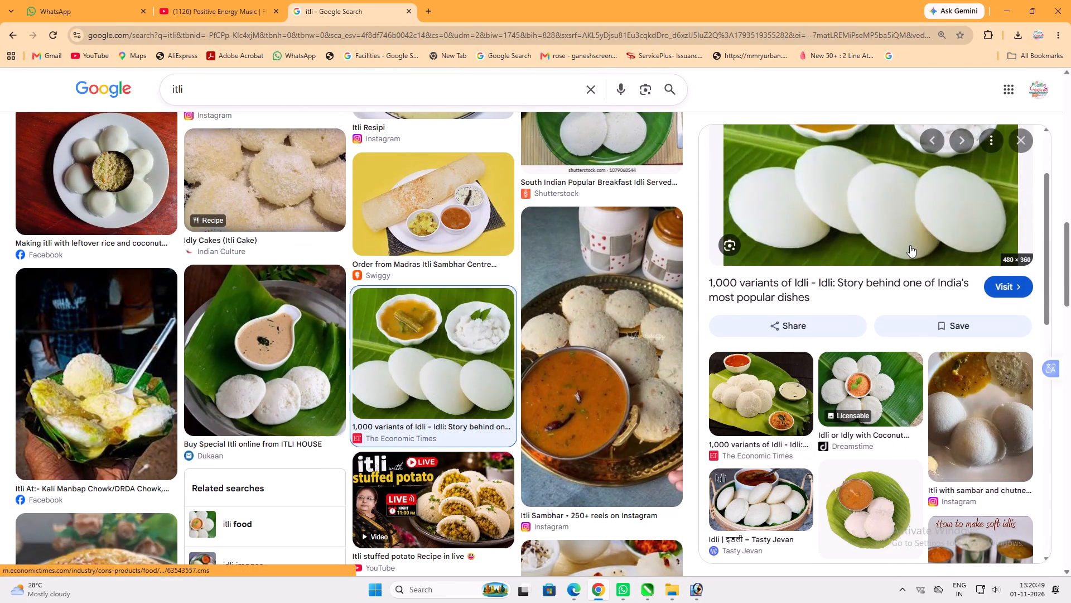
scroll(908, 245, down, 1)
scroll(780, 320, down, 6)
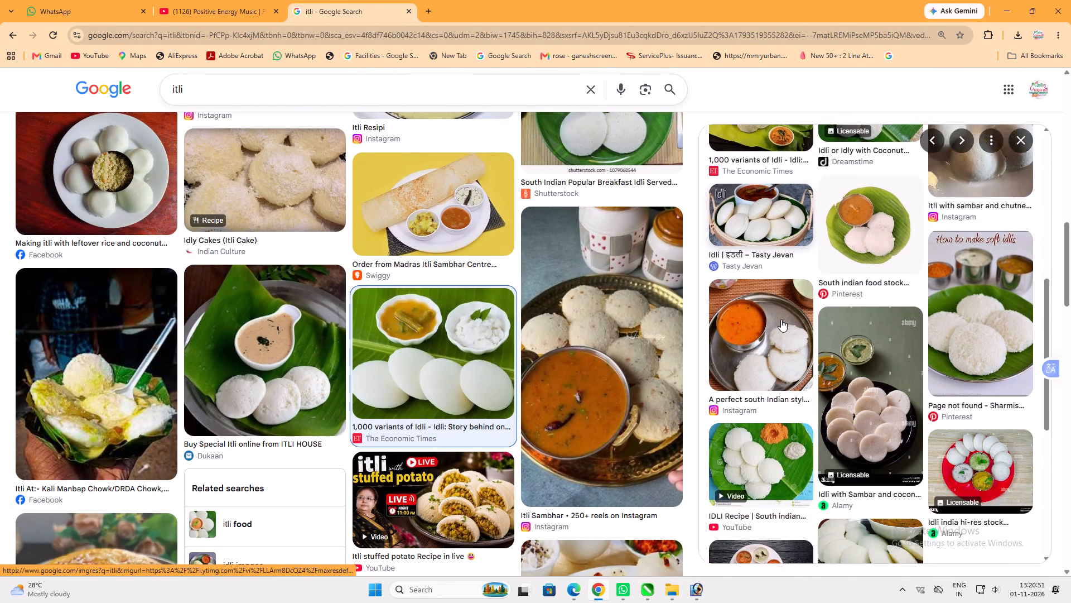
Search images for "itli png" and browse the cut-out idli plate pictures and their related images.
click(235, 92)
key(space)
text(png)
key(space)
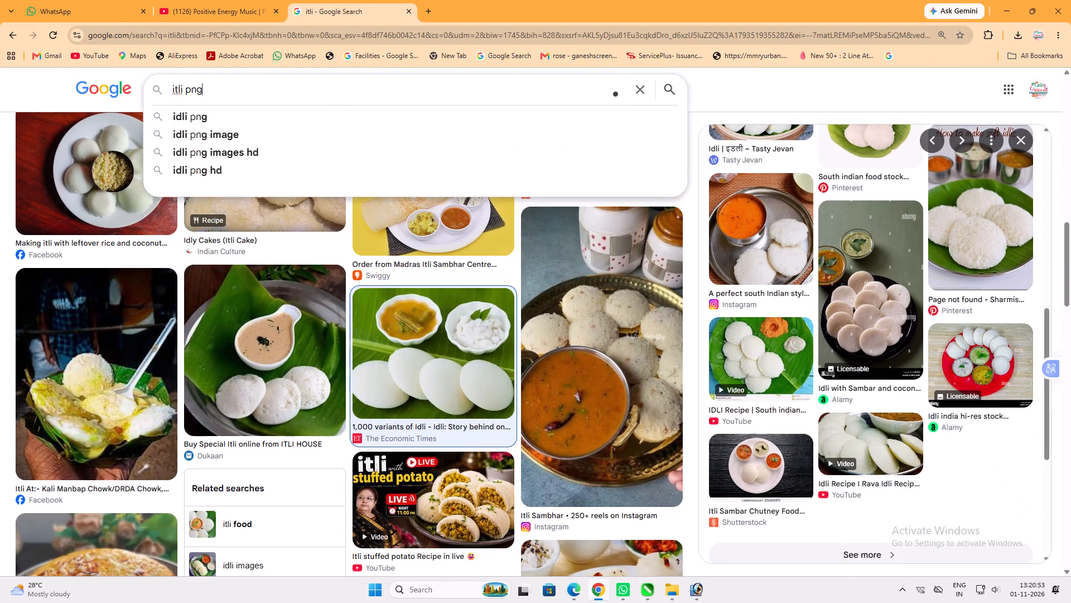
key(Return)
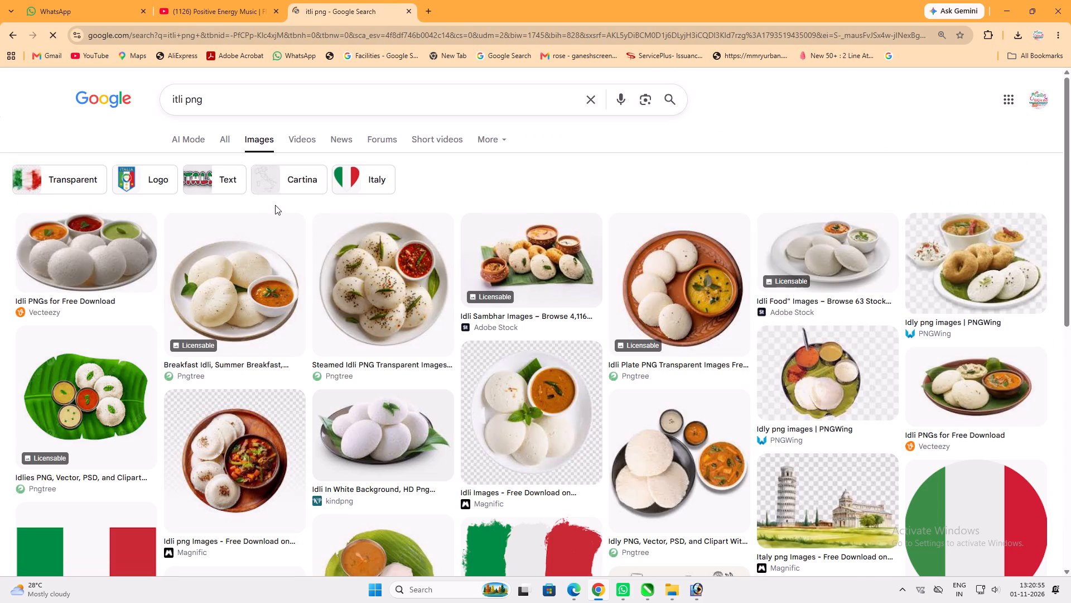
scroll(291, 256, down, 1)
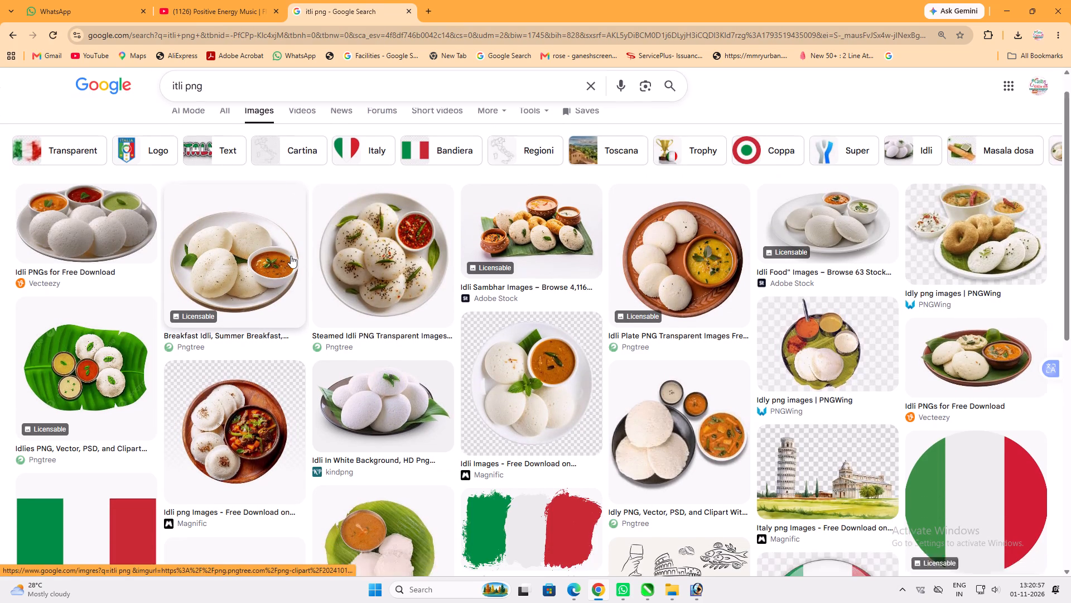
scroll(285, 252, down, 1)
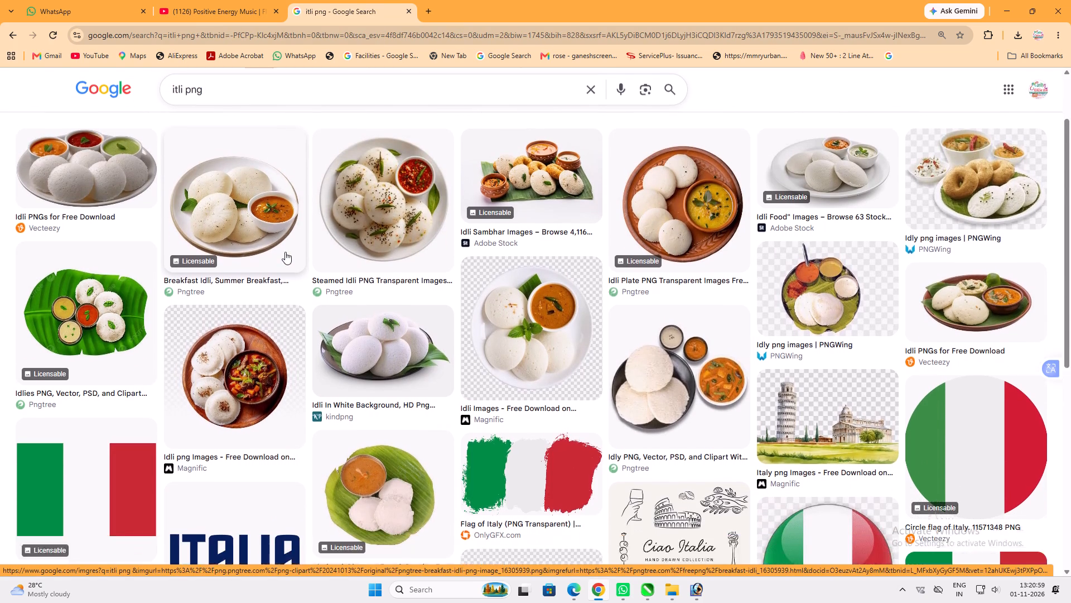
scroll(285, 252, down, 2)
click(699, 250)
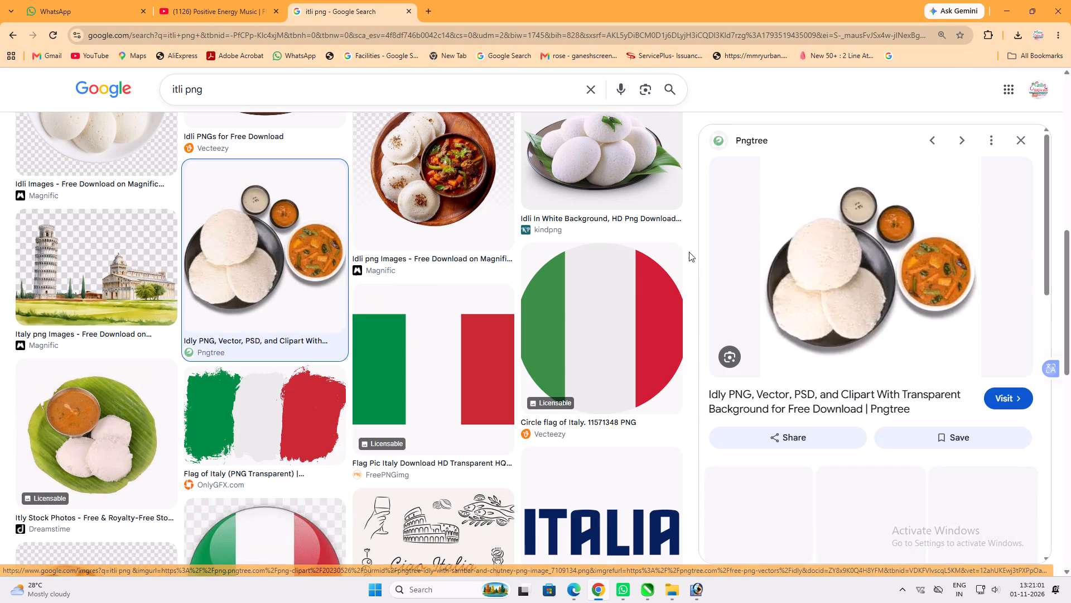
scroll(791, 246, down, 4)
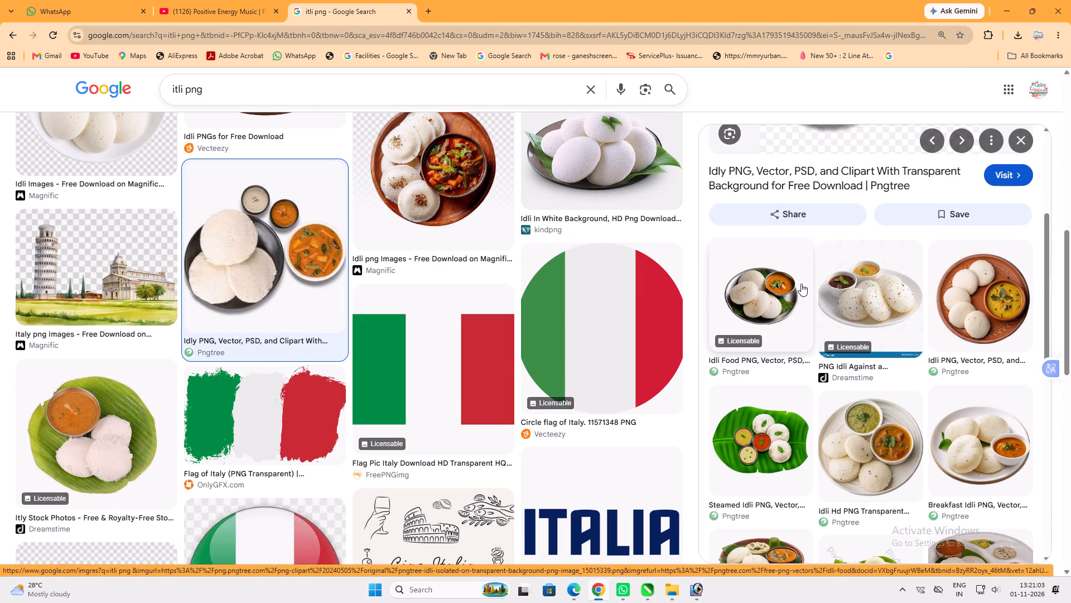
click(801, 284)
scroll(874, 310, down, 9)
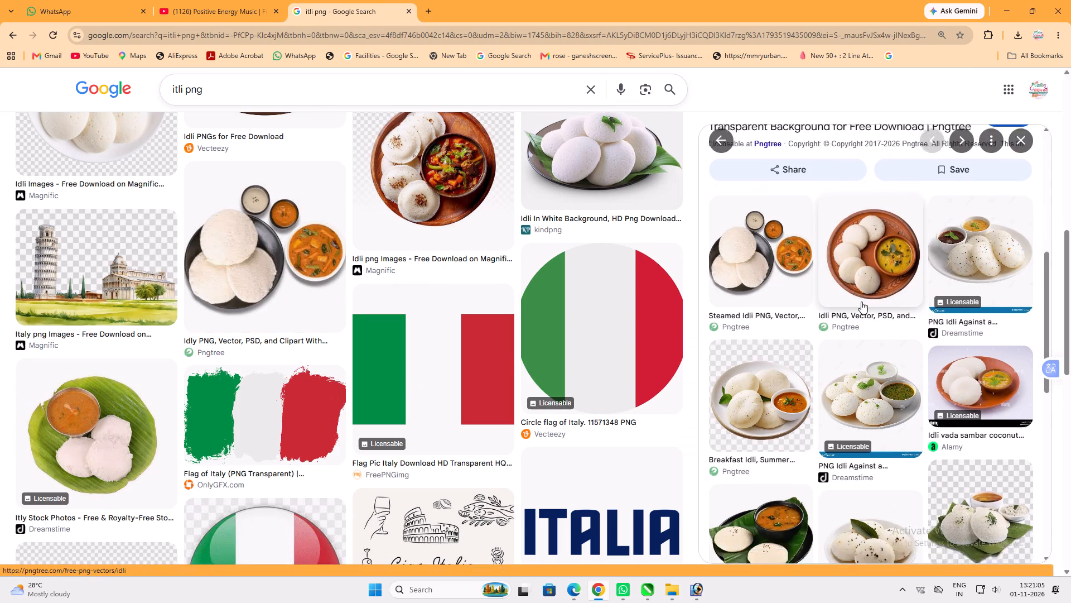
scroll(861, 301, down, 1)
scroll(755, 312, down, 1)
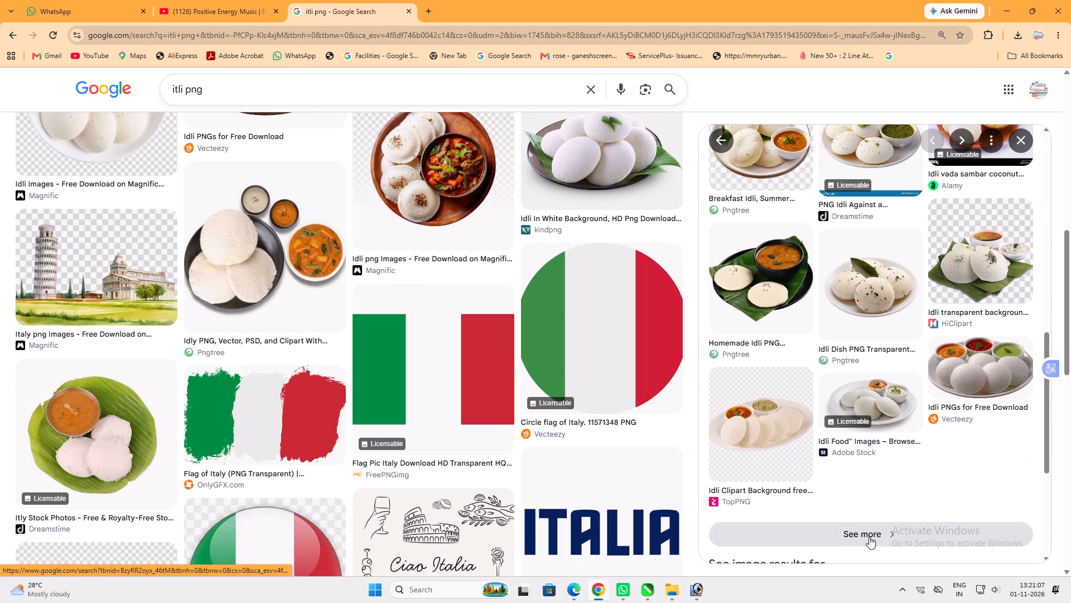
click(869, 537)
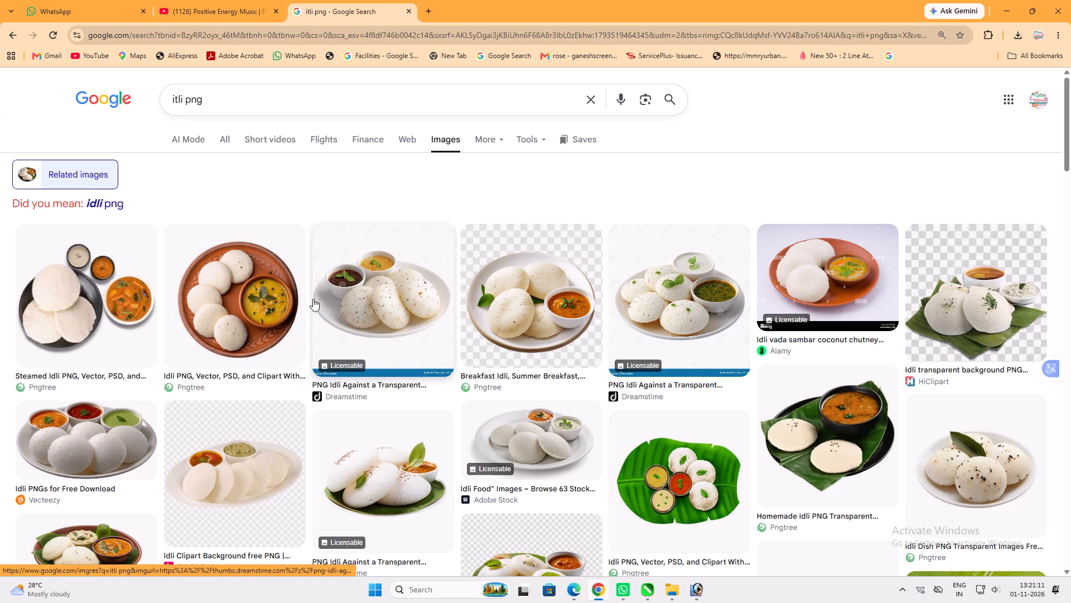
scroll(313, 298, down, 1)
Search images for "itli" again, copy the Shutterstock South Indian breakfast idli photo and paste it into the Photoshop banner.
drag(267, 83, 185, 108)
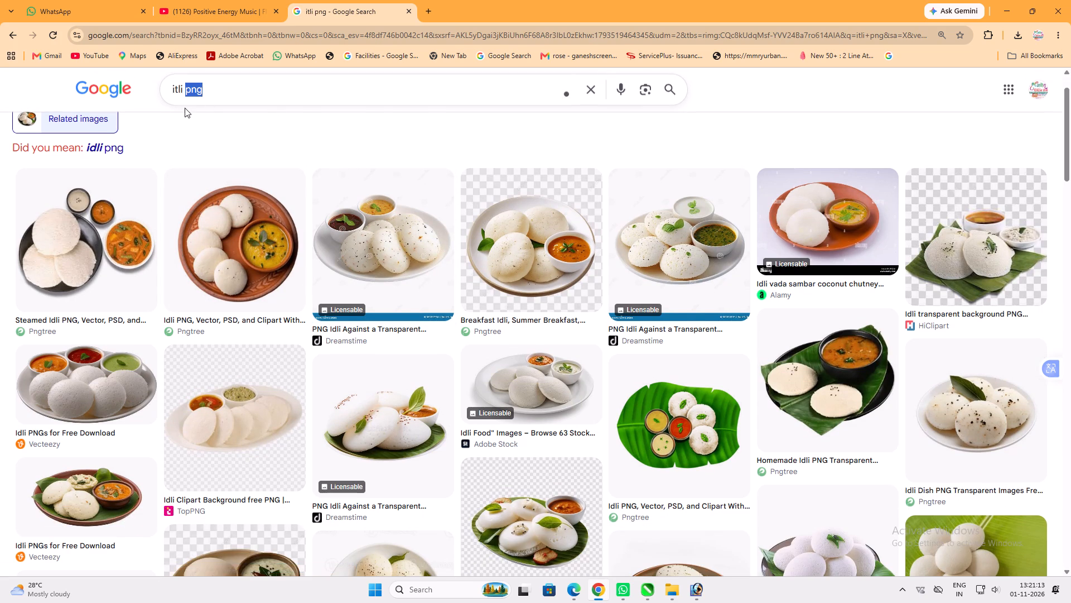
key(space)
key(Return)
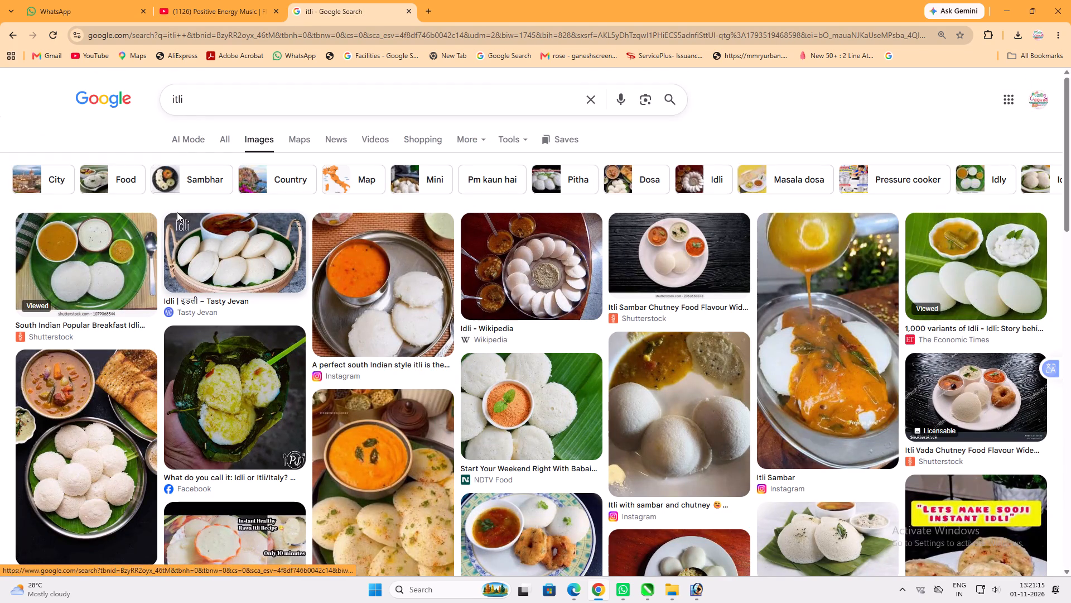
scroll(457, 298, down, 4)
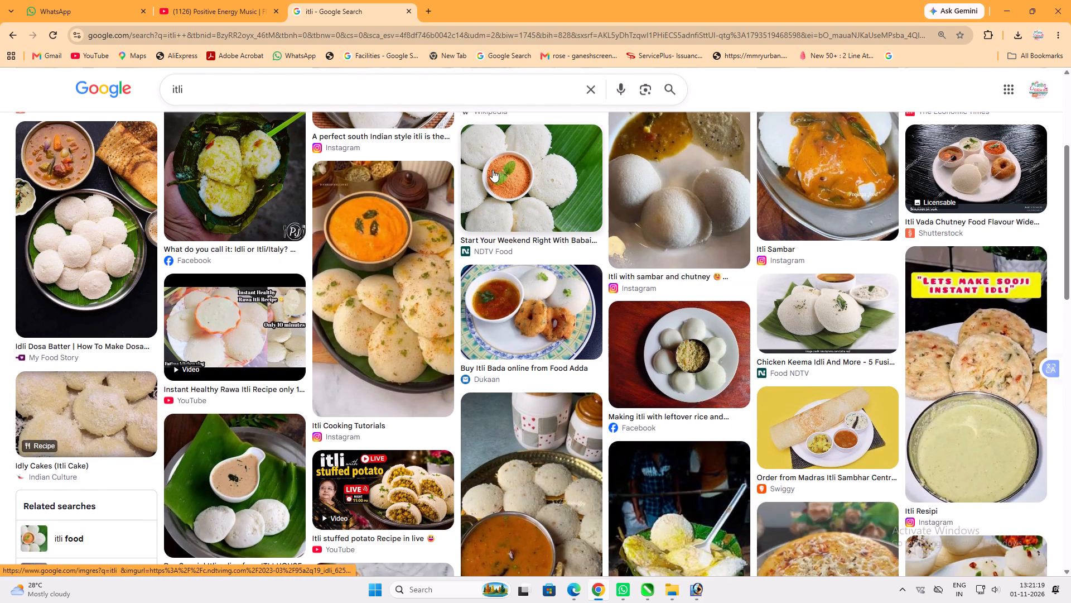
click(493, 170)
scroll(882, 284, down, 3)
click(792, 348)
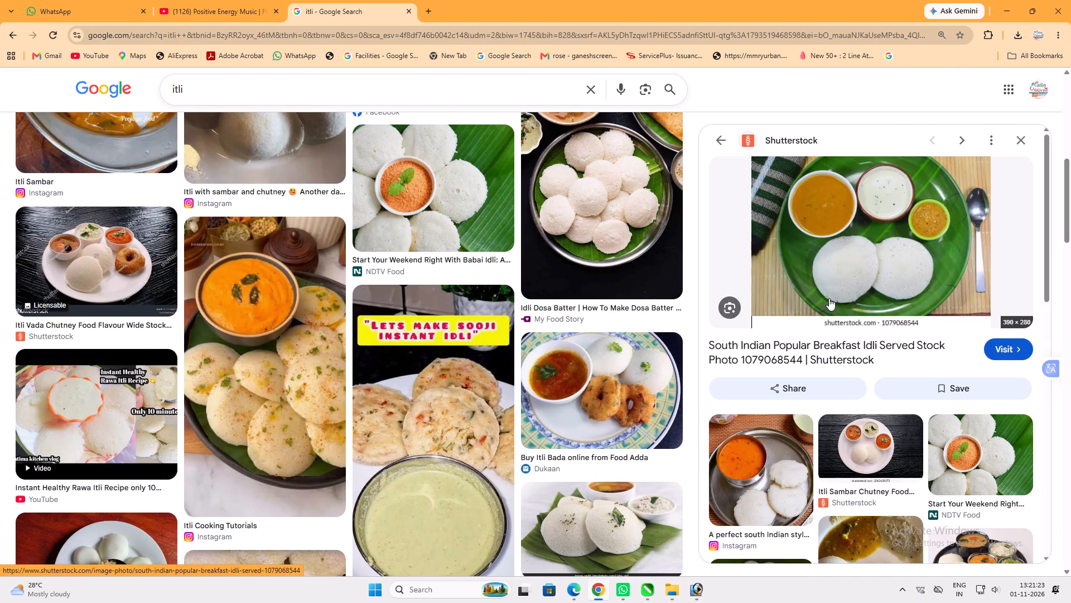
right_click(840, 227)
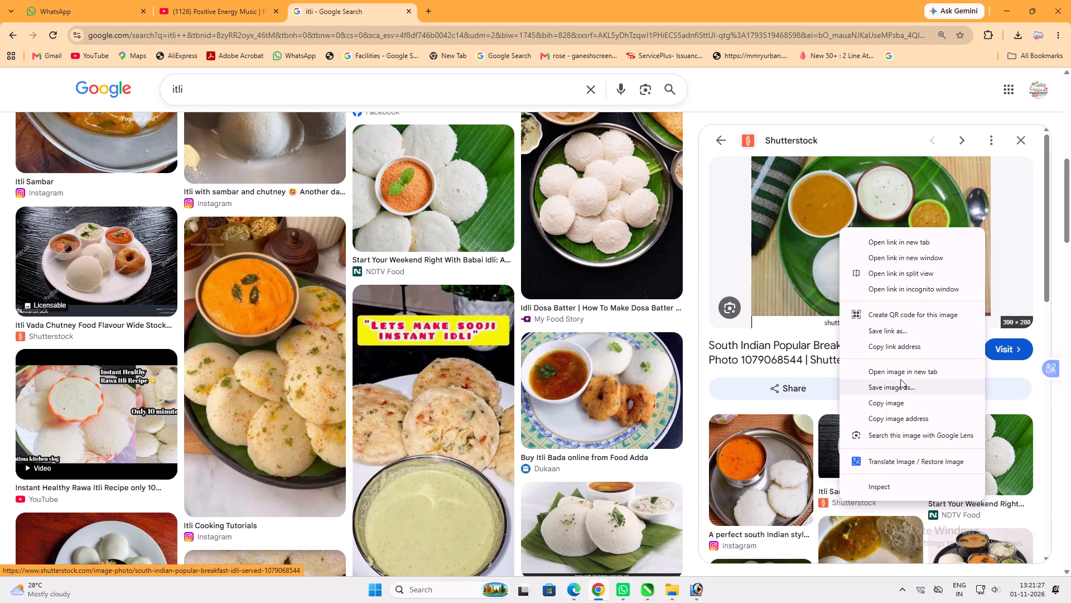
click(901, 397)
click(687, 583)
key(ctrl+v)
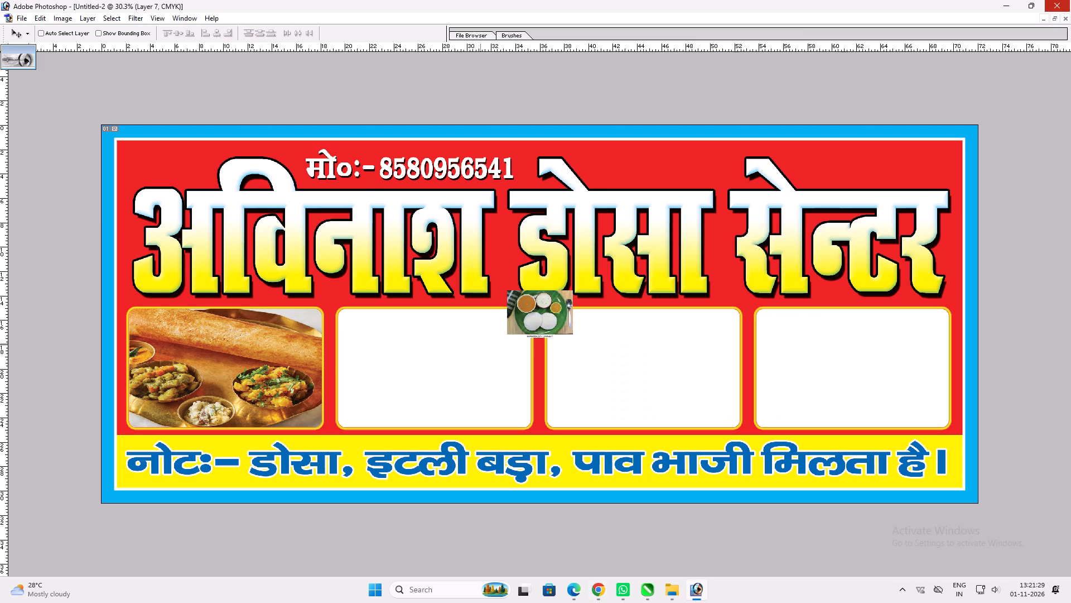
Move the idli photo onto the second white box, scale it up to span the box's width and set its opacity to 50%.
key(v)
drag(581, 310, 408, 328)
key(ctrl+t)
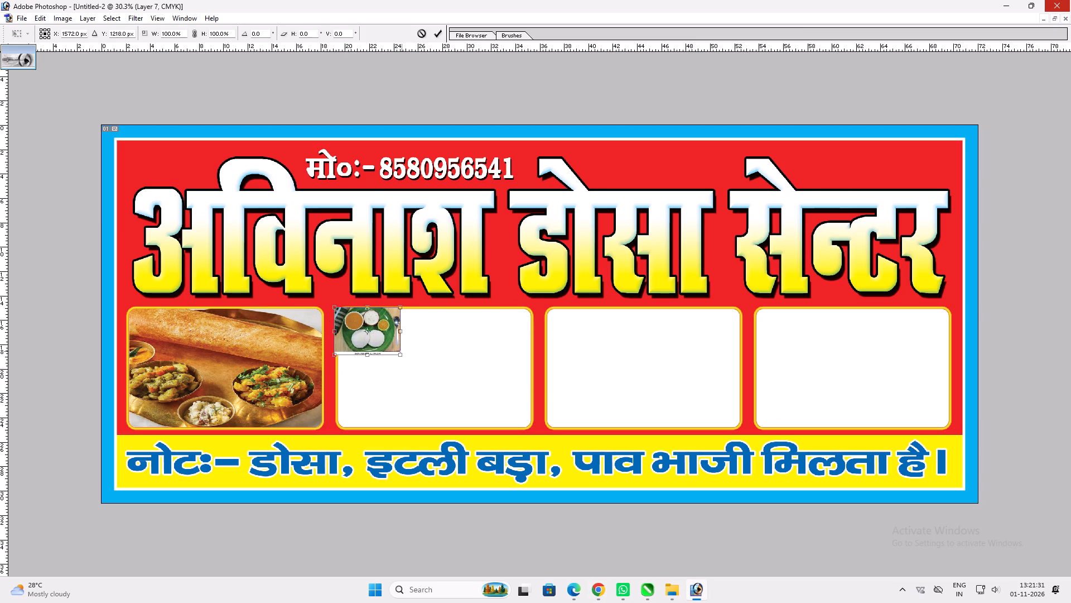
shift+drag(401, 351, 568, 396)
key(shift+Return)
text(v5vv)
click(520, 380)
Delete the parts of the idli photo outside the second box's rounded shape and restore its opacity to 100%.
right_click(474, 357)
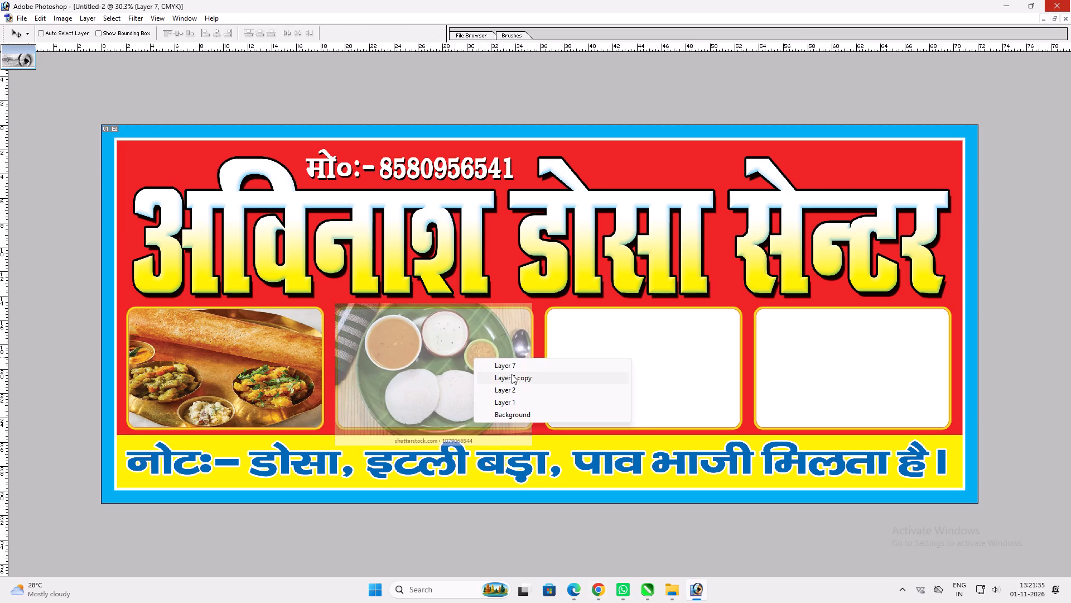
click(515, 375)
key(w)
click(565, 381)
key(v)
right_click(509, 372)
click(529, 378)
key(Delete)
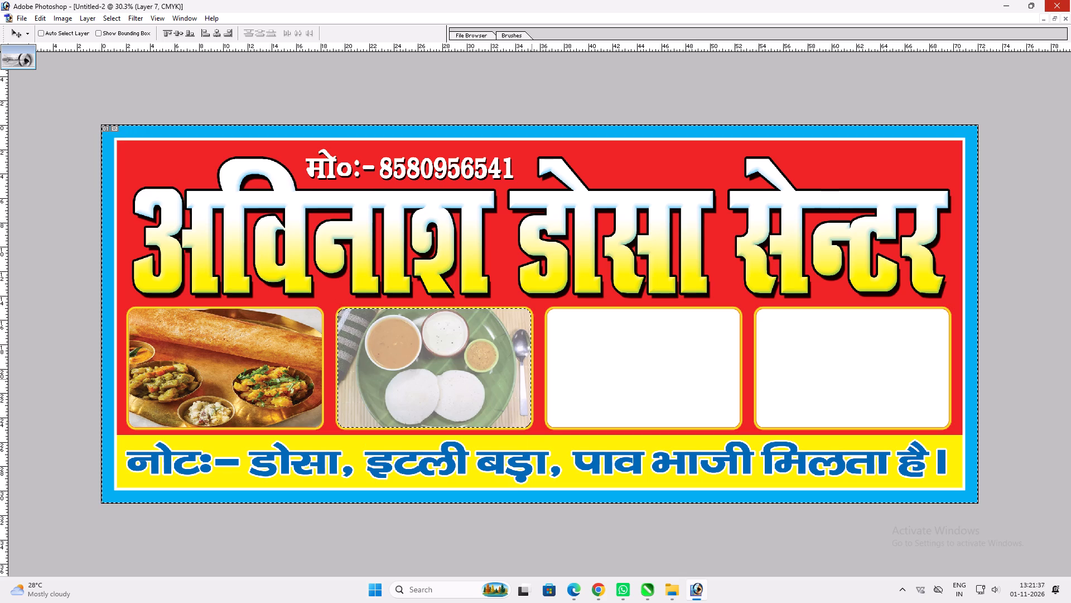
key(ctrl+d)
text(0vv)
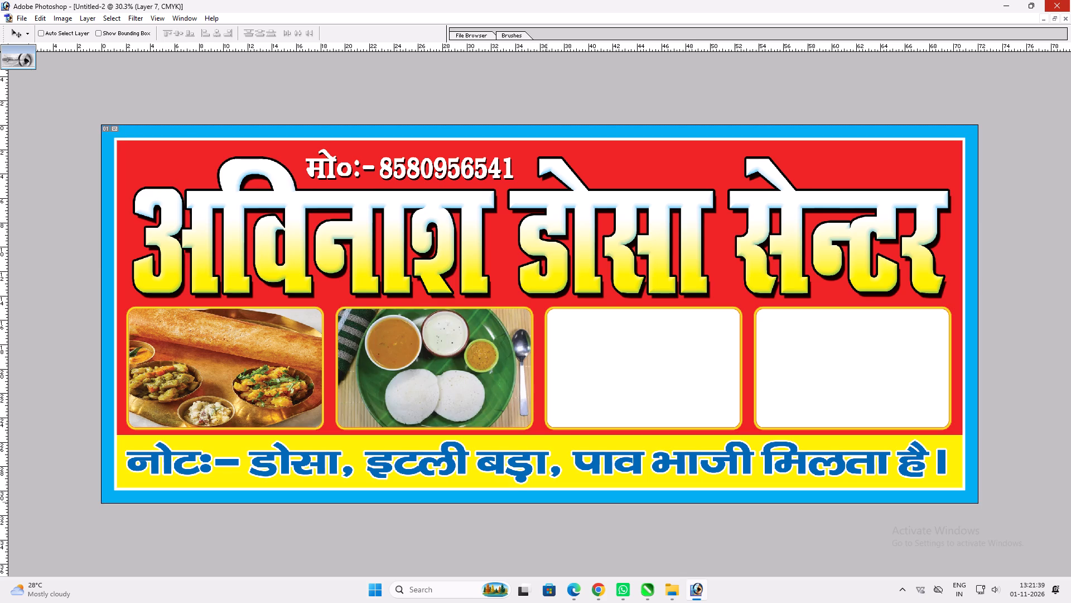
Insert a comma after इटली in the note line on the yellow strip.
key(t)
click(471, 468)
key(bracketright)
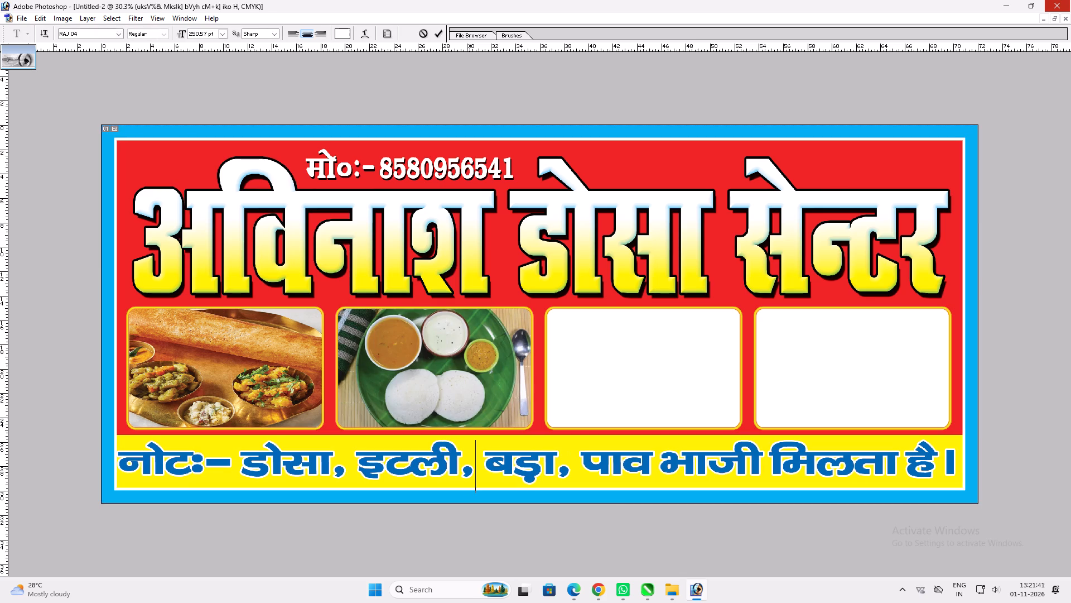
key(Return)
key(v)
key(v)
Free-transform the note line slightly narrower so it lines up with the outer edges of the photo boxes.
key(ctrl+t)
alt+shift+drag(954, 456, 947, 457)
key(shift+Return)
text(vv)
shift+click(905, 468)
key(v)
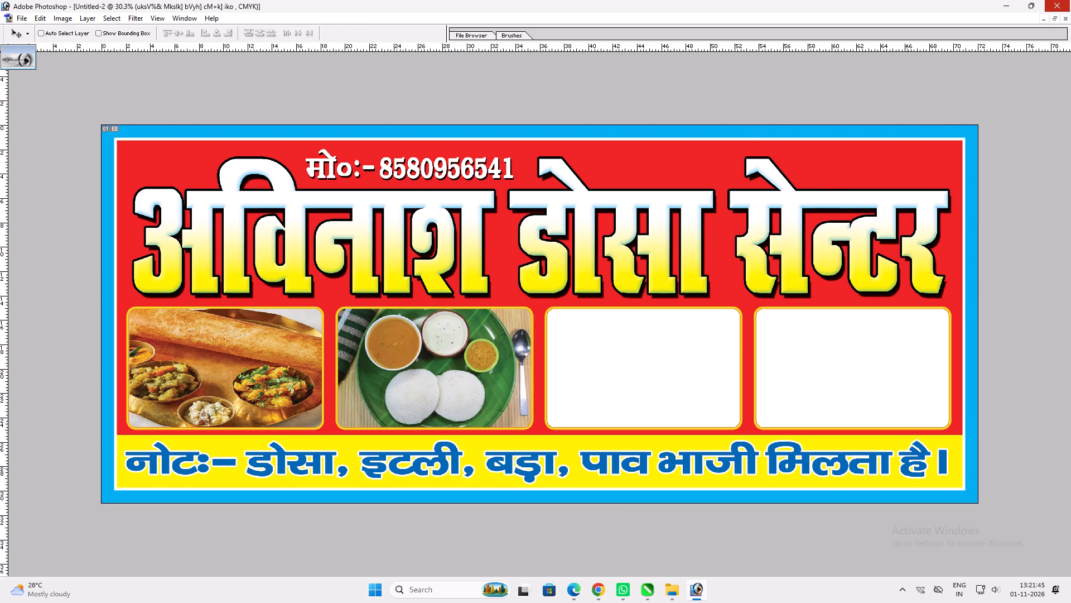
key(v)
Switch to Chrome, enter "bara pao" as the image search and choose the suggested search "vada pav".
click(607, 582)
click(230, 90)
key(ctrl+a)
text(bara pao)
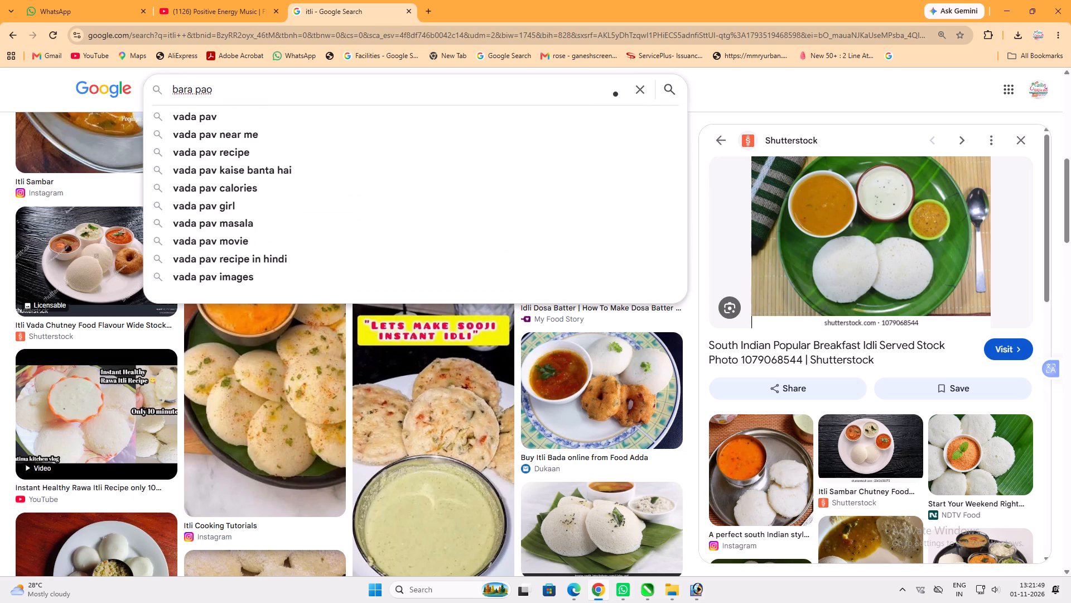
click(230, 106)
click(230, 108)
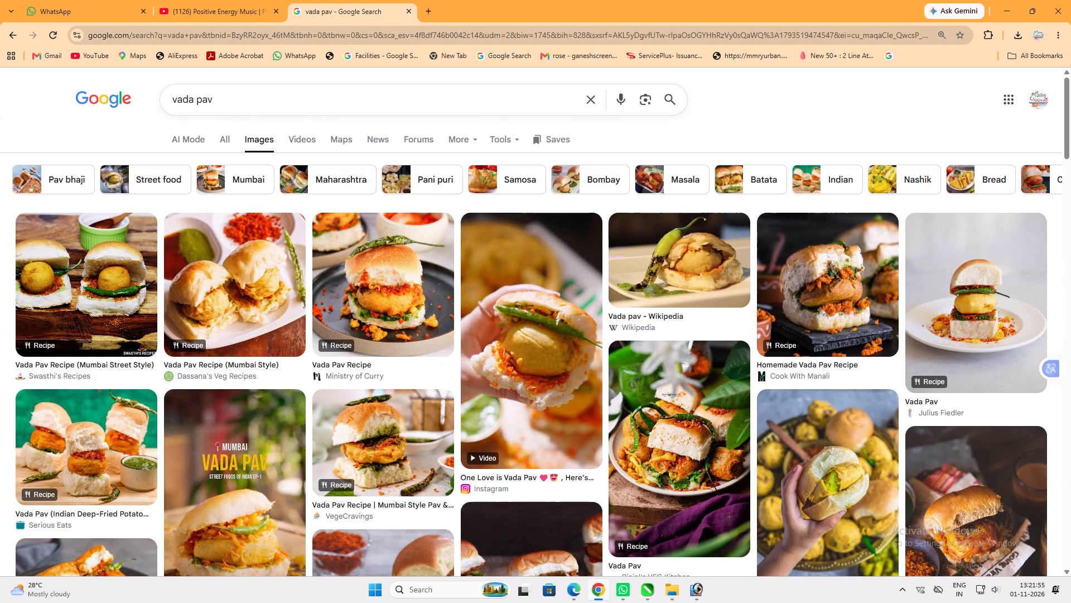
Shorten the image search to "vada" and run it.
drag(228, 96, 196, 104)
key(space)
key(Return)
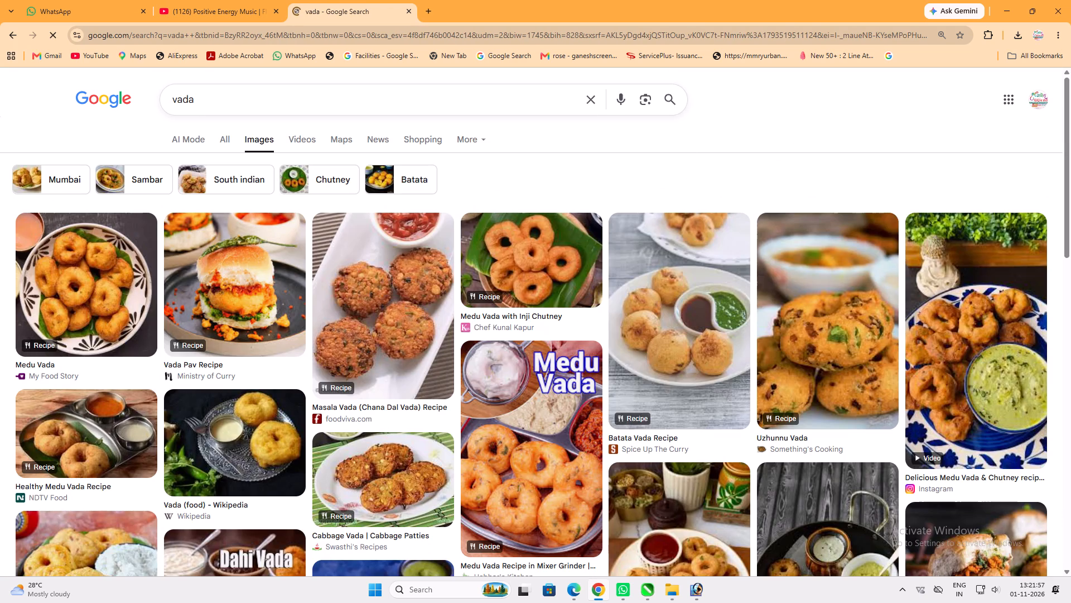
click(180, 102)
key(ctrl+a)
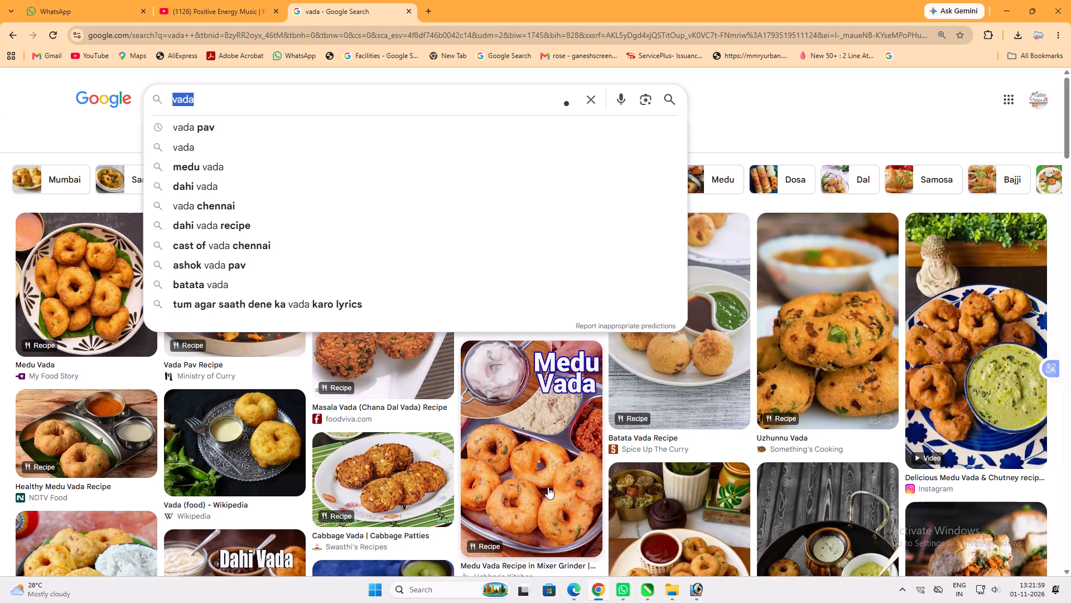
Examine the medu vada photos and their related images for one that suits the third box.
click(548, 487)
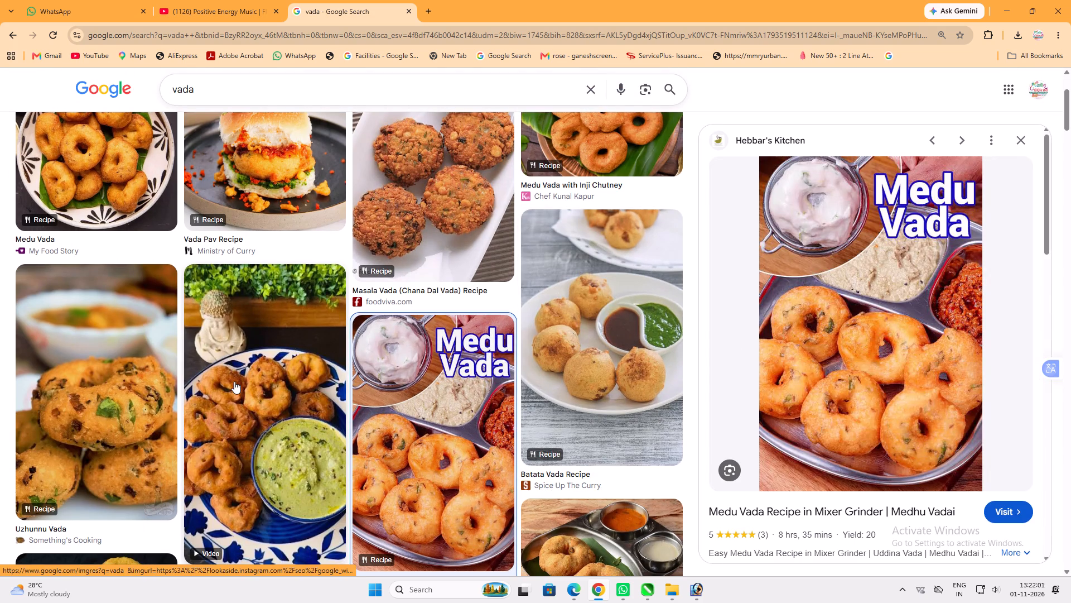
click(398, 451)
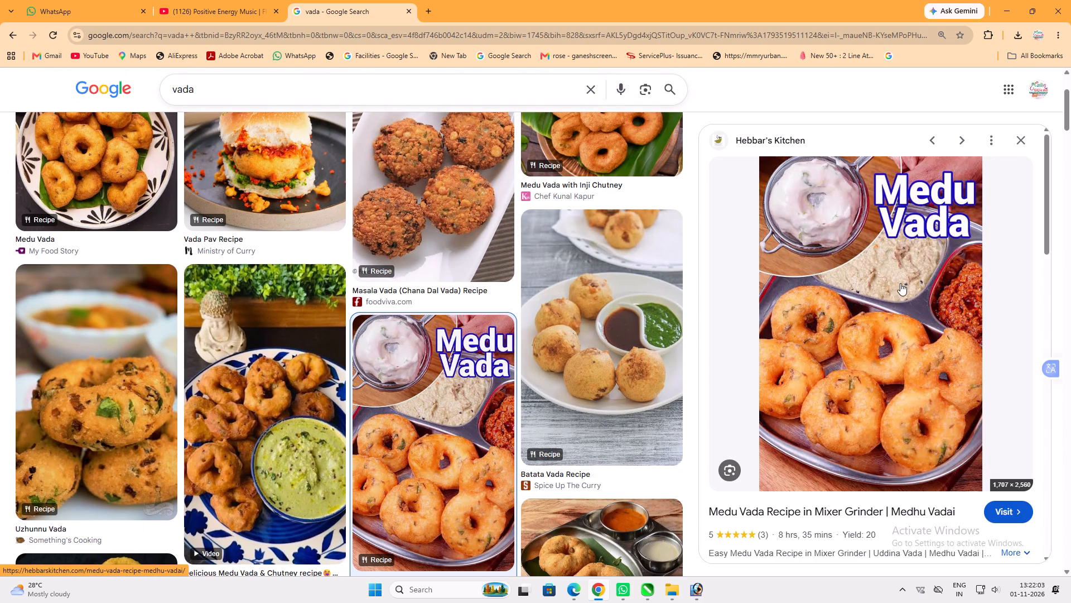
scroll(896, 283, down, 5)
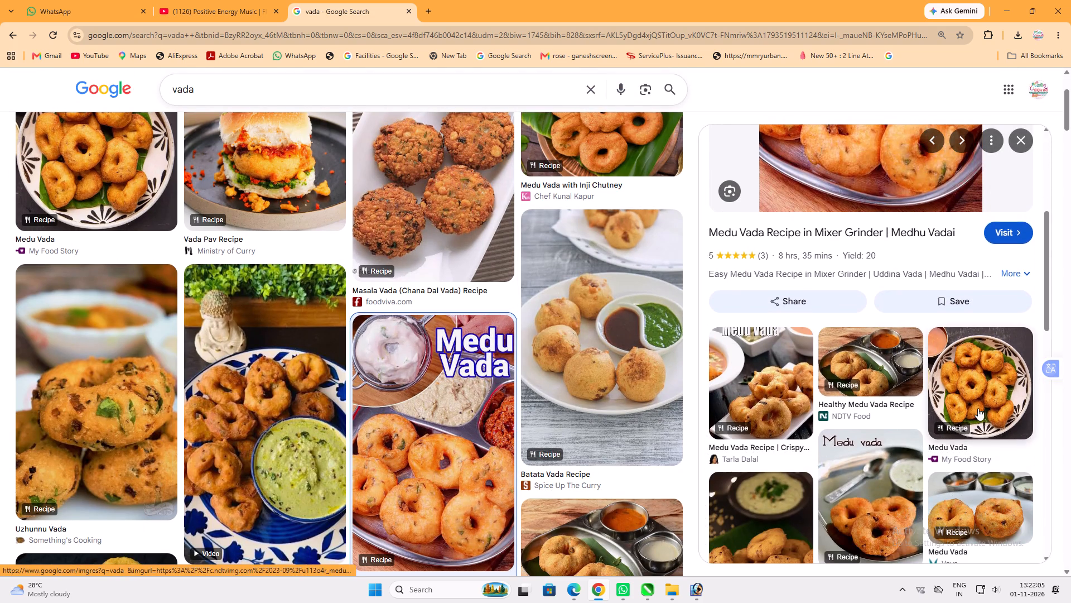
click(977, 388)
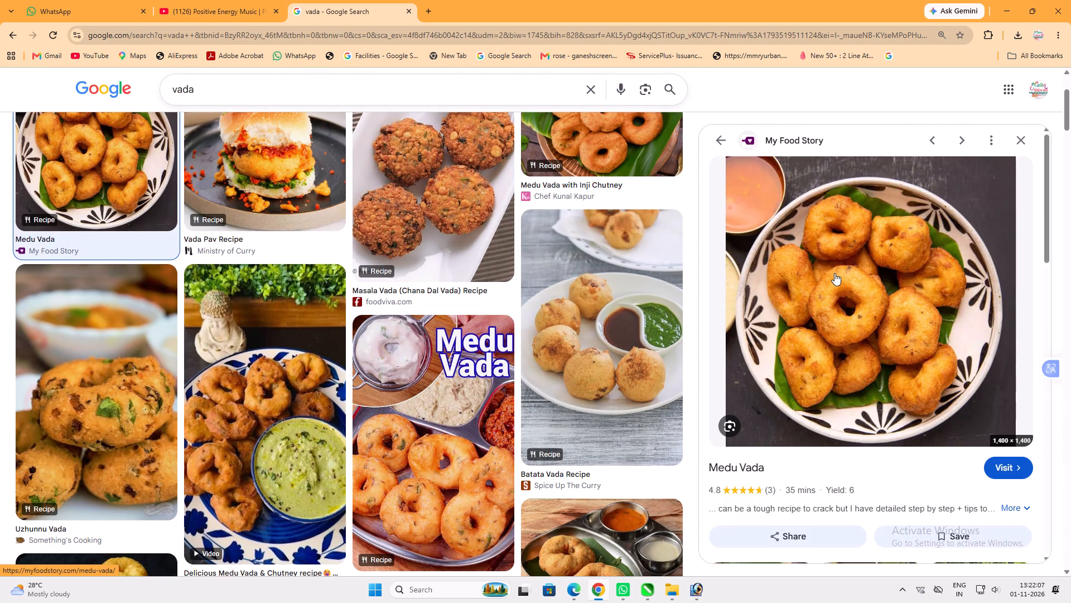
scroll(875, 346, down, 2)
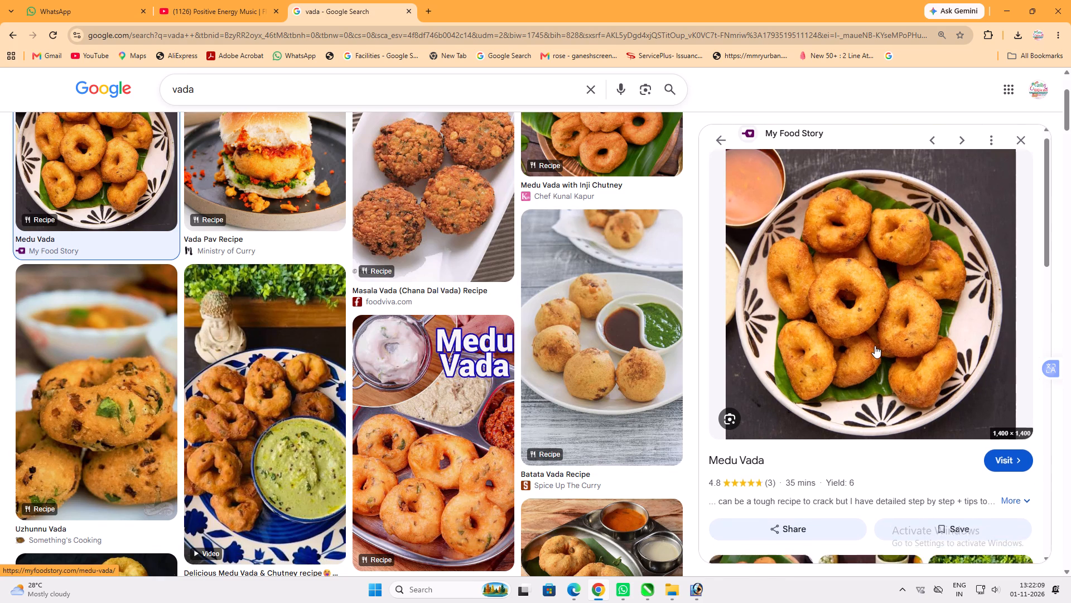
scroll(875, 346, down, 3)
click(875, 346)
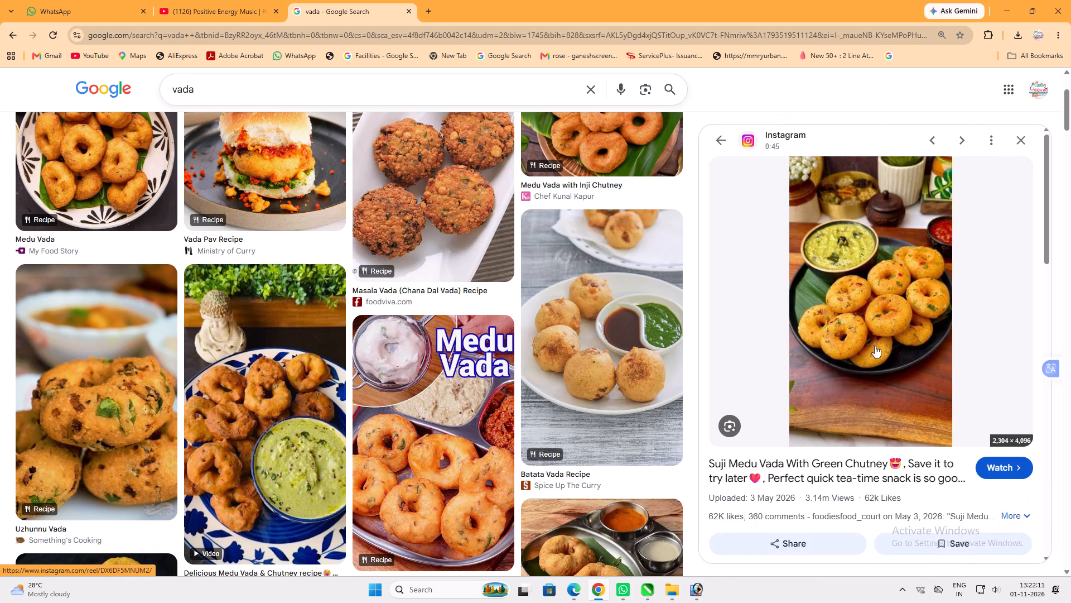
scroll(887, 279, down, 6)
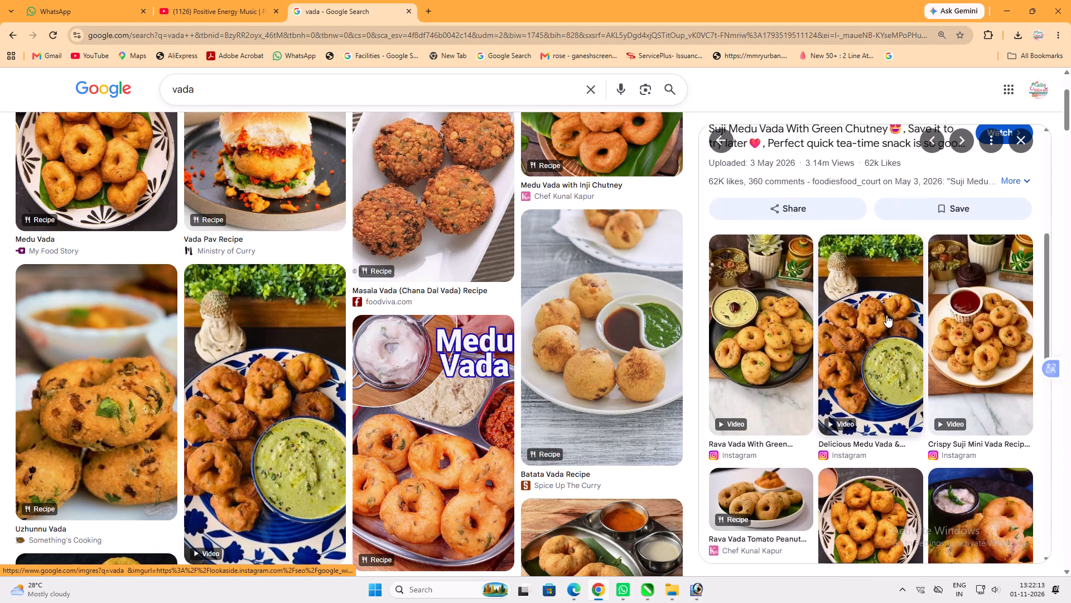
scroll(886, 317, down, 10)
scroll(499, 299, down, 3)
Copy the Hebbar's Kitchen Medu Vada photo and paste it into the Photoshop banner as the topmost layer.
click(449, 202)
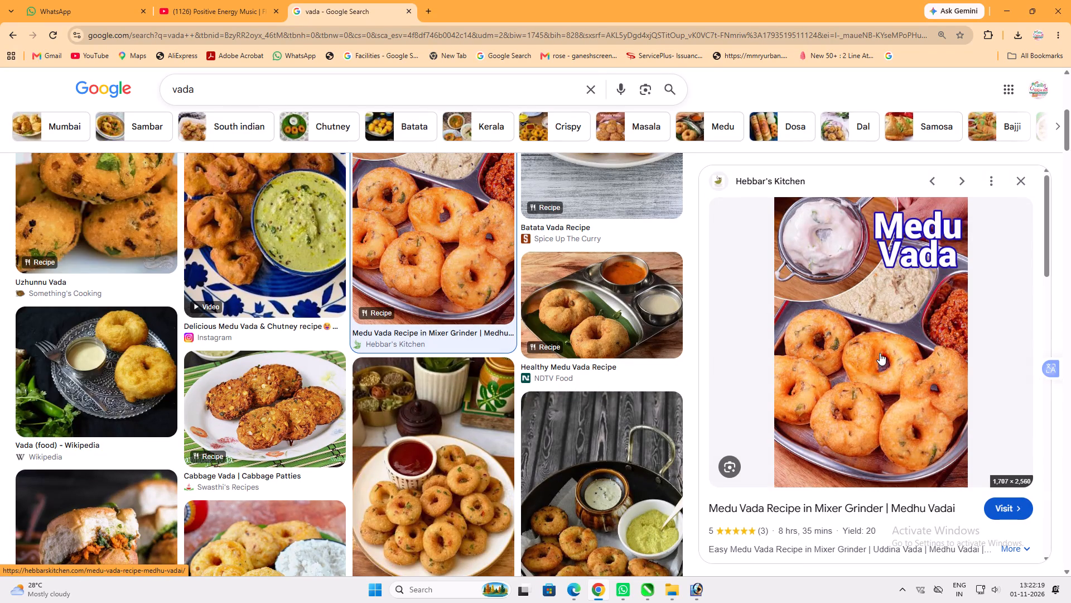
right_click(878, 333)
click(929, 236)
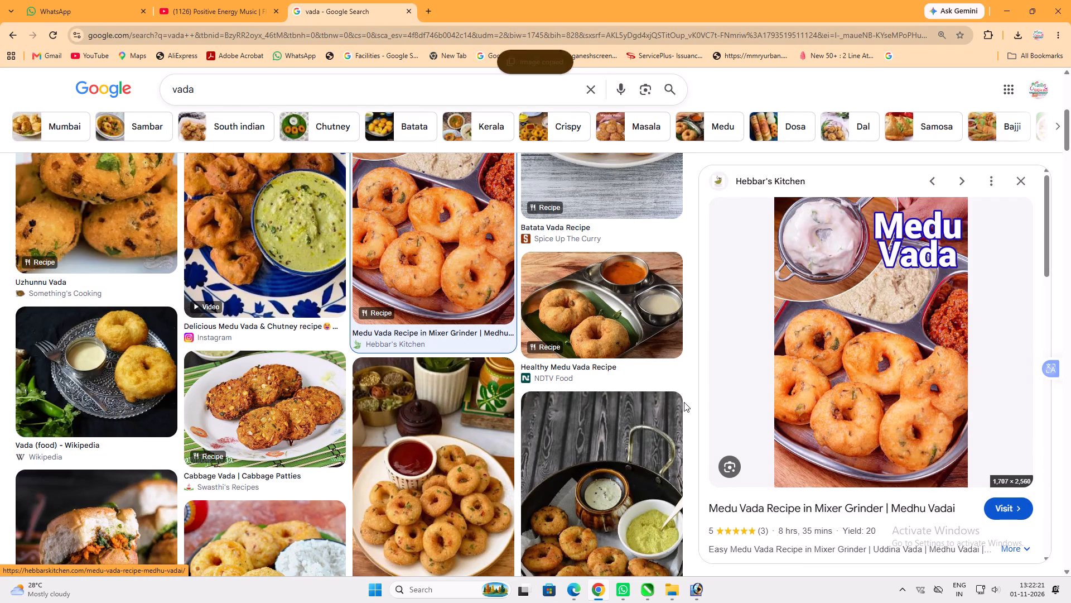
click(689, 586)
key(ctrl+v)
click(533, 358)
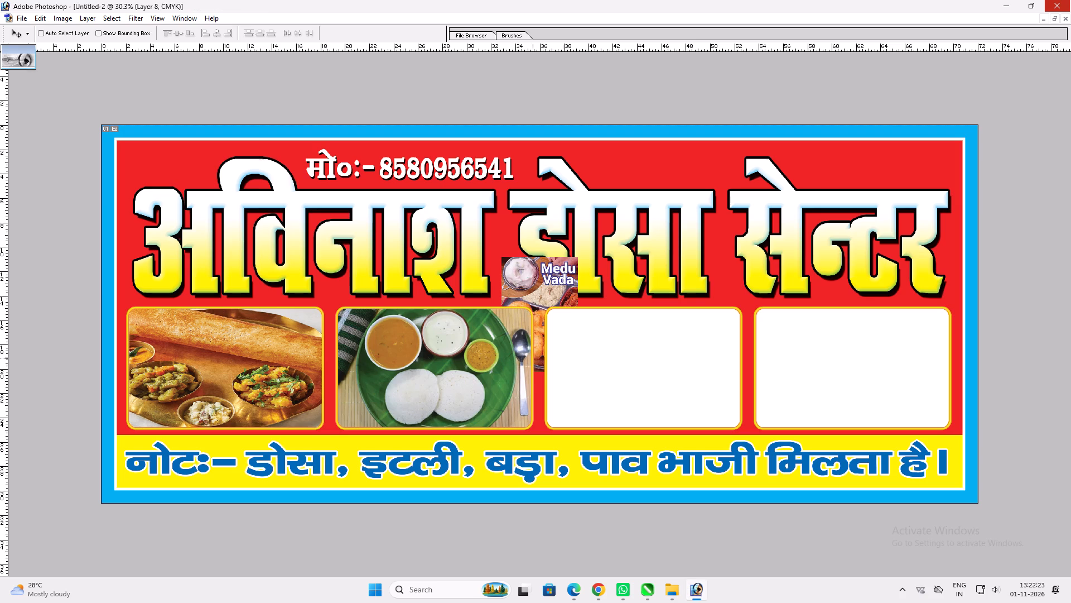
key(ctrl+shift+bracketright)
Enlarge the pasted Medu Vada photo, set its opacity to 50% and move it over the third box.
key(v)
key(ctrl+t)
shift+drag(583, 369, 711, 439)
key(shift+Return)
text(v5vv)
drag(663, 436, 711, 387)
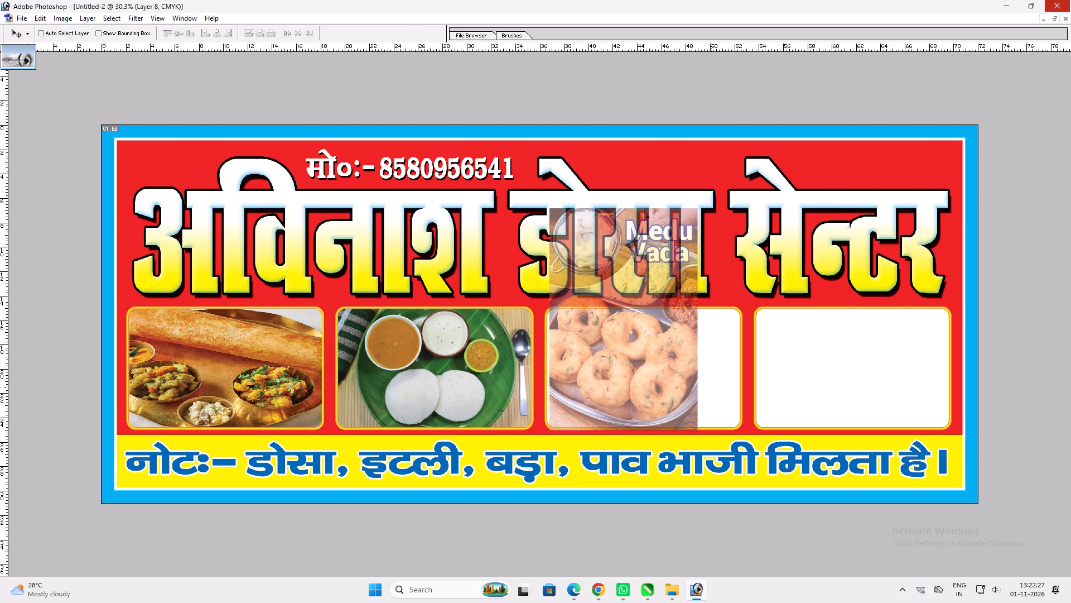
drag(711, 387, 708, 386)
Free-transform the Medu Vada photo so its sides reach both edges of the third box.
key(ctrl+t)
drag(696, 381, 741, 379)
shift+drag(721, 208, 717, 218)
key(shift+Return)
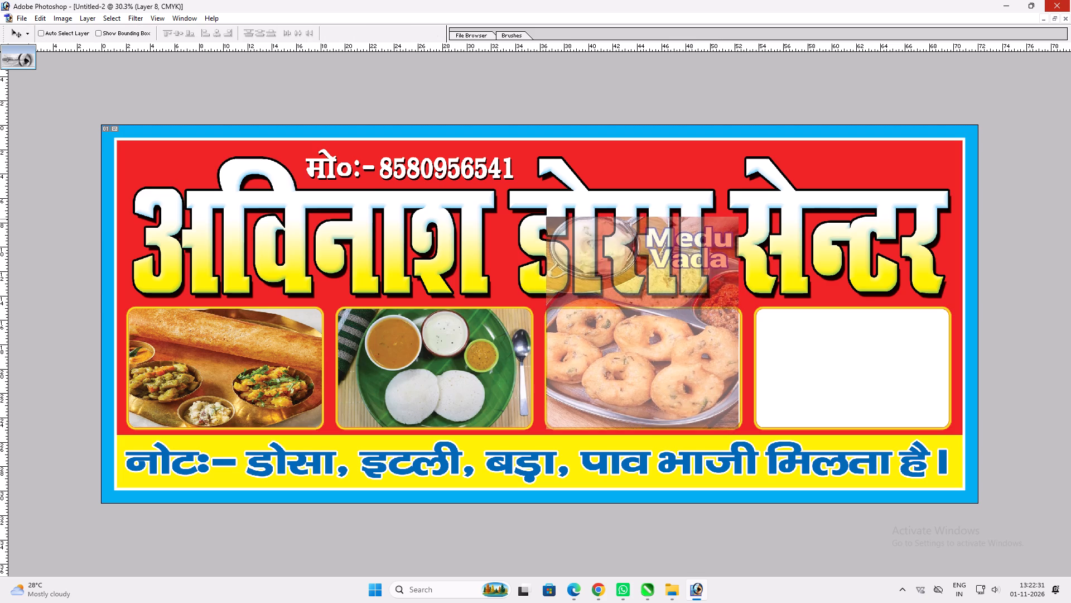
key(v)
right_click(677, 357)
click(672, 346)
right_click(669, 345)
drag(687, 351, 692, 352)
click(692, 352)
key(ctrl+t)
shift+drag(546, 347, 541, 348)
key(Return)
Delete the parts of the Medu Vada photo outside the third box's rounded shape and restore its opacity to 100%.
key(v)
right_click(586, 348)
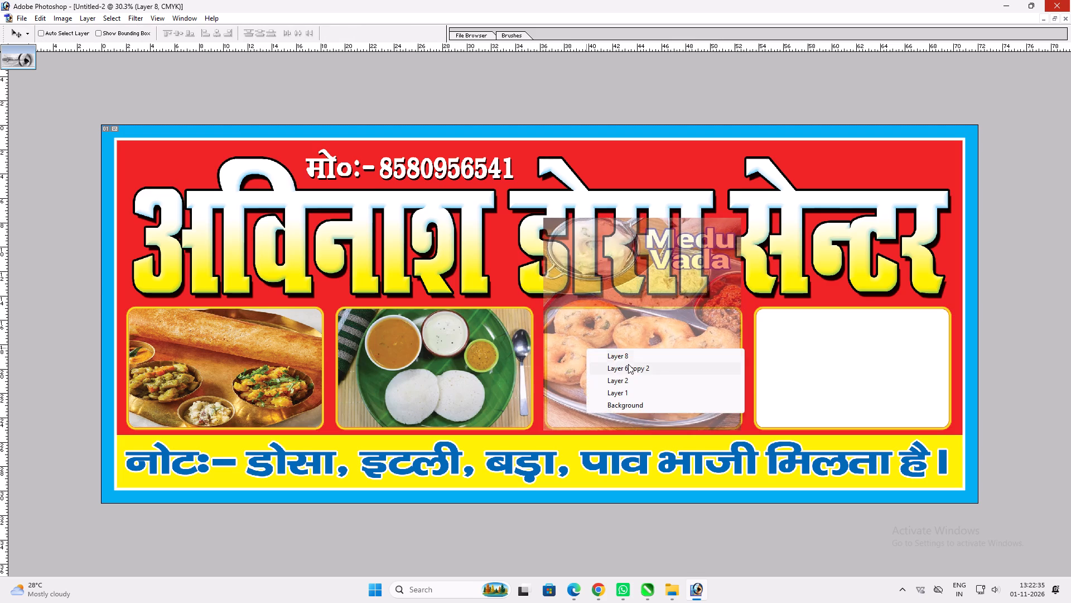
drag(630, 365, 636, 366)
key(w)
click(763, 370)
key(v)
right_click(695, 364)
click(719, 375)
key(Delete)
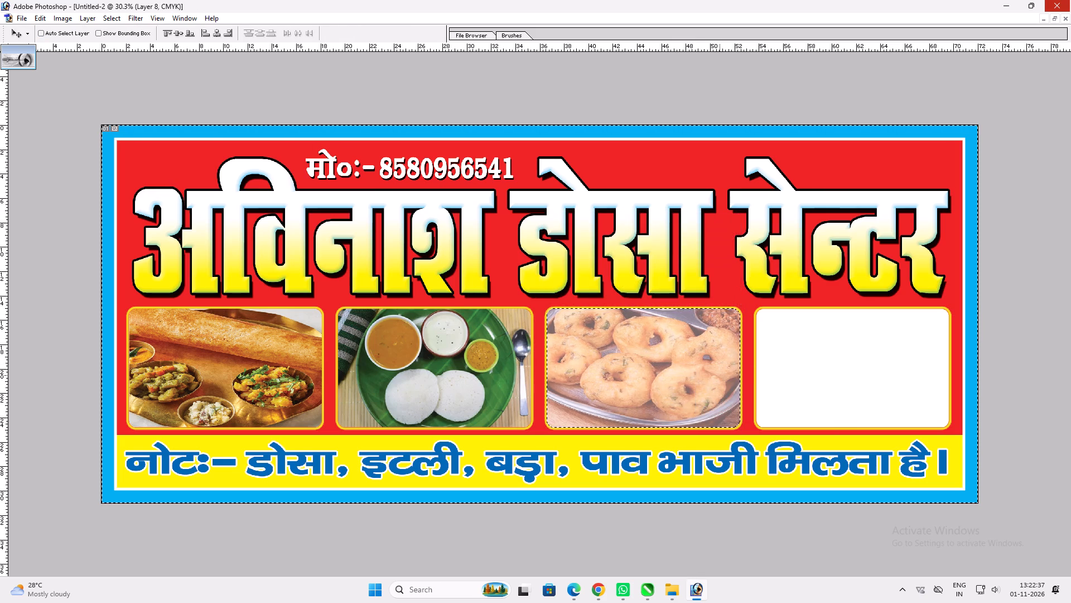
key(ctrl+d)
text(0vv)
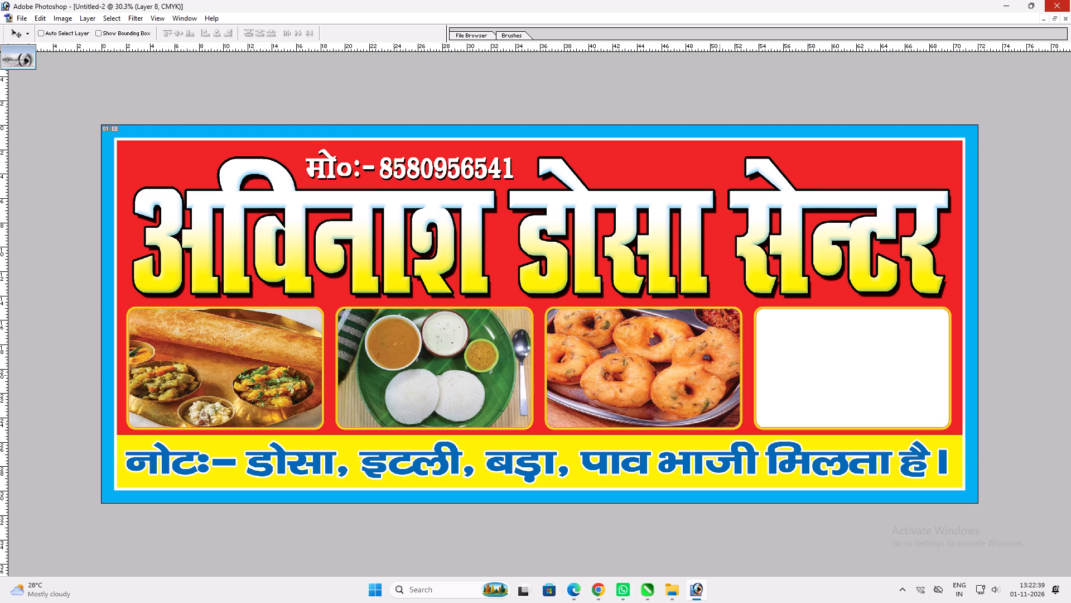
Switch to Chrome and examine more vada photos and related images for a replacement for the third box.
click(602, 595)
scroll(434, 380, down, 4)
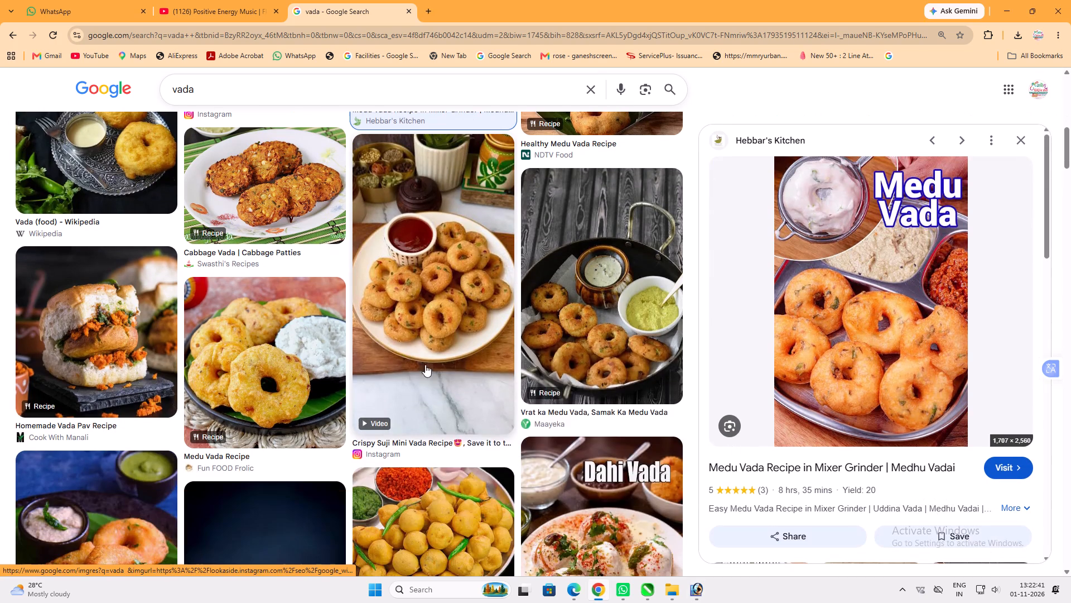
scroll(315, 323, down, 1)
click(299, 298)
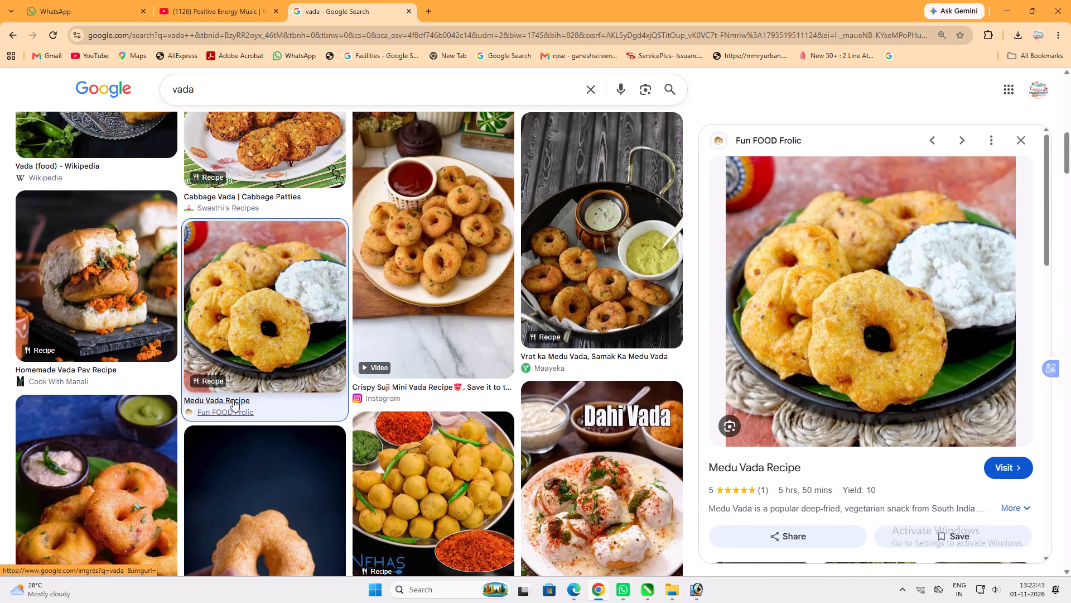
scroll(233, 399, down, 3)
click(144, 351)
scroll(857, 310, down, 2)
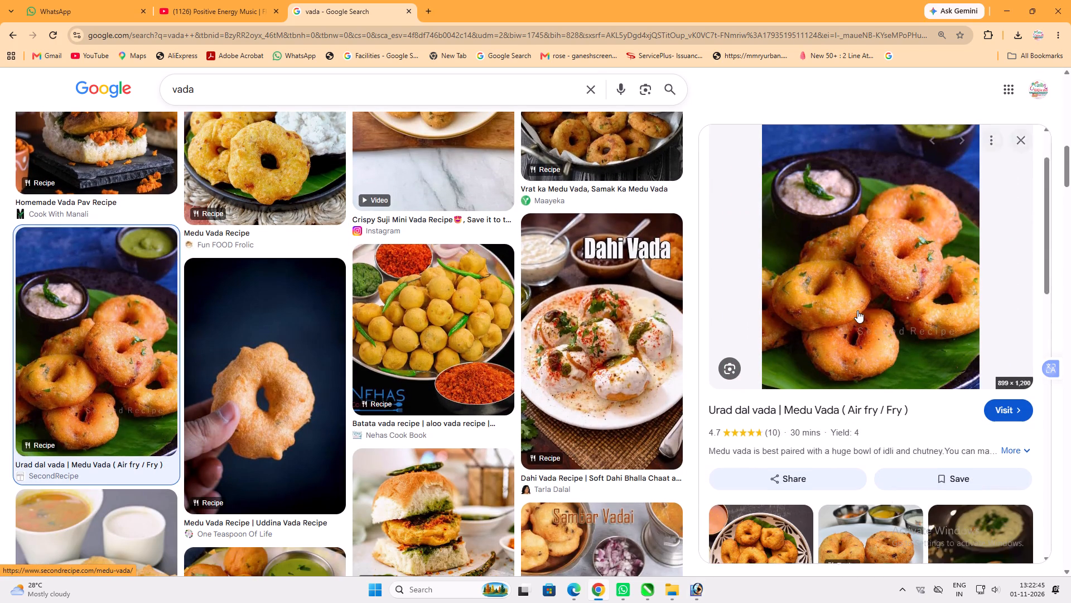
scroll(442, 322, down, 3)
scroll(784, 332, down, 2)
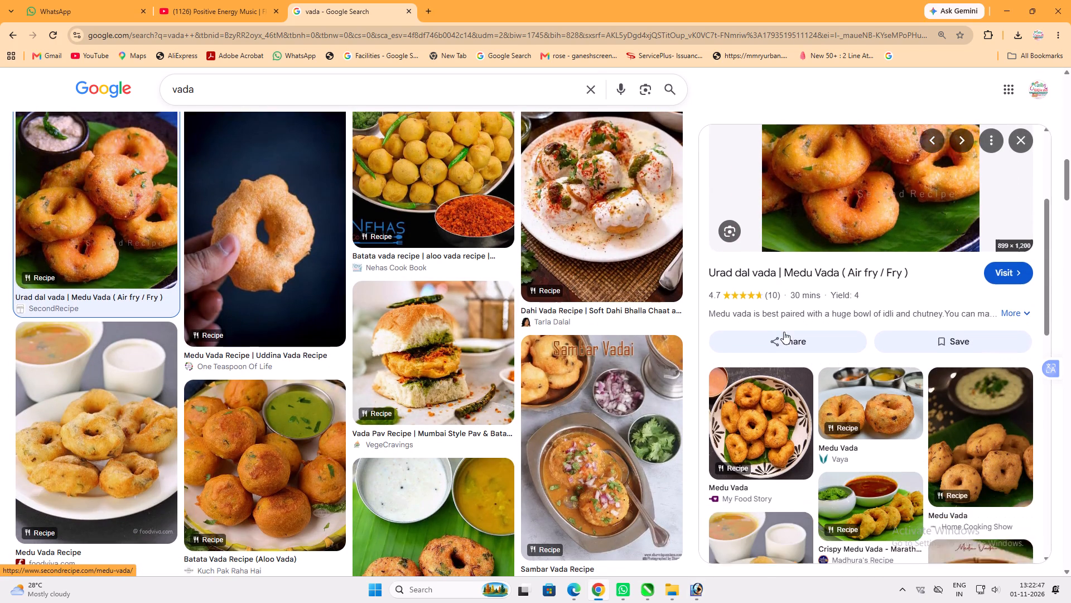
scroll(784, 332, down, 1)
scroll(856, 348, down, 4)
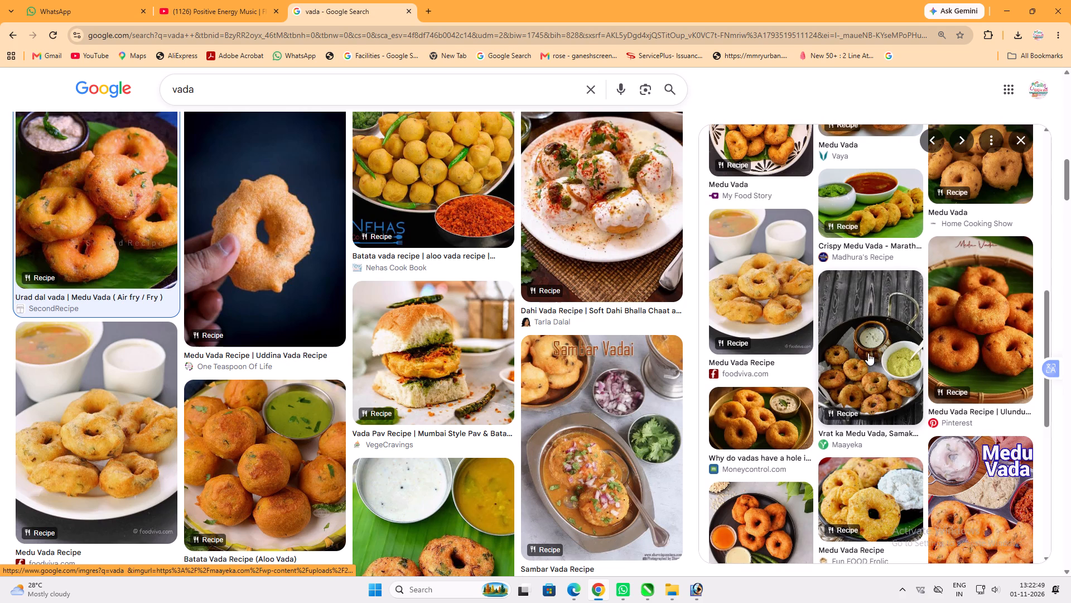
scroll(724, 353, up, 4)
scroll(781, 348, up, 2)
click(781, 453)
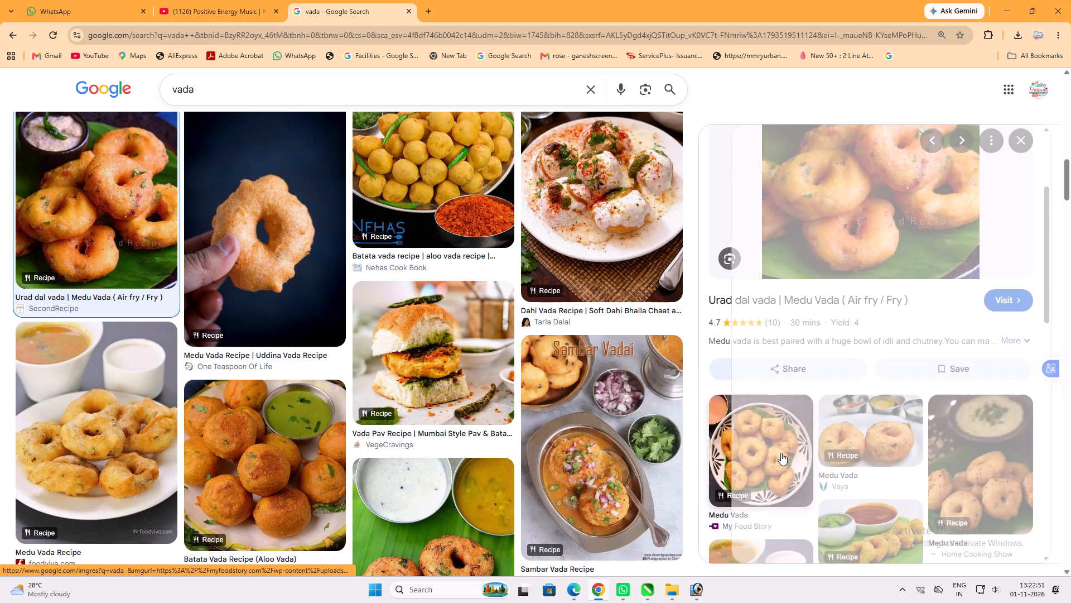
right_click(865, 245)
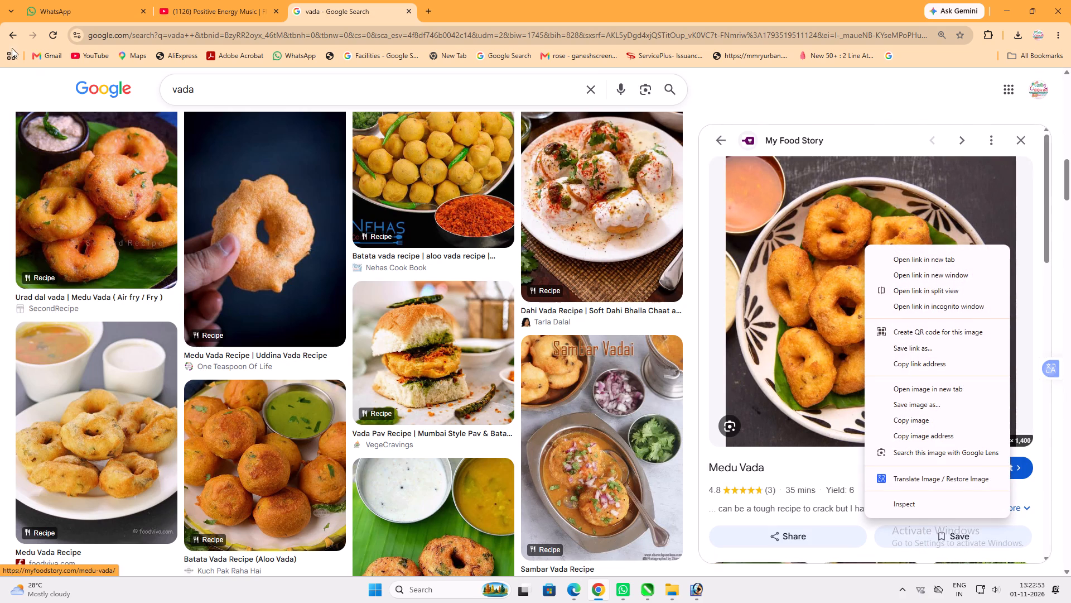
click(4, 34)
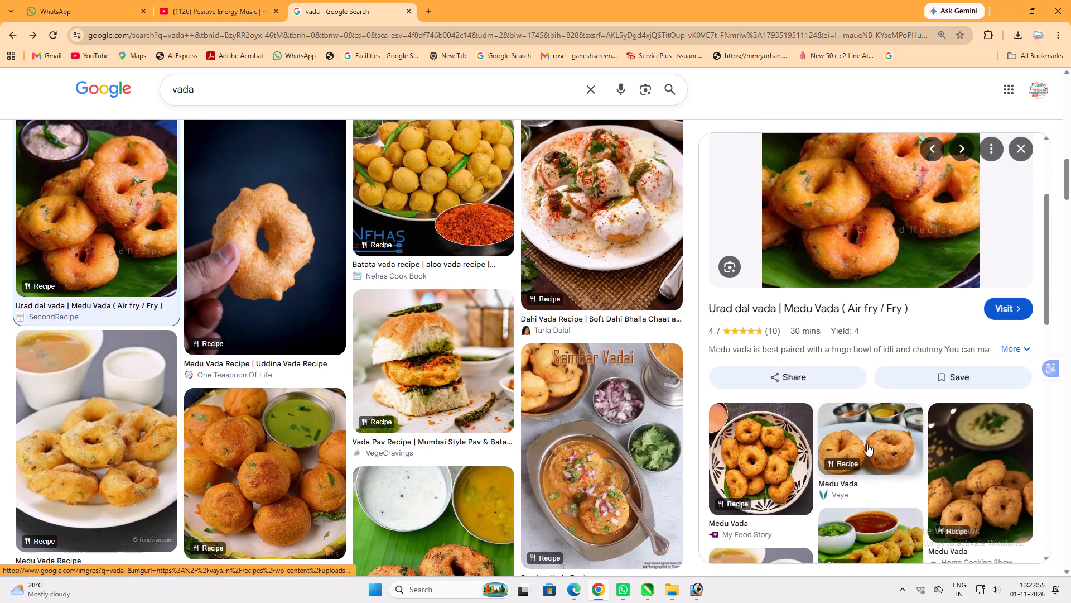
Copy the Vaya photo of two medu vadas and paste it into the Photoshop banner.
click(867, 443)
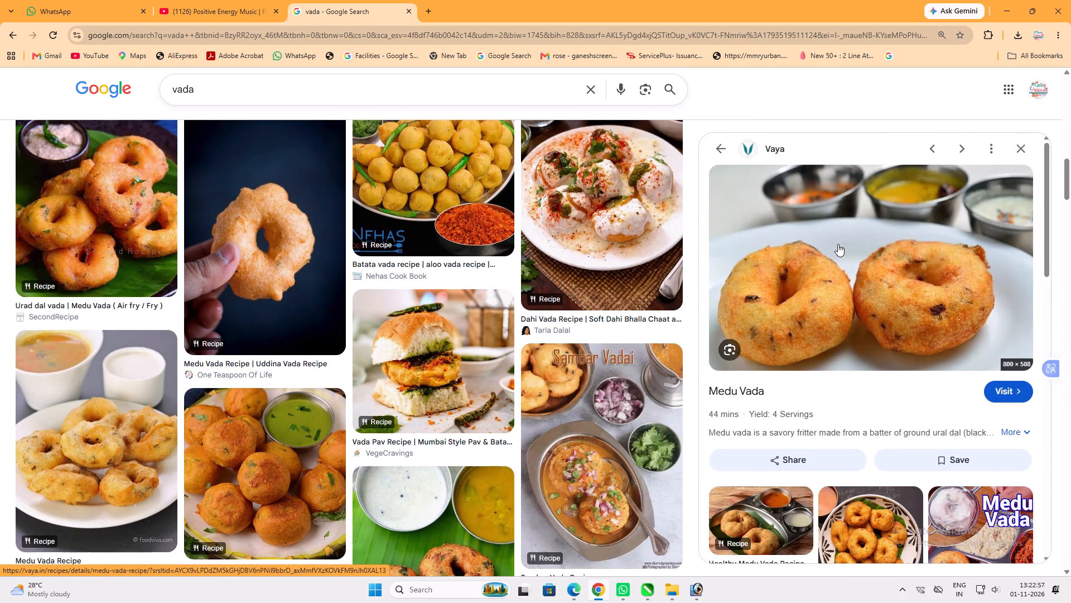
right_click(838, 244)
click(891, 414)
click(696, 590)
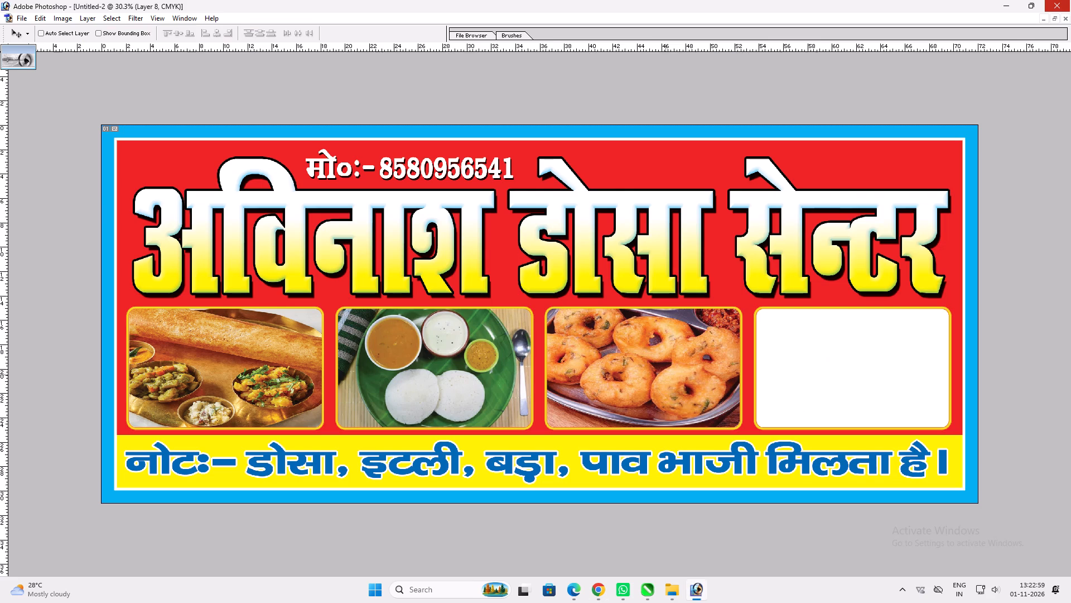
key(ctrl+v)
Move and scale the two-vada photo to cover the third box, and set its opacity to 50%.
drag(625, 329, 698, 364)
key(ctrl+t)
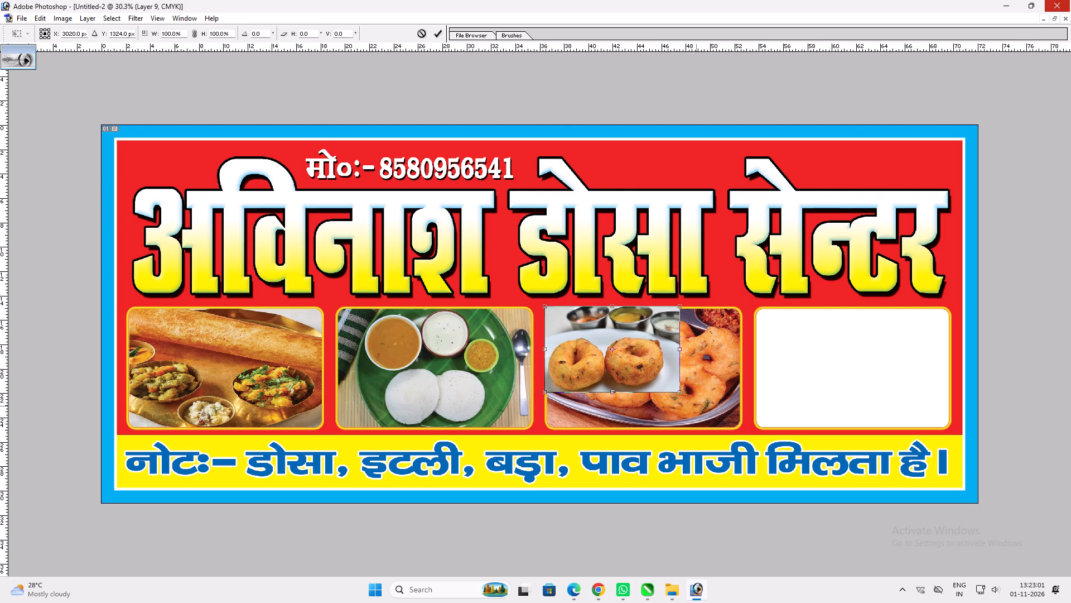
shift+drag(676, 396, 739, 414)
shift+drag(731, 411, 742, 411)
shift+drag(742, 423, 747, 428)
shift+drag(735, 430, 729, 431)
key(shift+Return)
text(v5vv)
Delete the parts of the two-vada photo outside the third box's rounded shape and restore its opacity to 100%.
right_click(613, 342)
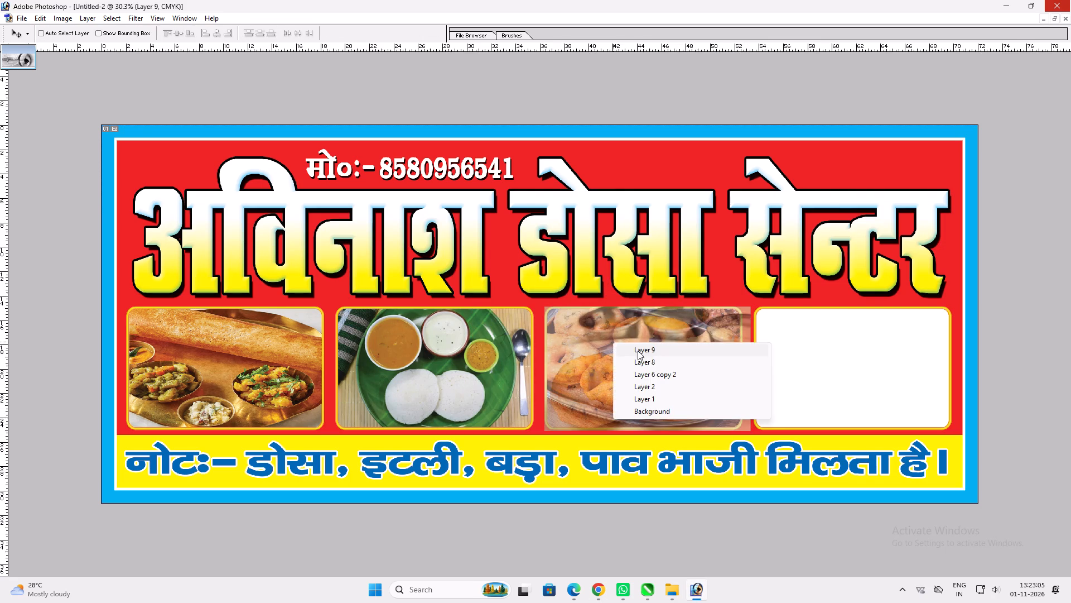
click(662, 365)
key(w)
click(858, 408)
key(v)
right_click(716, 386)
click(734, 393)
key(Delete)
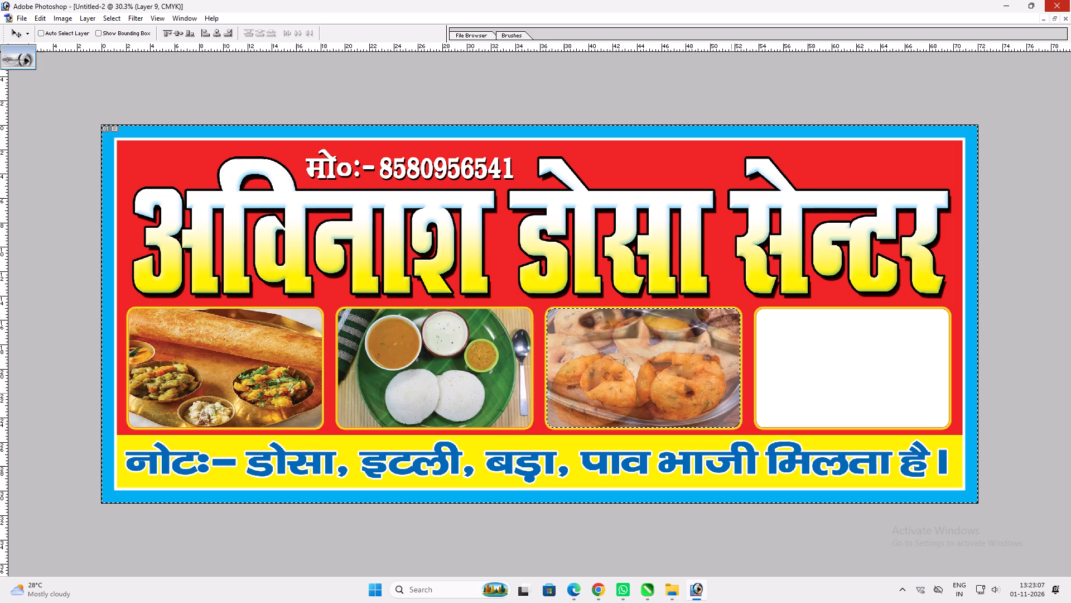
key(ctrl+d)
text(0vv)
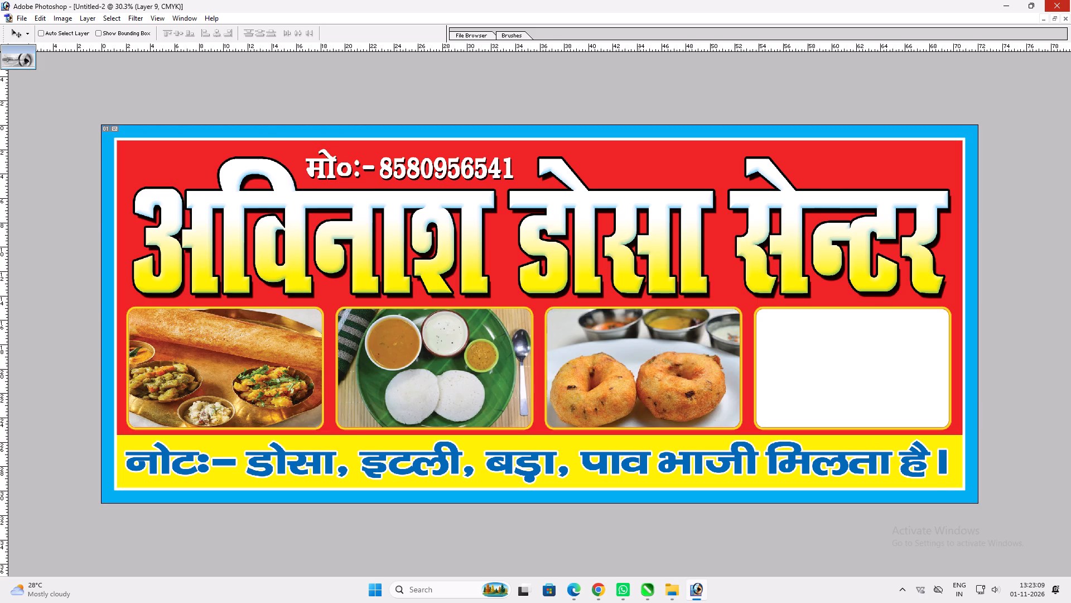
Switch to Chrome, enter "pao bhaji" as the image search and choose the suggested search "pav bhaji".
click(602, 589)
click(339, 105)
click(325, 94)
key(ctrl+a)
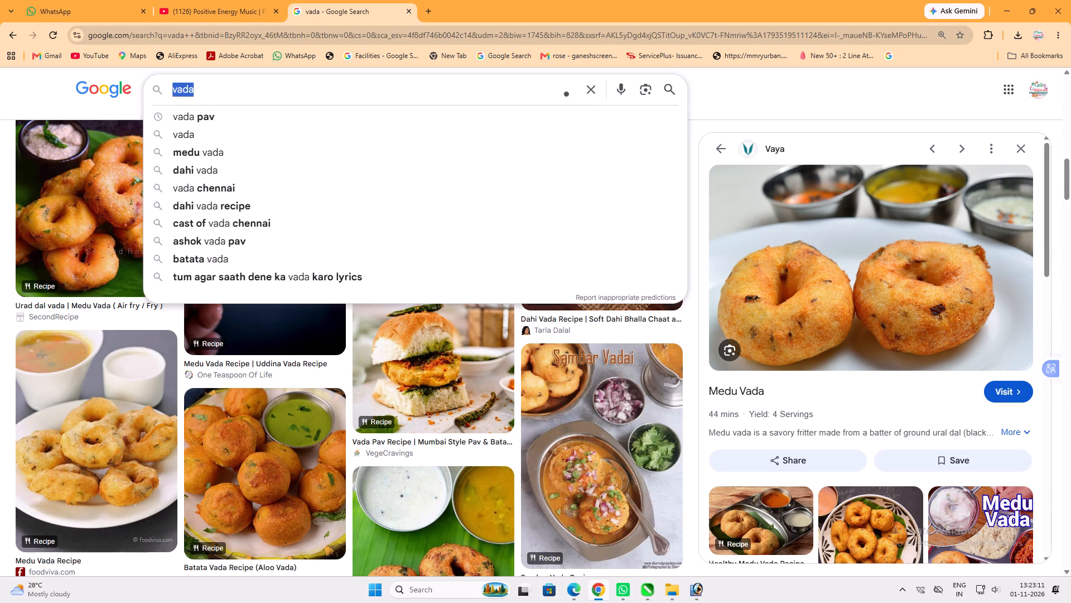
text(pa)
text(o bhaji)
click(307, 110)
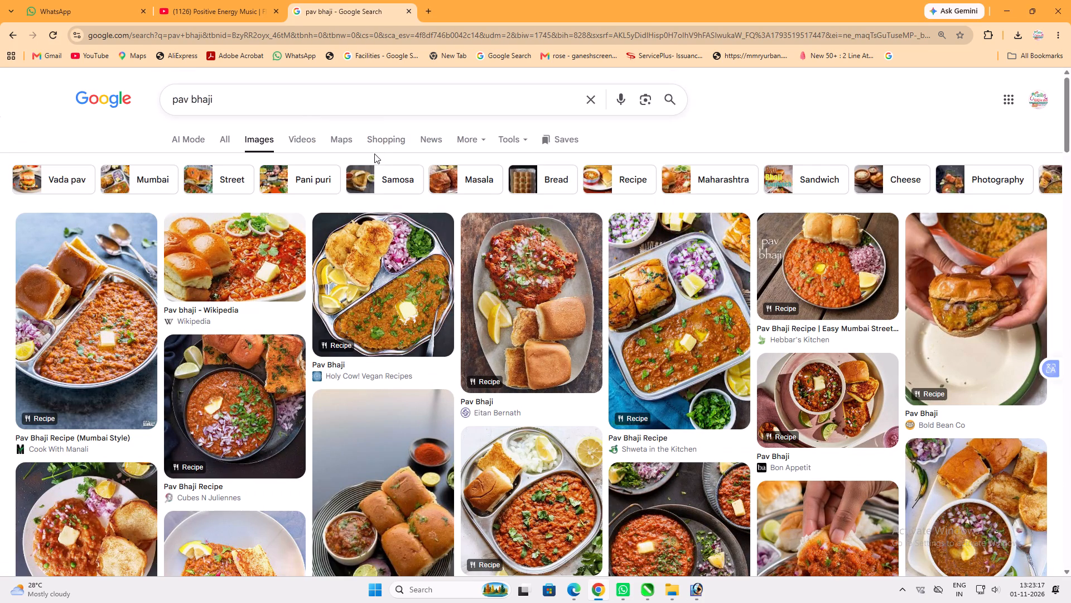
Copy the Shweta in the Kitchen pav bhaji photo and paste it into the Photoshop banner.
click(277, 259)
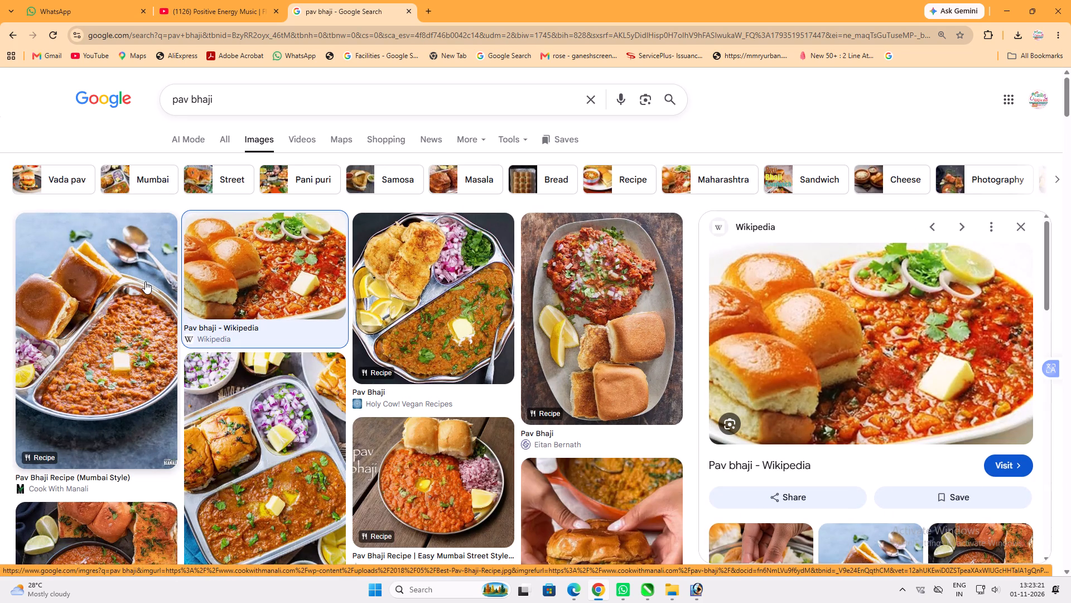
scroll(145, 280, down, 1)
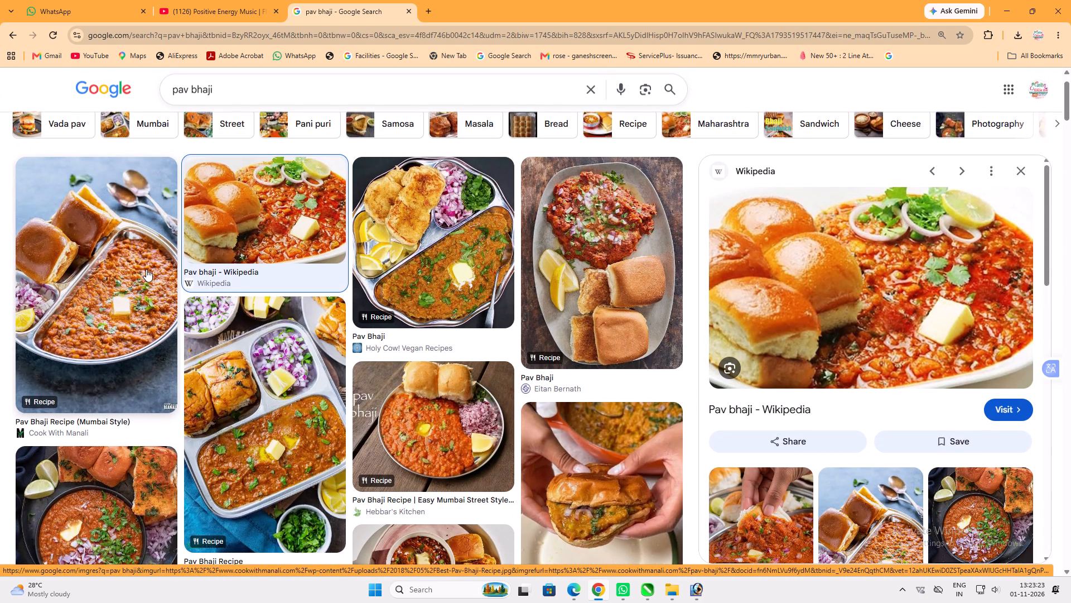
click(286, 363)
right_click(843, 283)
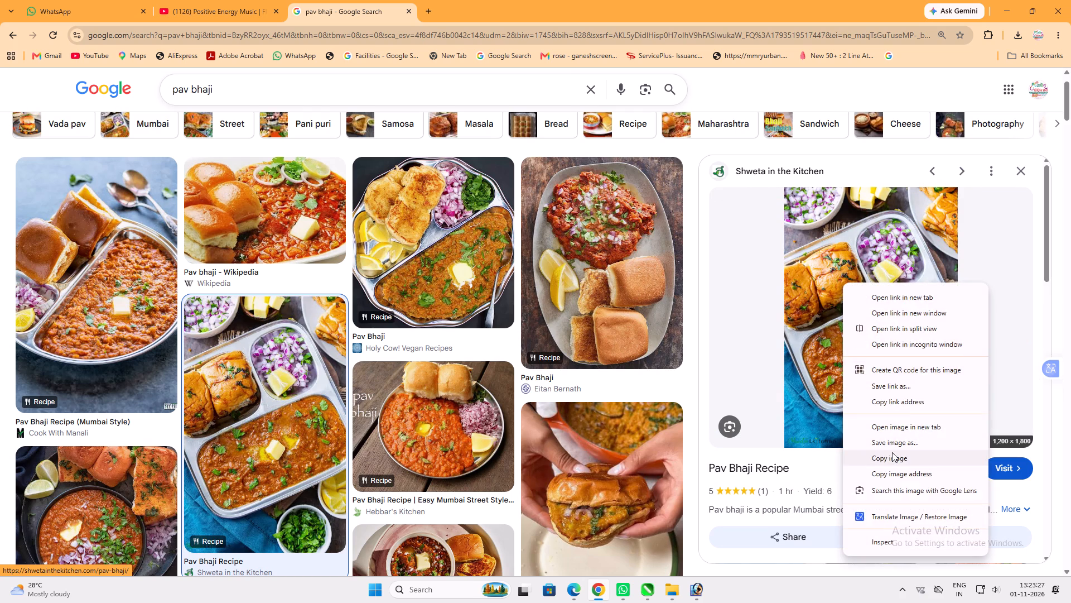
click(892, 452)
click(695, 595)
key(ctrl+v)
Place the pav bhaji photo over the empty fourth box at 50% opacity and scale it down, aligned with the box's left edge.
key(v)
drag(551, 327, 742, 345)
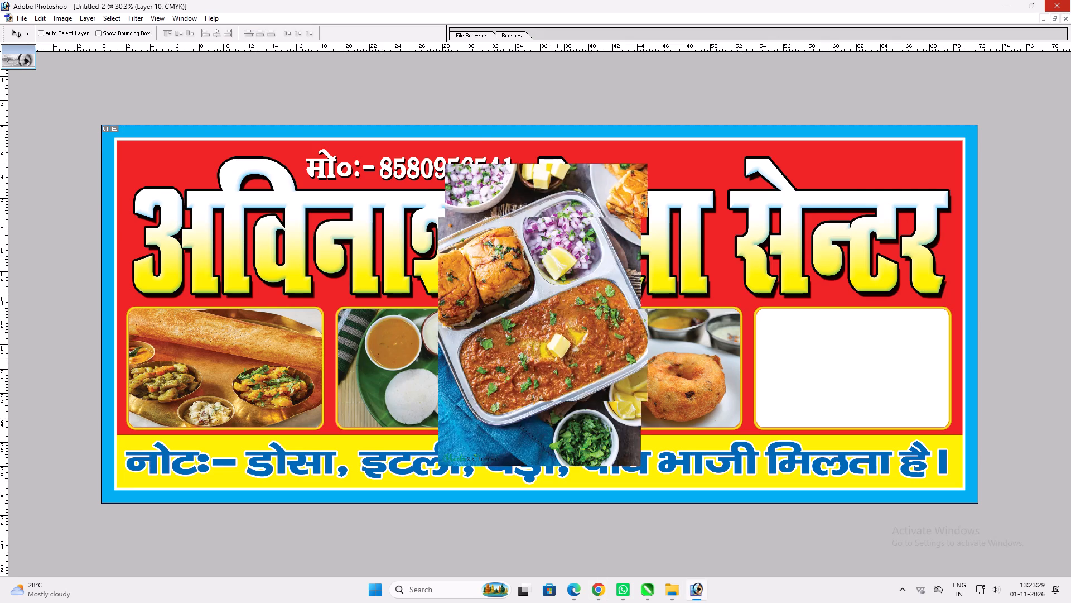
drag(742, 345, 855, 355)
key(5)
key(ctrl+t)
shift+drag(945, 192, 942, 196)
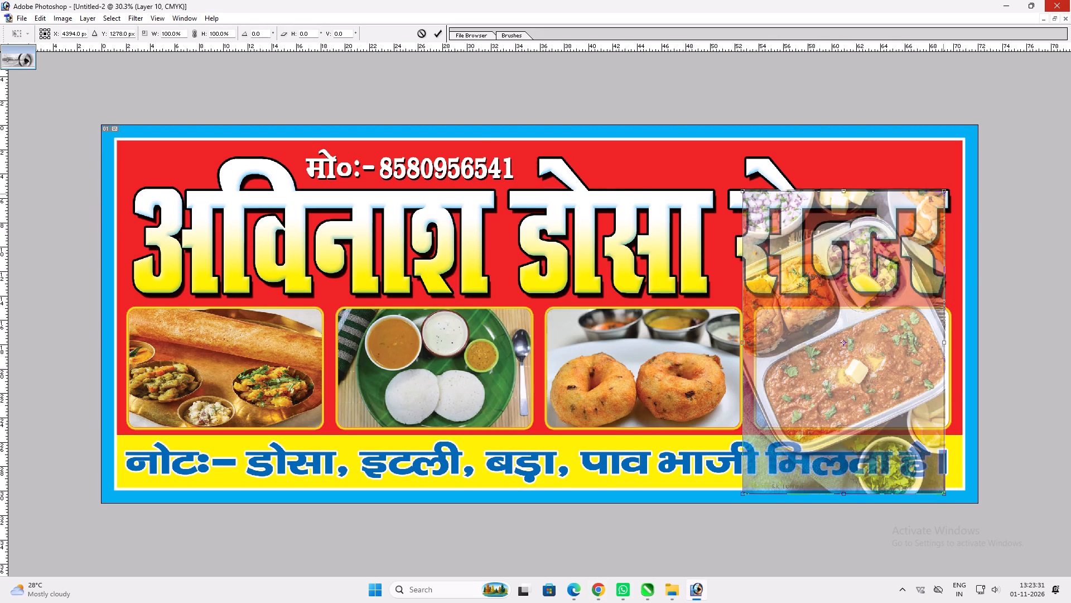
shift+drag(942, 196, 871, 297)
key(shift+Return)
key(v)
drag(828, 335, 848, 328)
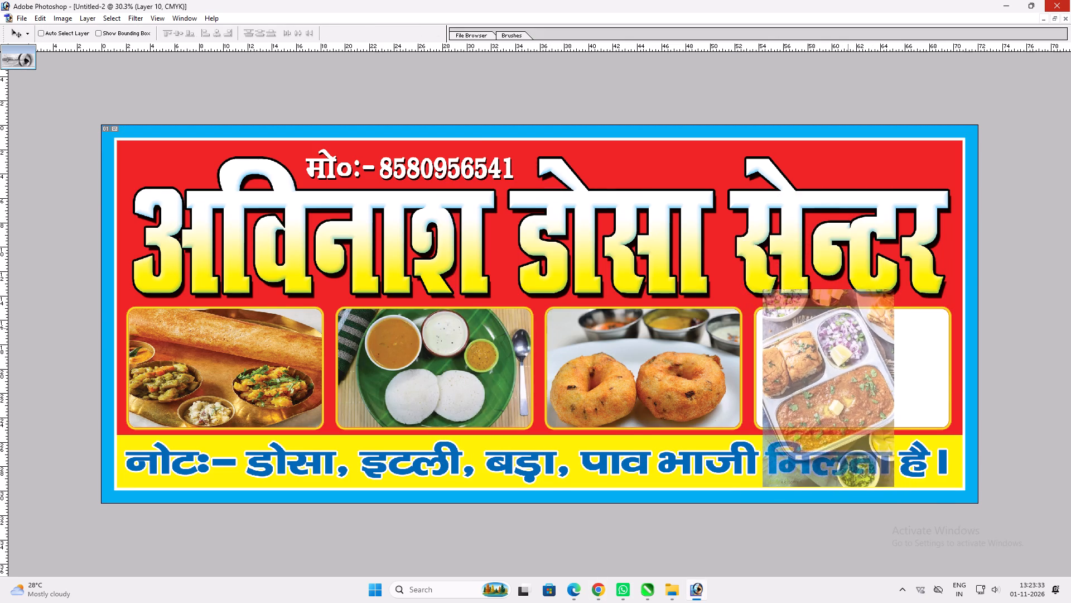
drag(848, 328, 842, 326)
Stretch the pav bhaji photo to the full width of the fourth box and adjust its height to cover the box.
key(ctrl+t)
shift+drag(865, 479, 869, 453)
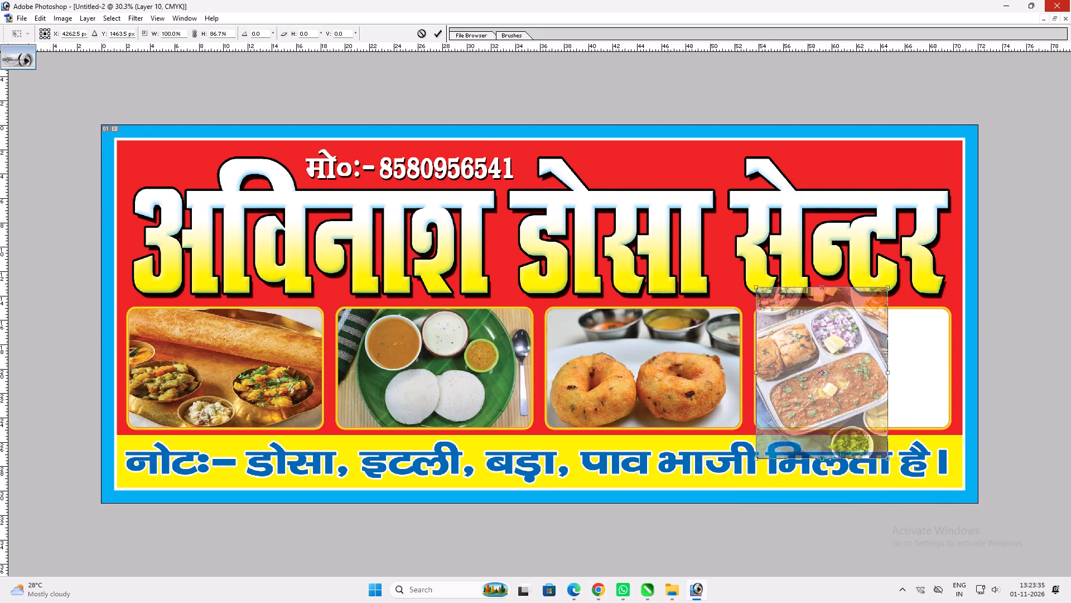
shift+drag(886, 419, 948, 419)
shift+drag(924, 456, 924, 473)
key(shift+Return)
key(v)
Delete the parts of the pav bhaji photo outside the fourth box's rounded shape and restore its opacity to 100%.
right_click(887, 376)
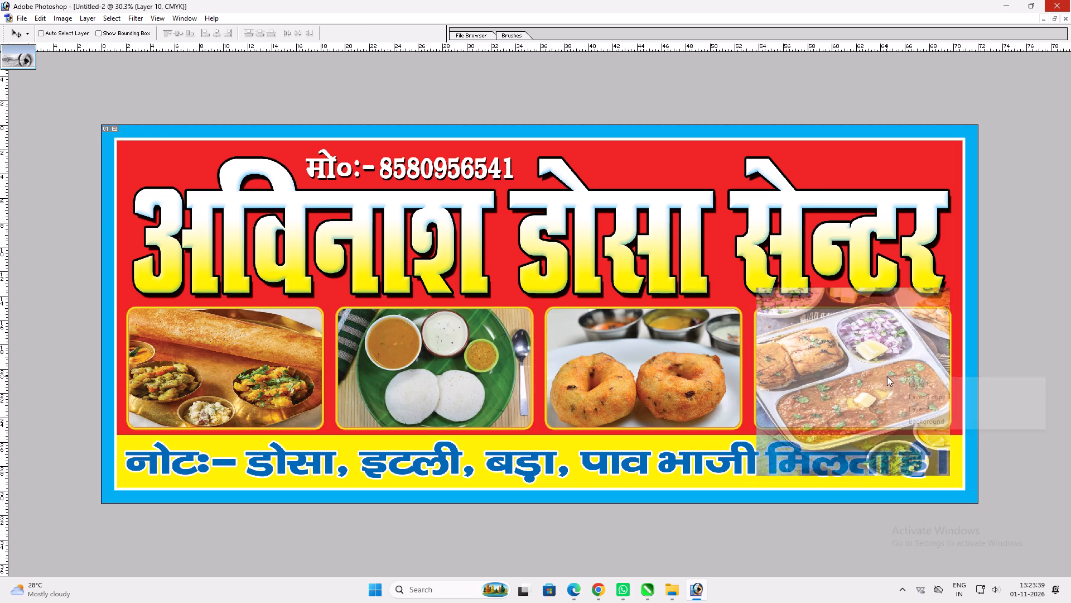
click(924, 400)
key(w)
click(936, 284)
key(v)
right_click(920, 307)
right_click(894, 323)
click(911, 328)
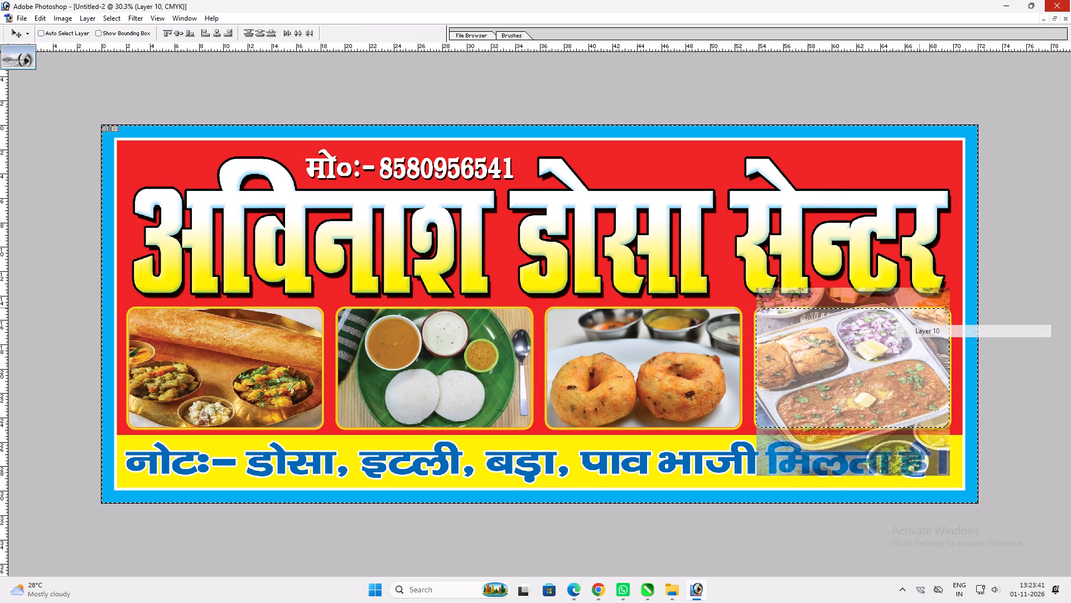
key(Delete)
key(ctrl+d)
text(0vv)
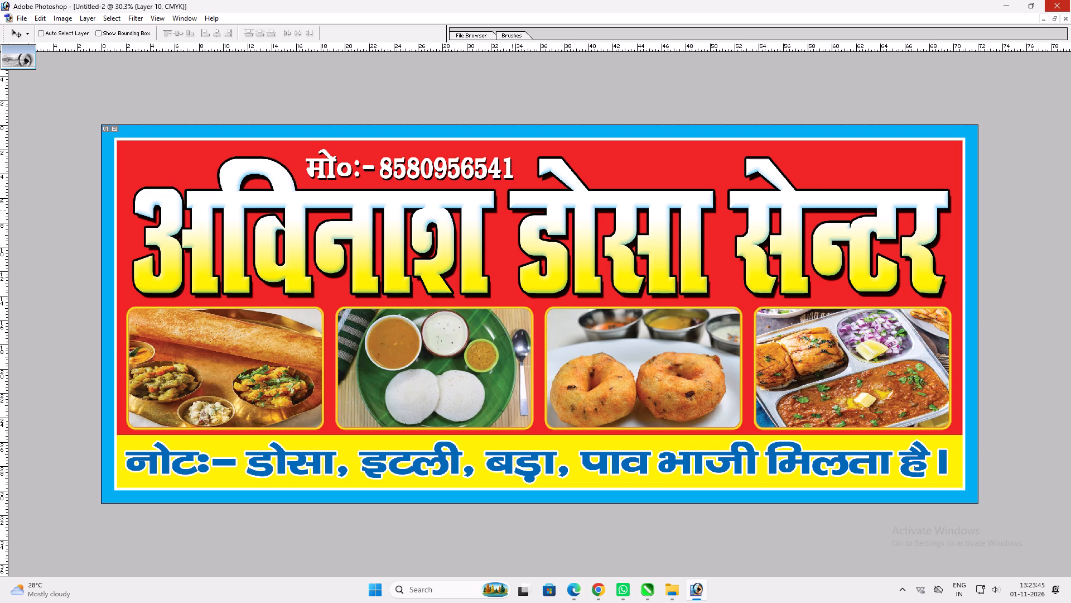
Capture a screen snip of the whole finished banner.
key(Print)
drag(97, 119, 909, 504)
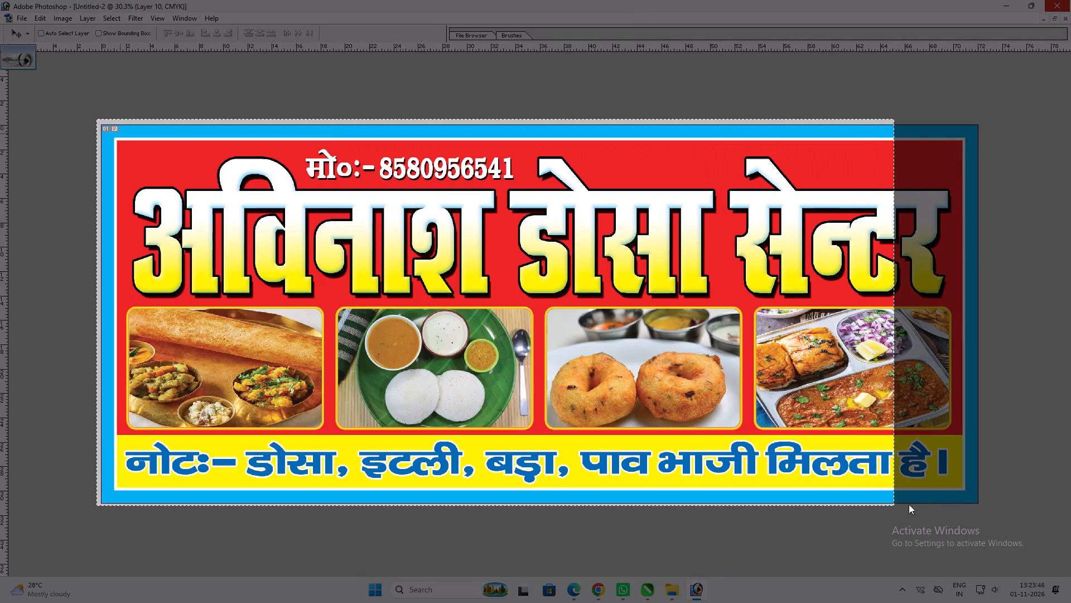
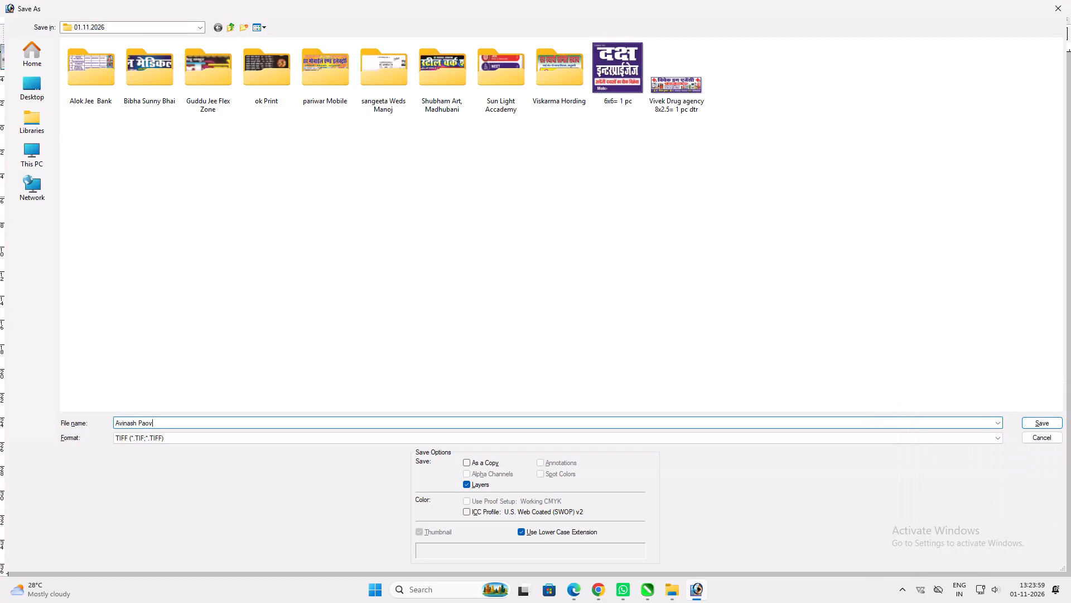
Save the banner as a TIFF named "Avinash Paw Bhaji 6x2.5= 1 pc" in the 01.11.2026 folder, accepting the default TIFF options.
key(BackSpace)
key(BackSpace)
text(w Bhaji)
key(space)
text(6x)
key(2)
text(.5= 1 pc)
key(space)
key(Return)
key(Return)
key(Return)
key(Return)
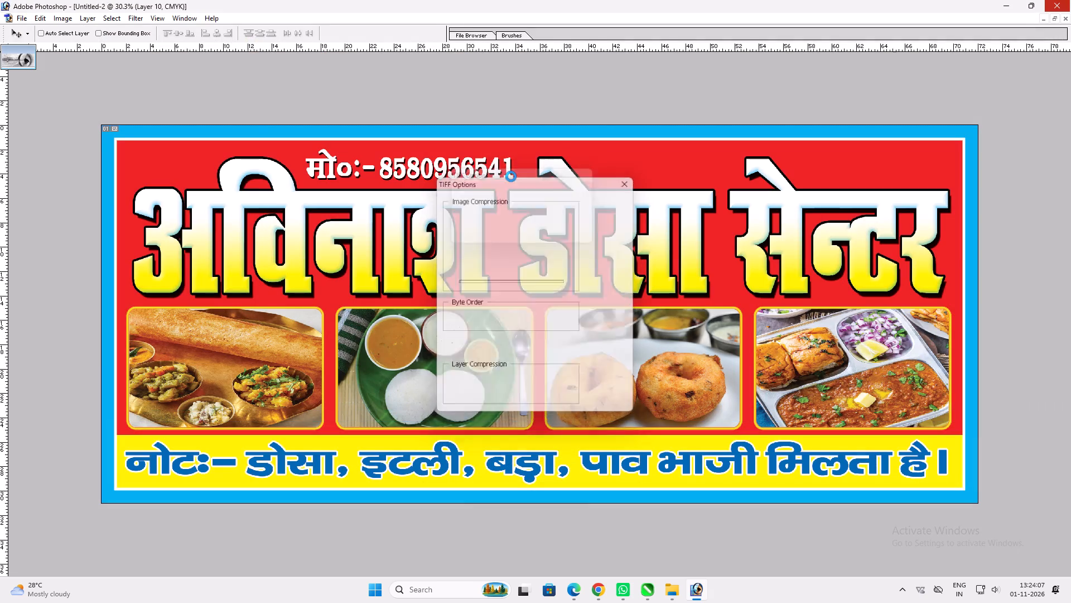
key(Return)
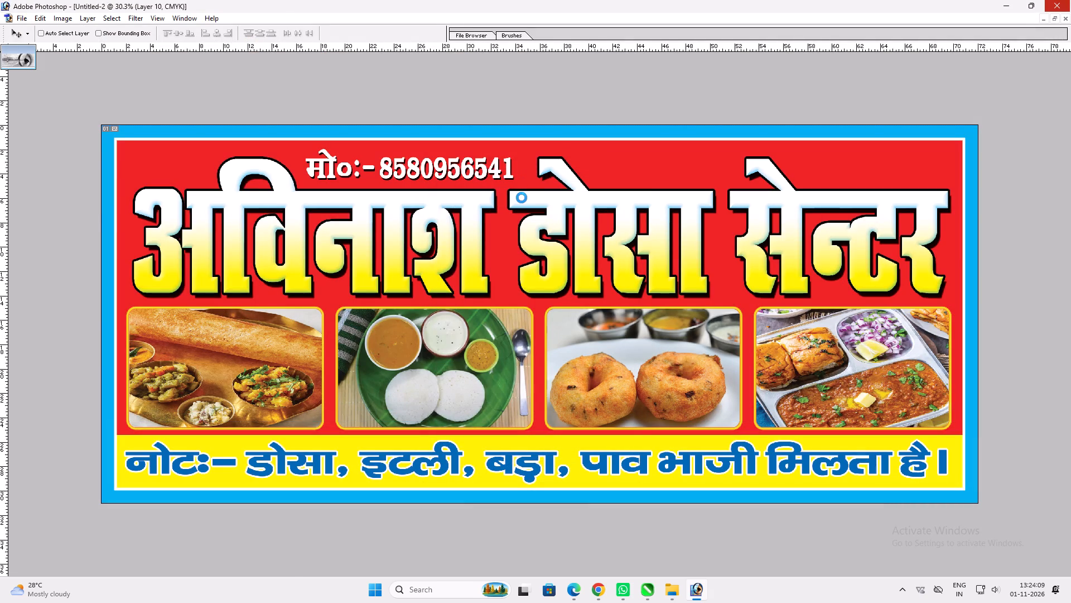
Switch to the open maa bhavani Chola Batura 15x3 banner document and examine its title and food photos up close.
key(ctrl+Tab)
key(ctrl+0)
key(v)
key(ctrl+plus)
key(ctrl+plus)
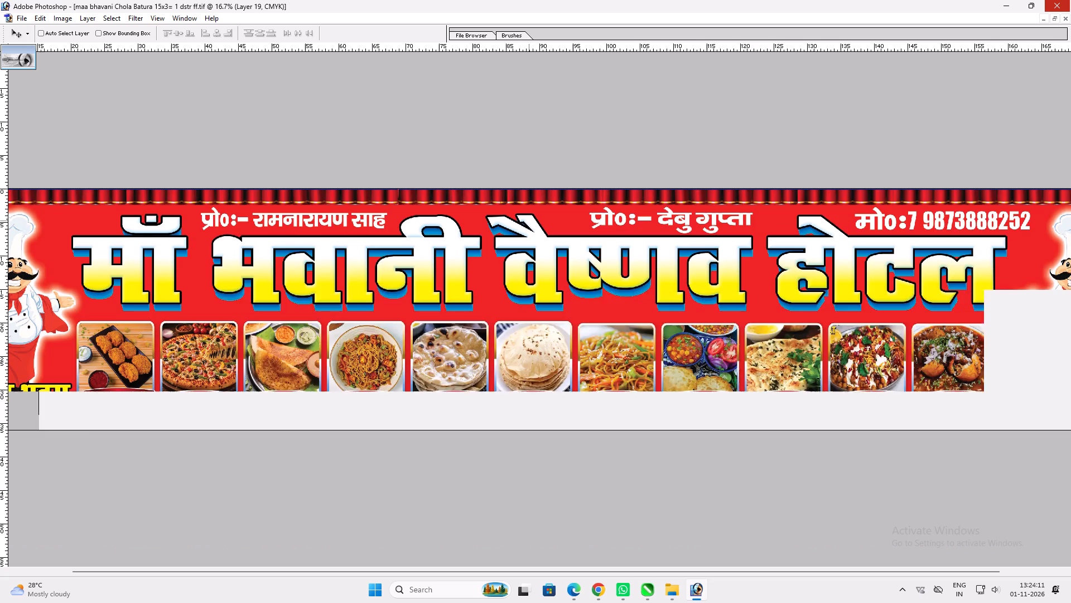
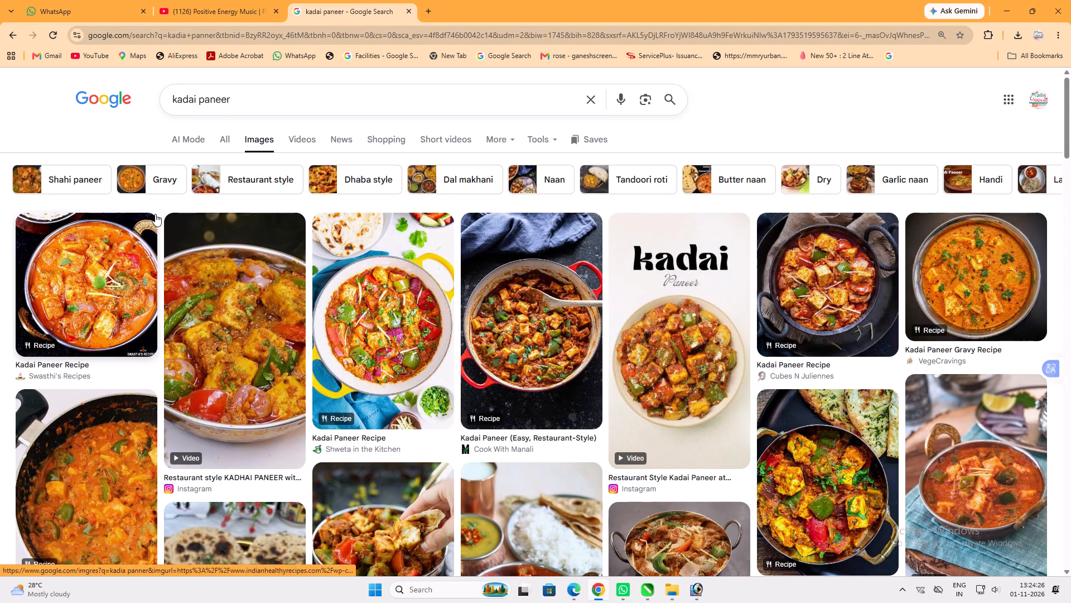
In Chrome's kadai paneer image results, preview the Swasthi's Recipes photo and look over its related images.
scroll(197, 281, down, 1)
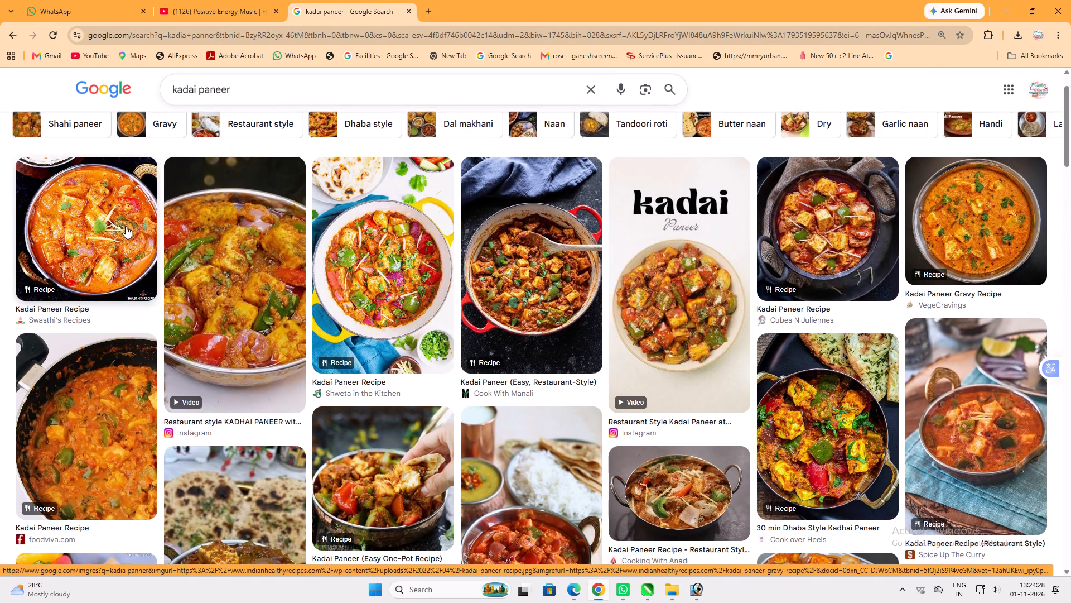
click(126, 226)
scroll(850, 327, down, 1)
scroll(533, 360, down, 1)
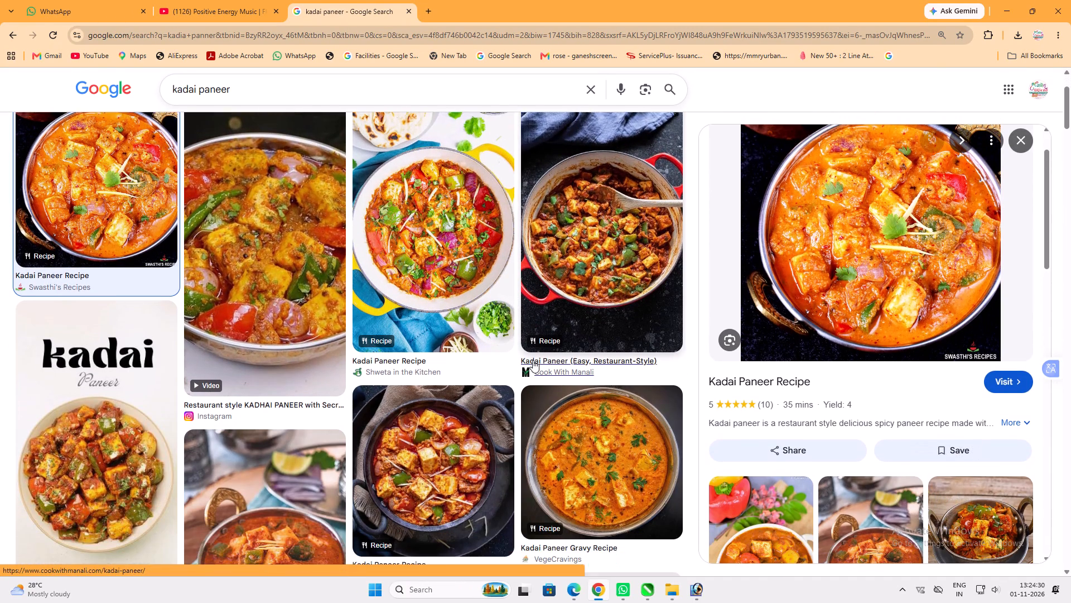
scroll(533, 360, down, 2)
scroll(833, 391, down, 4)
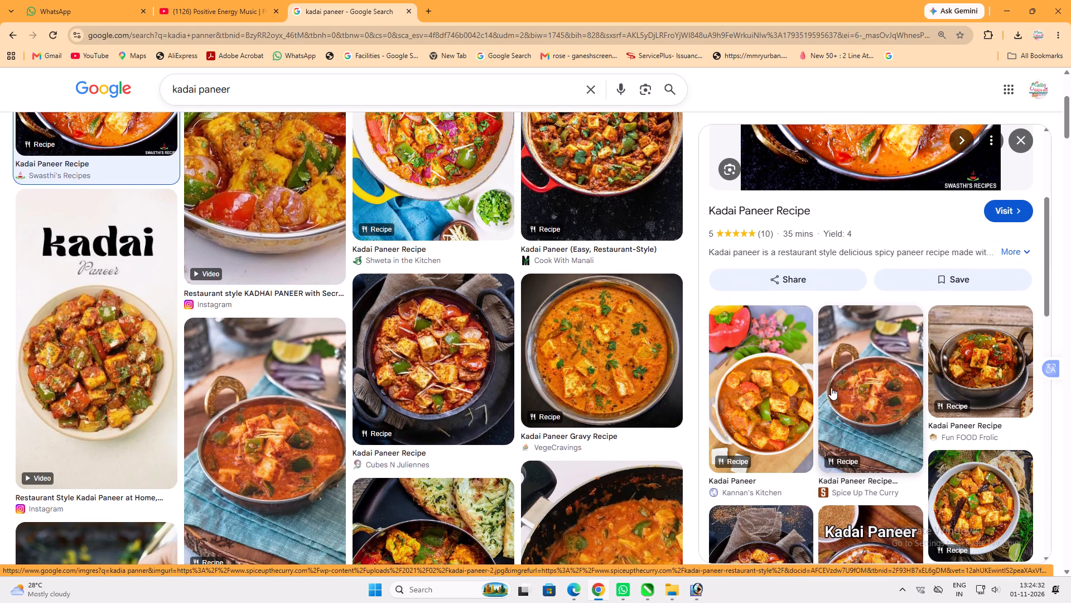
Look through the kadai paneer image results and compare the dish photos for one suitable for the banner.
scroll(846, 377, down, 1)
scroll(575, 323, down, 6)
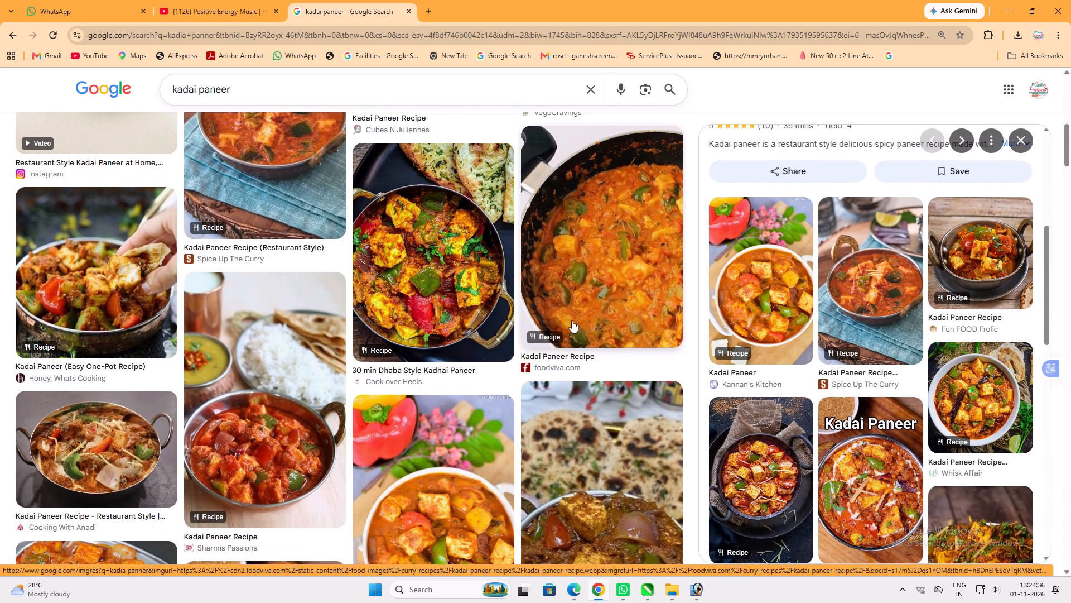
scroll(572, 320, down, 2)
scroll(571, 317, up, 3)
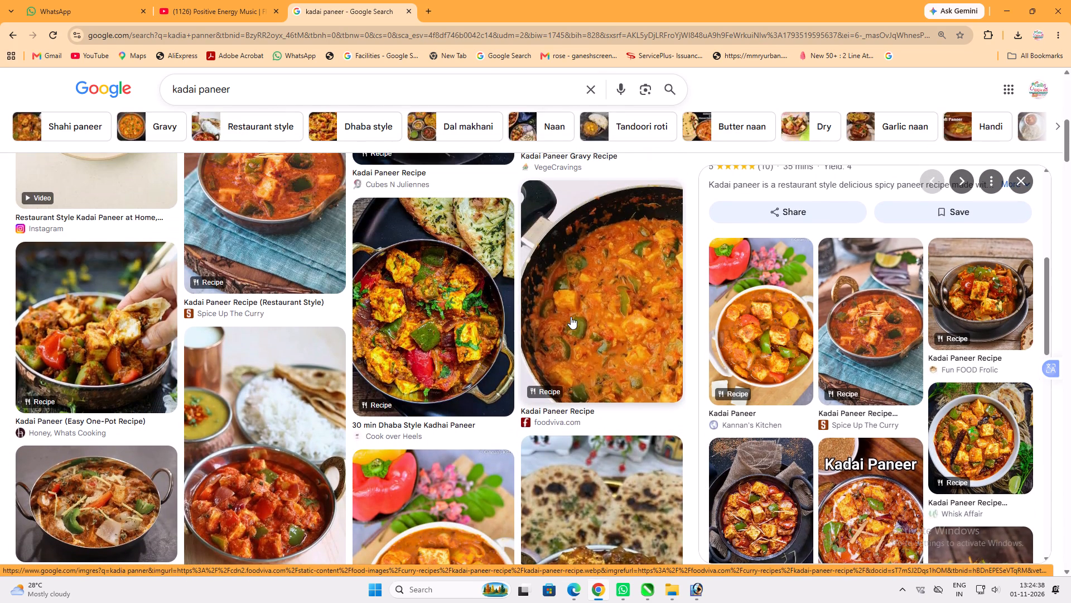
scroll(474, 300, up, 4)
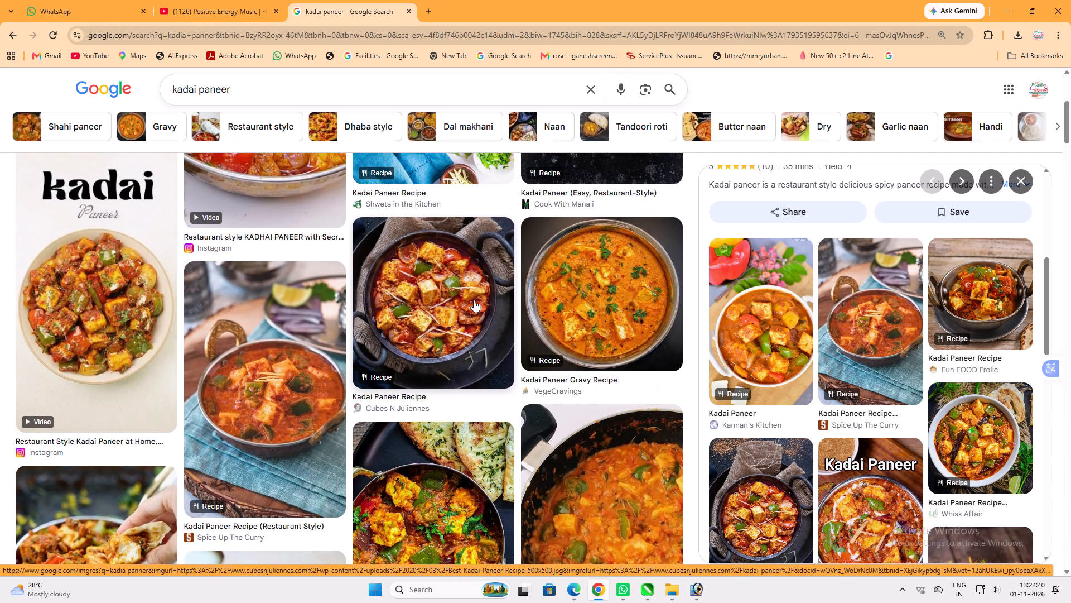
scroll(474, 300, down, 10)
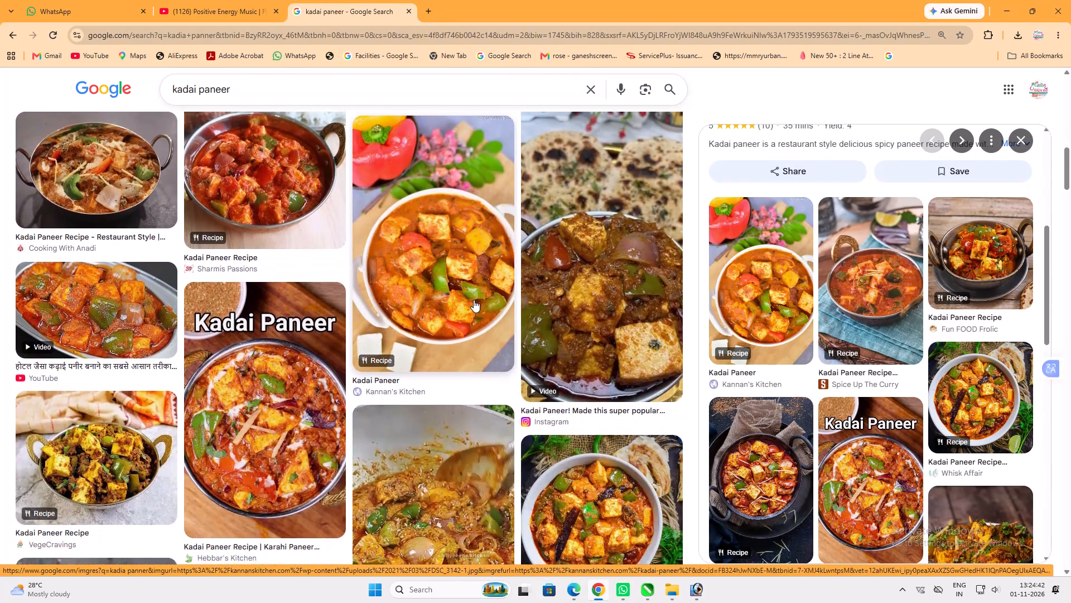
scroll(474, 300, up, 19)
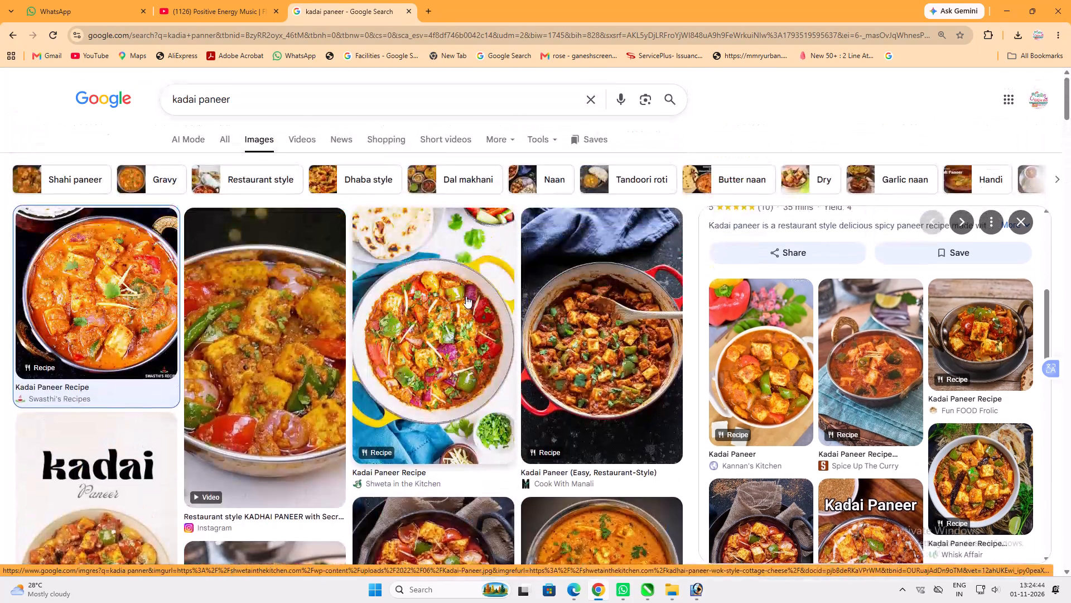
scroll(466, 296, down, 12)
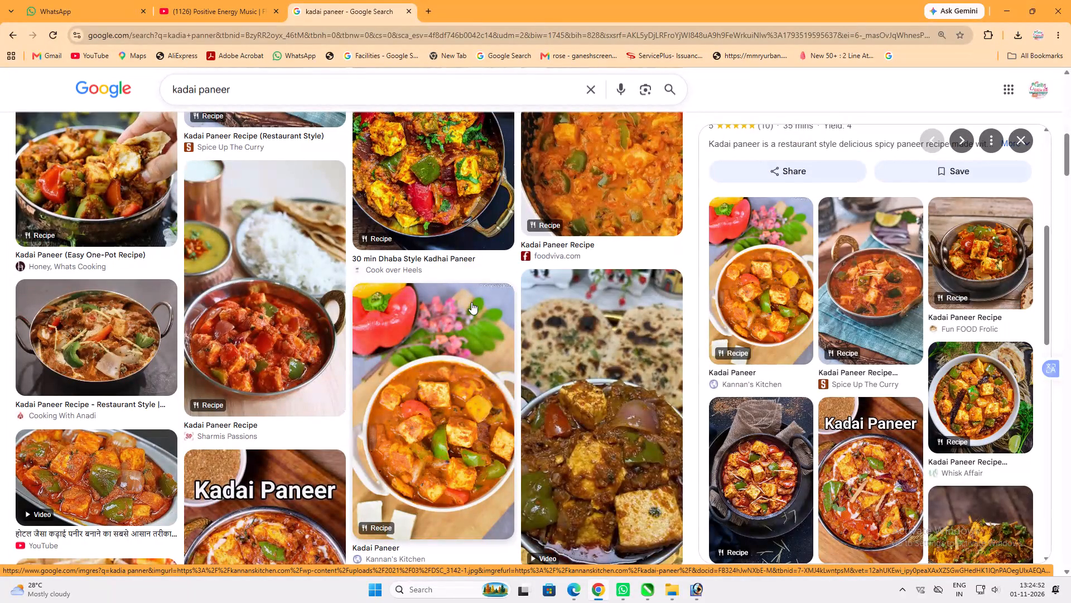
scroll(609, 426, down, 2)
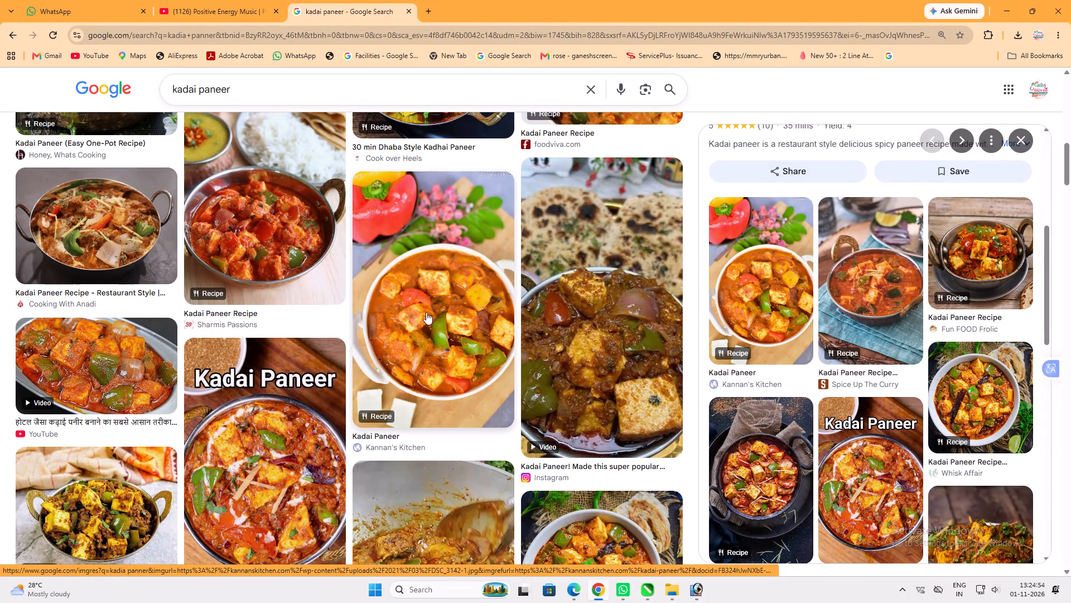
scroll(404, 273, down, 2)
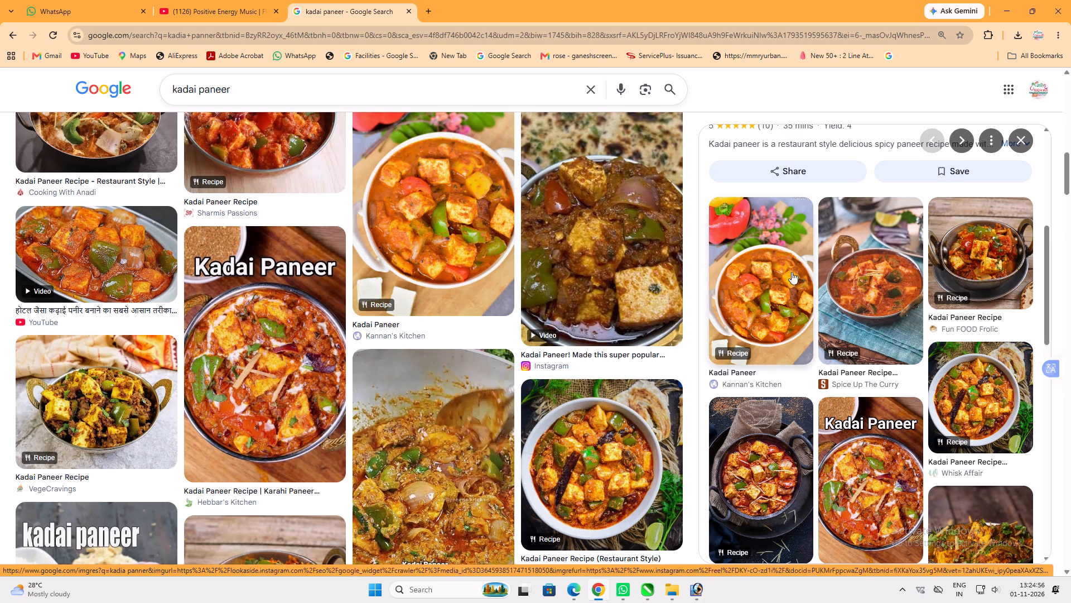
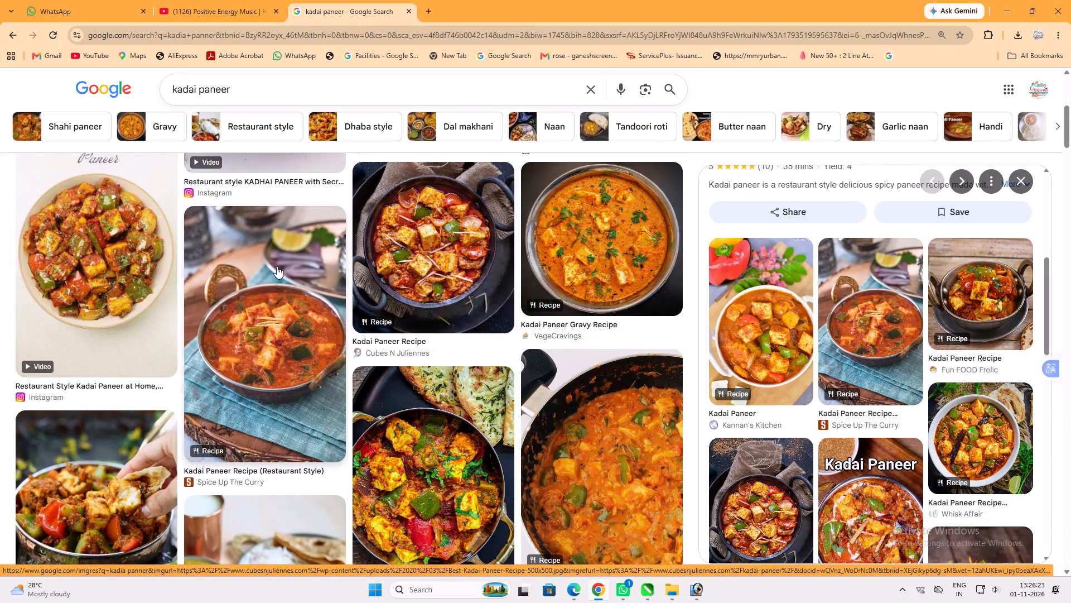
Copy the Spice Up The Curry kadai paneer photo from the image results and paste it into the maa bhavani banner in Photoshop.
click(139, 243)
click(252, 324)
right_click(848, 304)
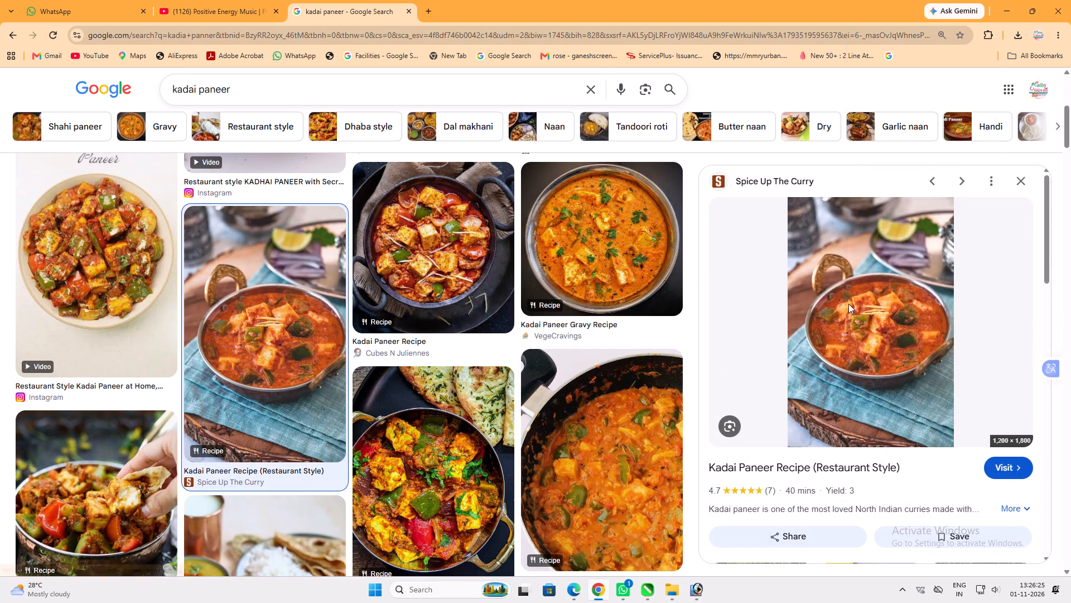
click(891, 204)
click(705, 588)
key(ctrl+v)
Bring the pasted kadai paneer photo to the front, set its opacity to 50%, and move it over the noodles frame.
key(v)
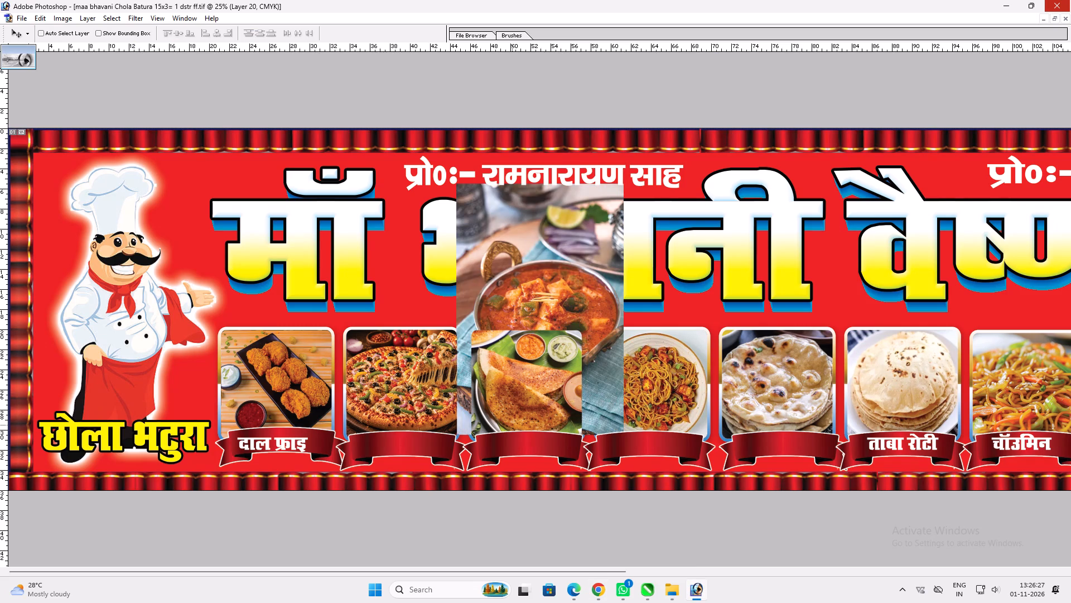
key(v)
key(ctrl+shift+bracketright)
text(vv)
drag(568, 423, 679, 463)
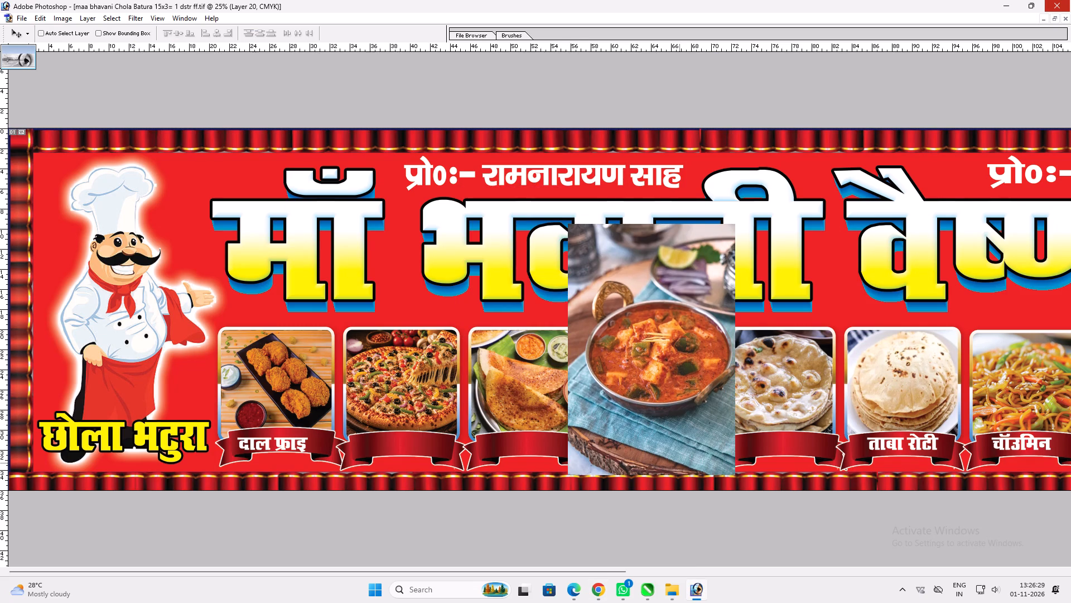
text(5vv)
drag(698, 406, 696, 436)
Scale the kadai paneer photo down to about one dish frame's width and place it over the naan photo in the fifth frame.
key(ctrl+t)
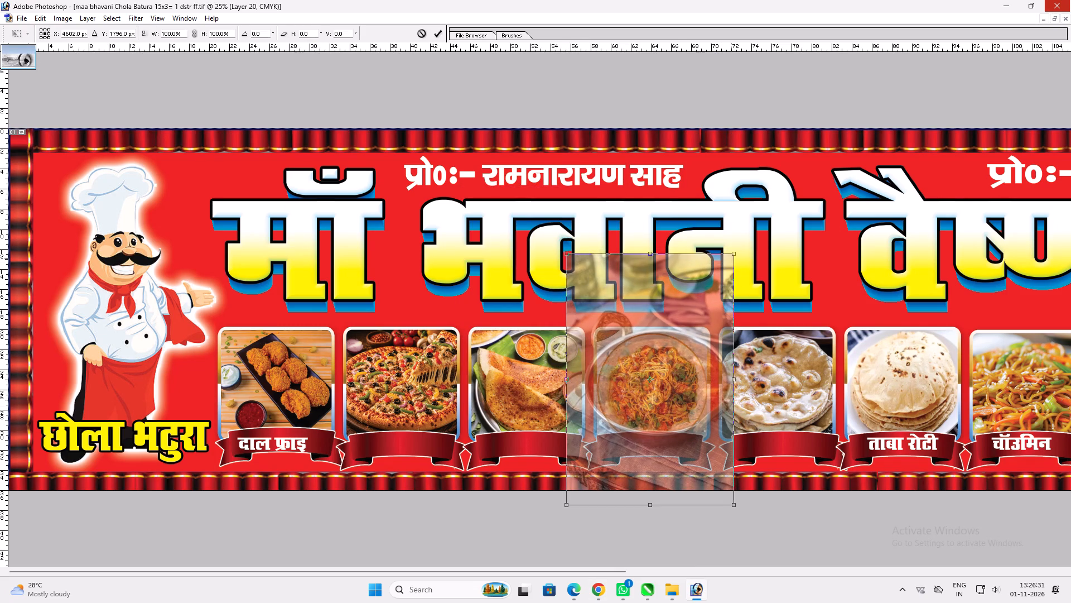
alt+shift+drag(734, 256, 714, 291)
key(shift+Return)
key(v)
drag(655, 336, 778, 337)
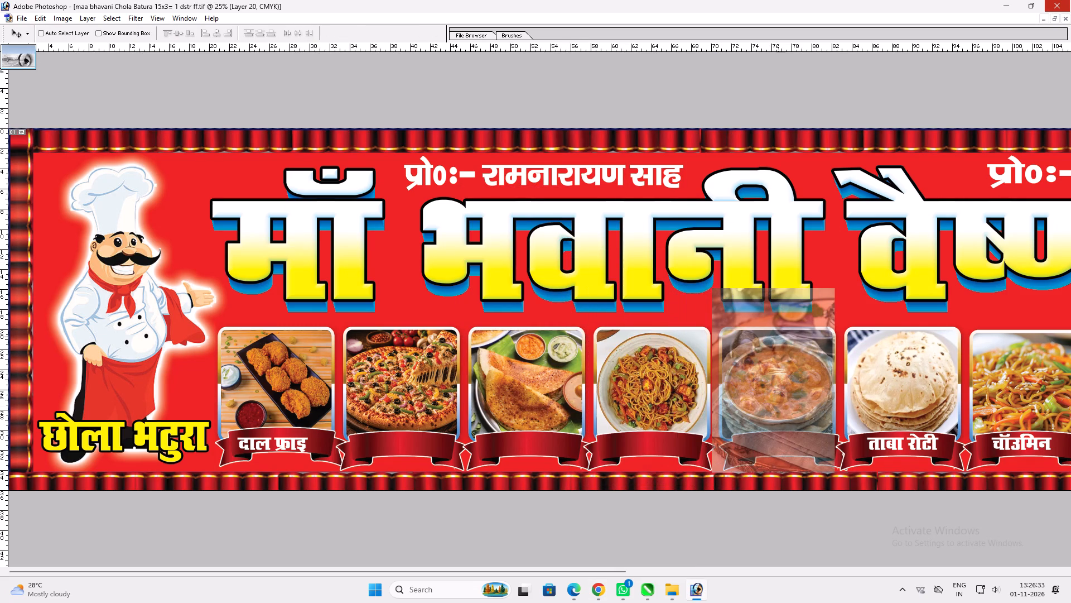
drag(778, 337, 781, 337)
Trim the kadai paneer photo to the fifth frame's rounded shape by deleting everything outside it, and restore its opacity to 100%.
right_click(769, 376)
click(805, 398)
click(836, 398)
key(w)
click(839, 398)
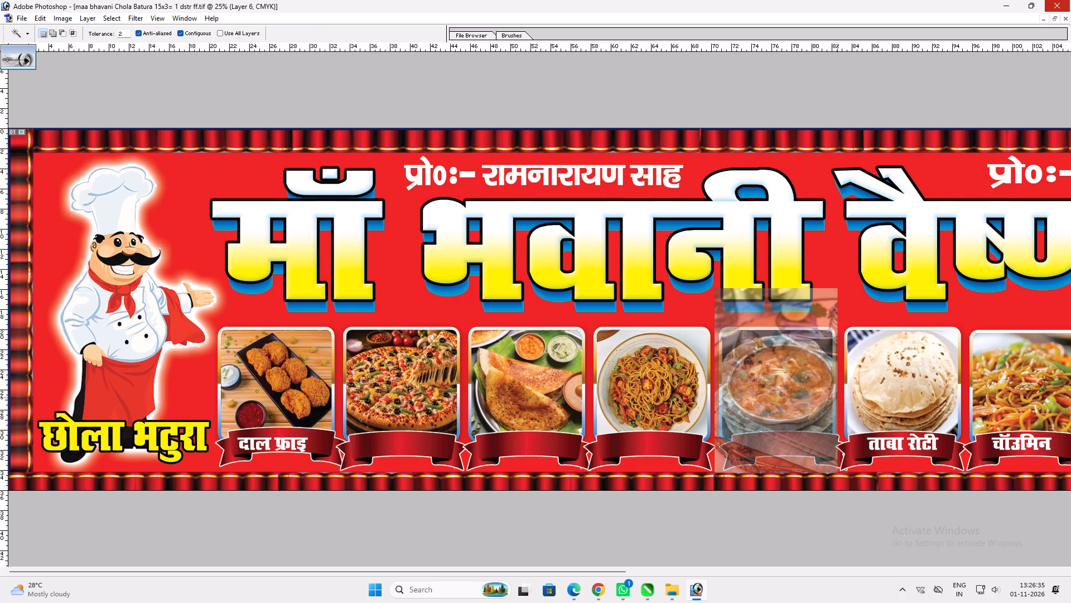
key(v)
right_click(810, 391)
click(831, 399)
key(Delete)
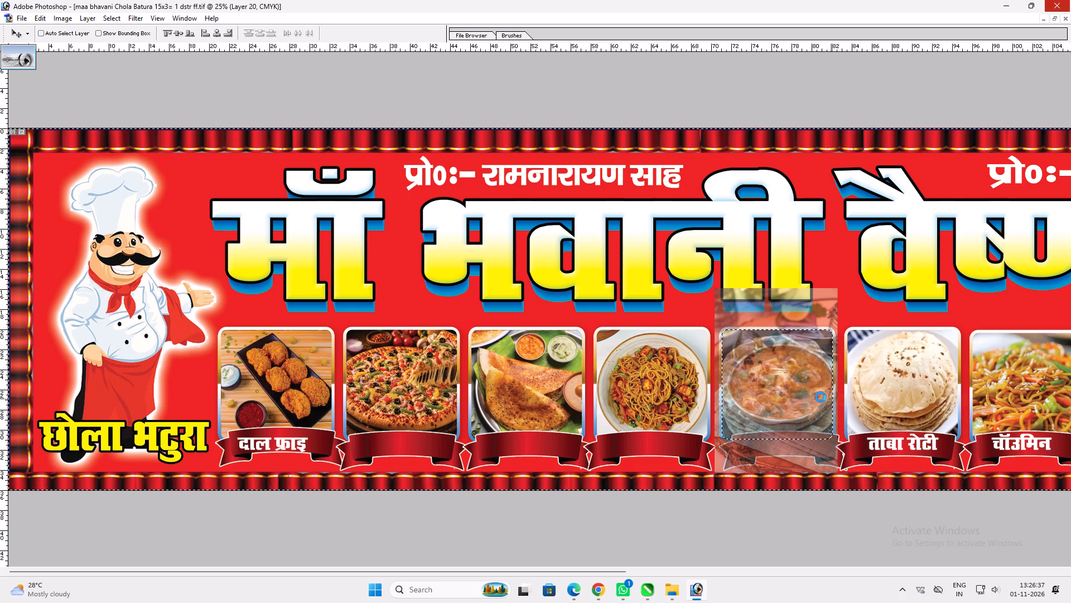
key(ctrl+d)
text(0vv)
Bring the blank red ribbon below the kadai paneer photo to the front of the layer stack.
ctrl+click(830, 444)
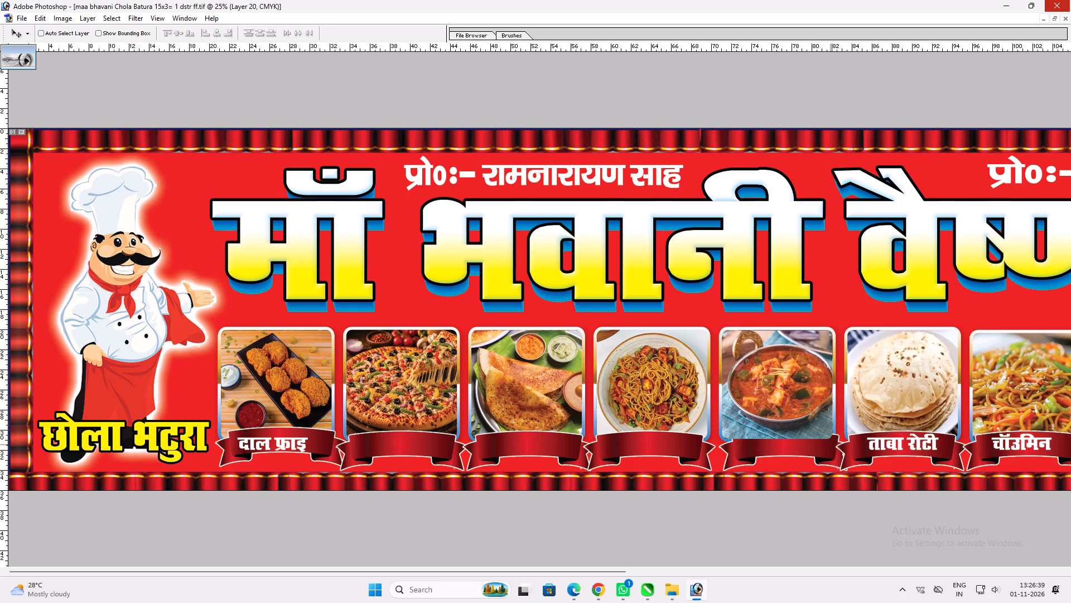
key(alt+semicolon)
key(alt+l)
key(alt+l)
key(alt+l)
key(space)
key(ctrl+z)
key(ctrl+shift+bracketright)
key(space)
key(space)
key(space)
key(space)
drag(798, 447, 553, 449)
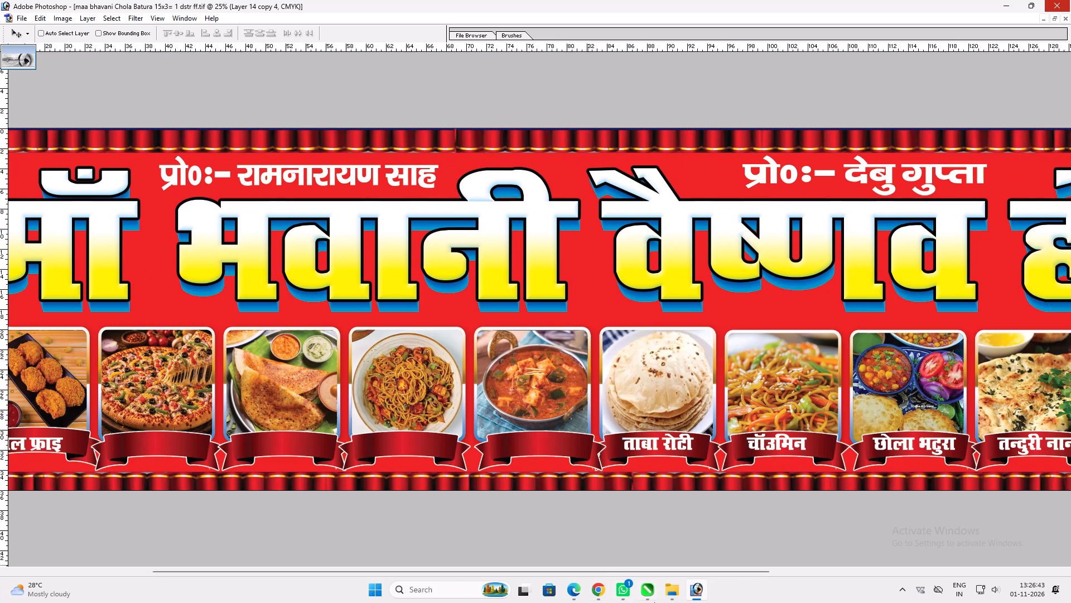
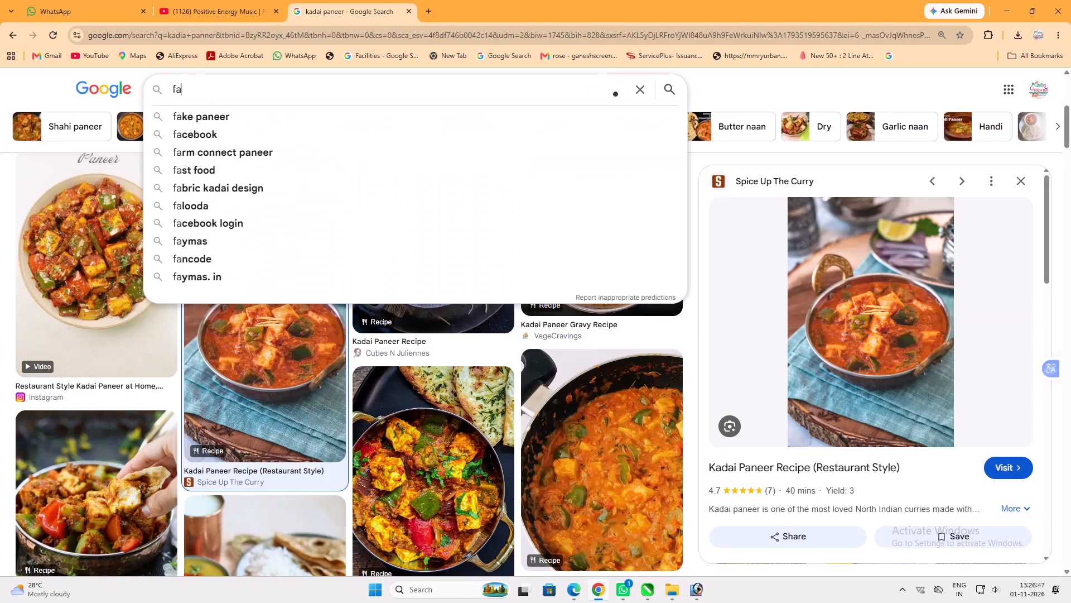
Search Google Images in the browser for fried momos, using the suggested spelling.
key(BackSpace)
text(rai momo)
key(space)
key(Return)
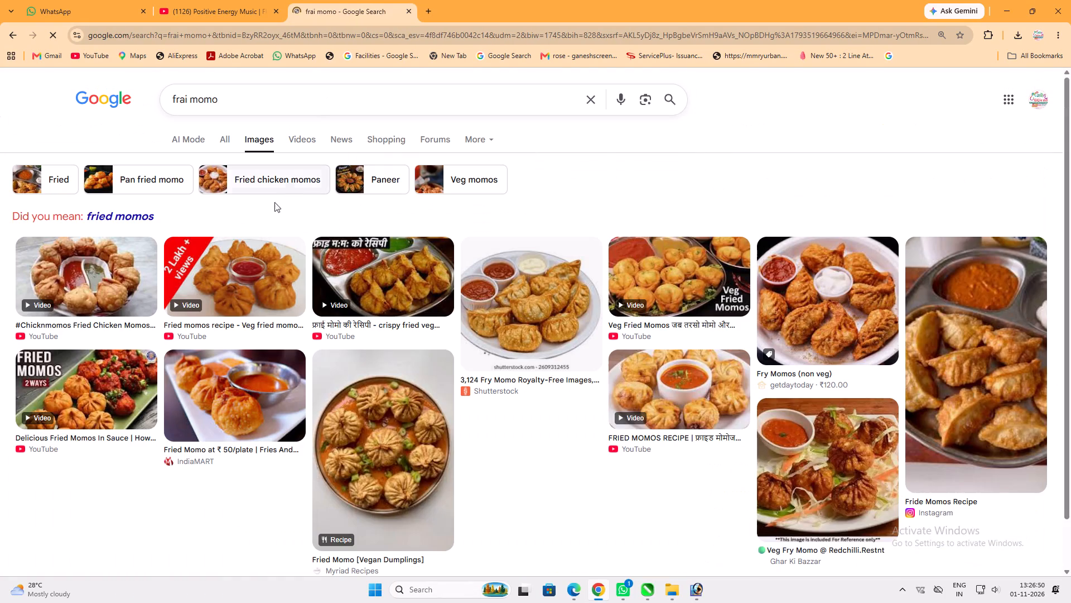
click(137, 223)
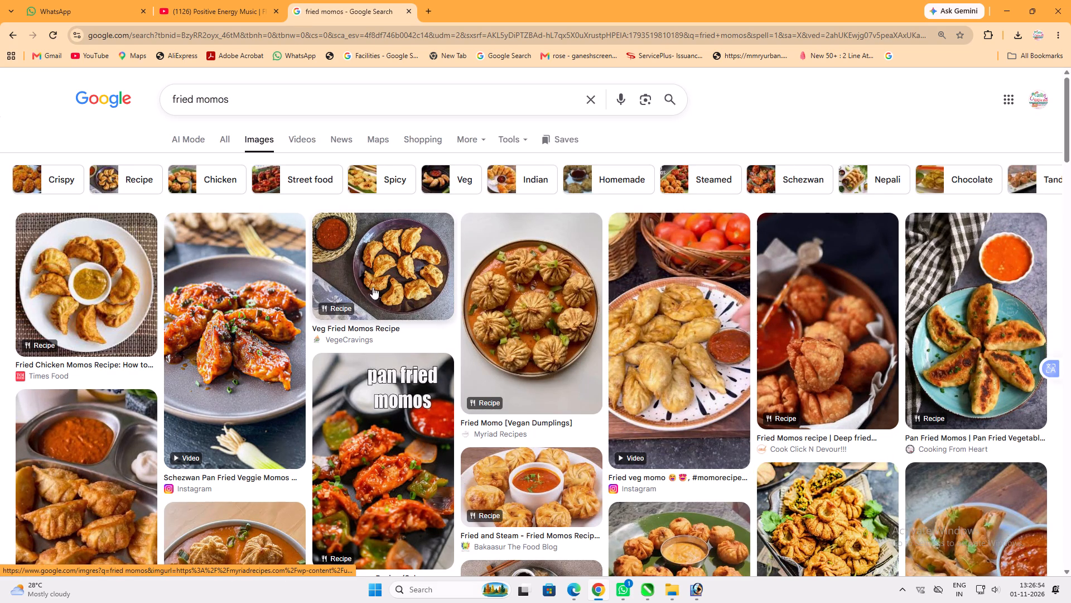
Find the getdaytoday Fry Momos (non veg) plate photo among the image results and copy the image.
scroll(296, 286, down, 10)
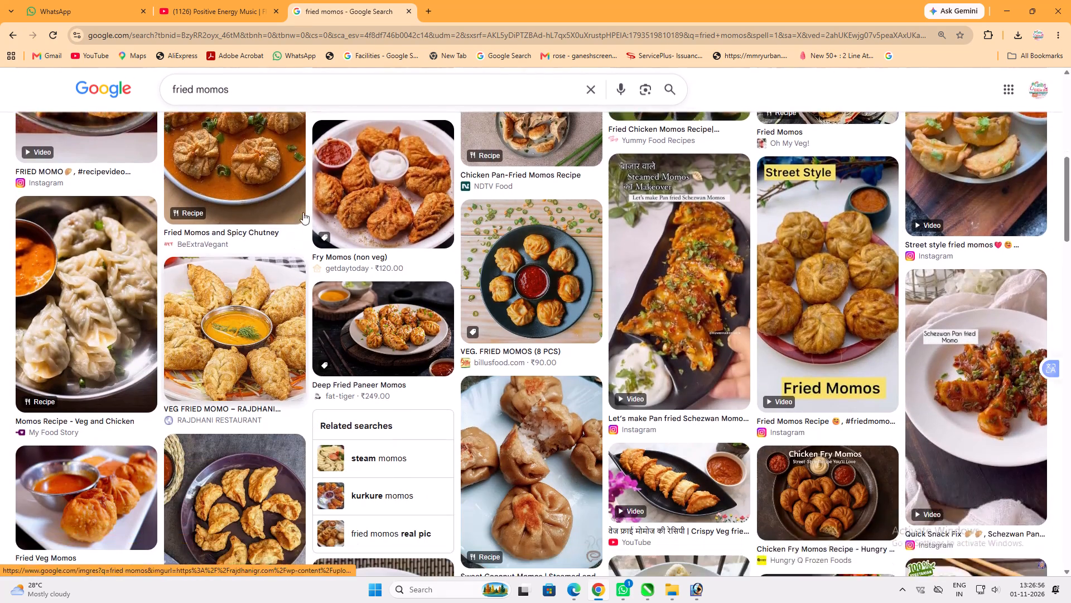
scroll(199, 319, up, 2)
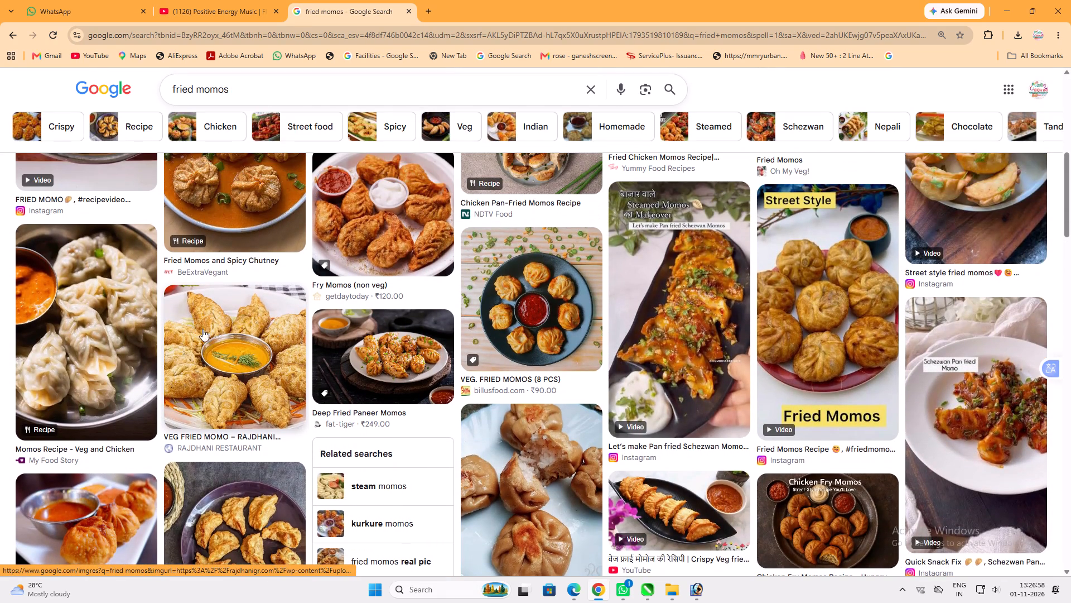
click(377, 200)
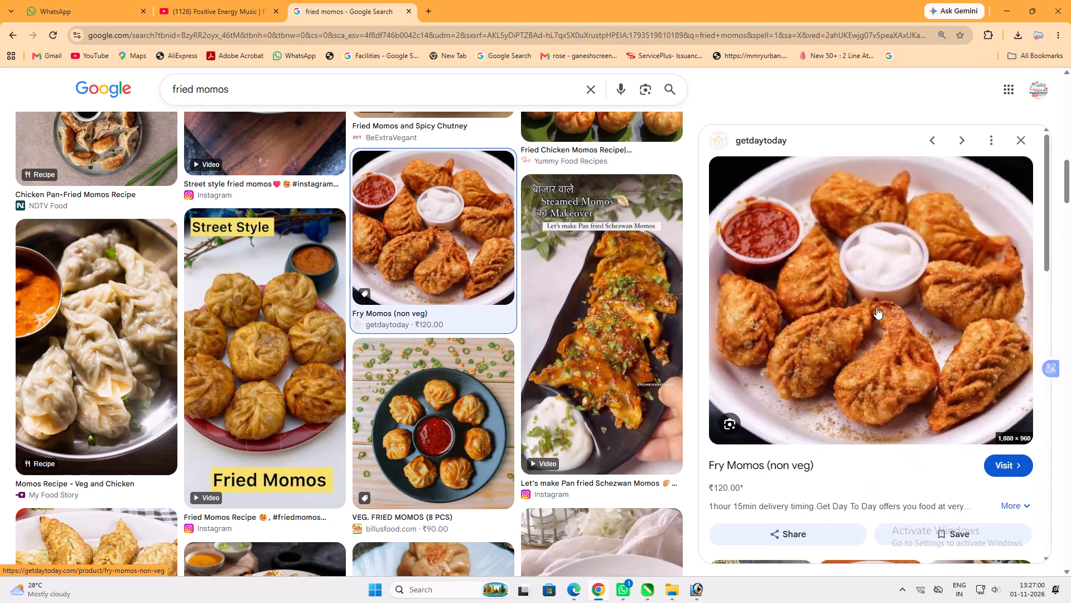
right_click(876, 307)
click(925, 210)
Switch to Photoshop, paste the fried momos photo into the banner and move it over the ताबा रोटी dish frame.
click(694, 585)
key(ctrl+v)
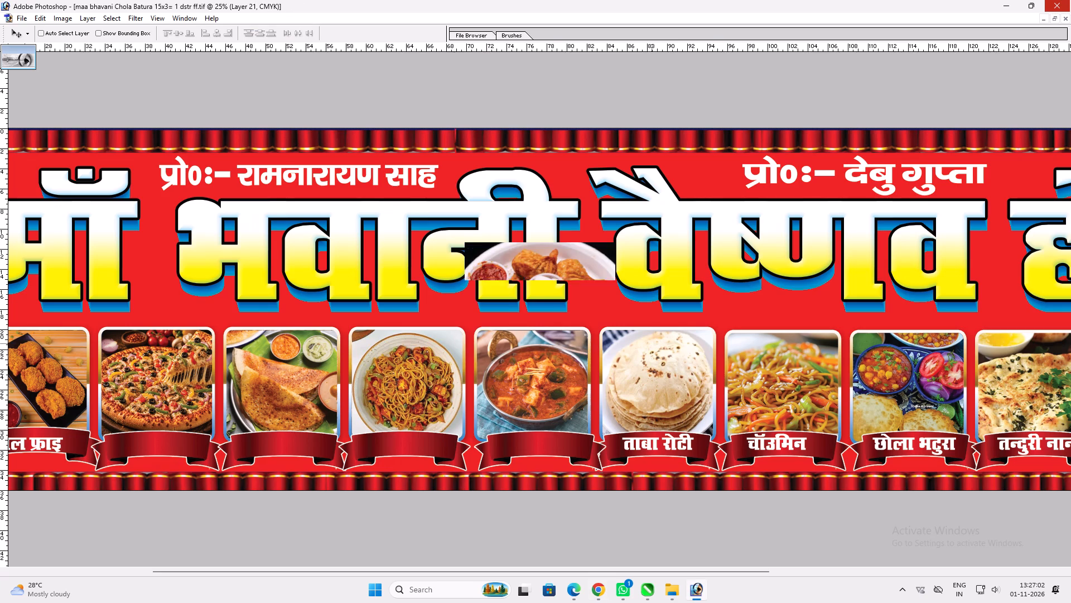
key(v)
drag(596, 312, 722, 383)
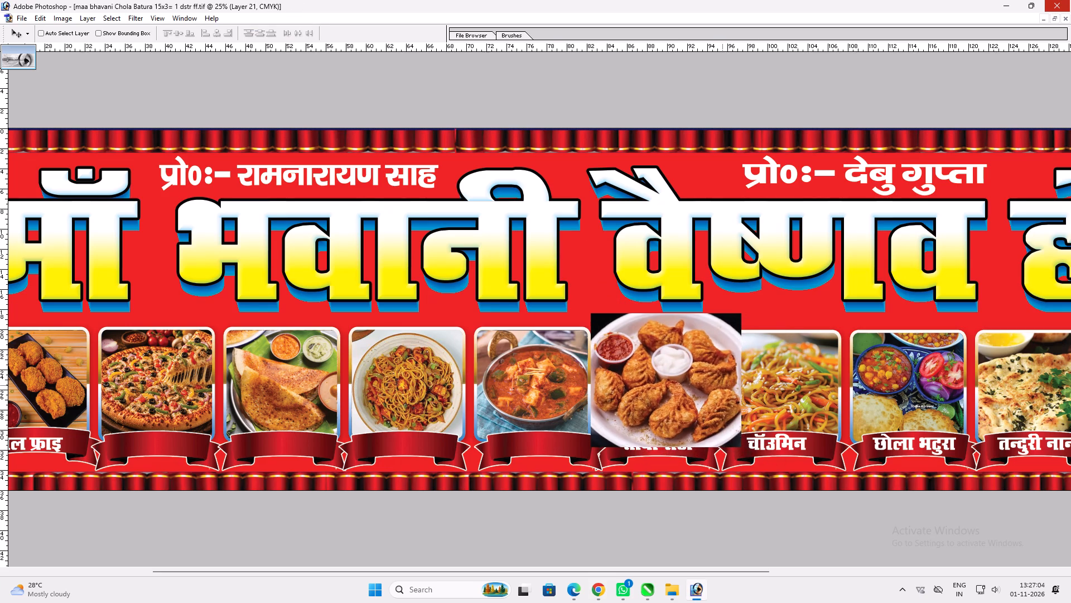
Set the momos photo's opacity to 50%, scale it down to the ताबा रोटी frame's width, and stretch it downward to cover the frame.
key(5)
key(ctrl+t)
alt+shift+drag(742, 316, 725, 336)
key(shift+Return)
key(v)
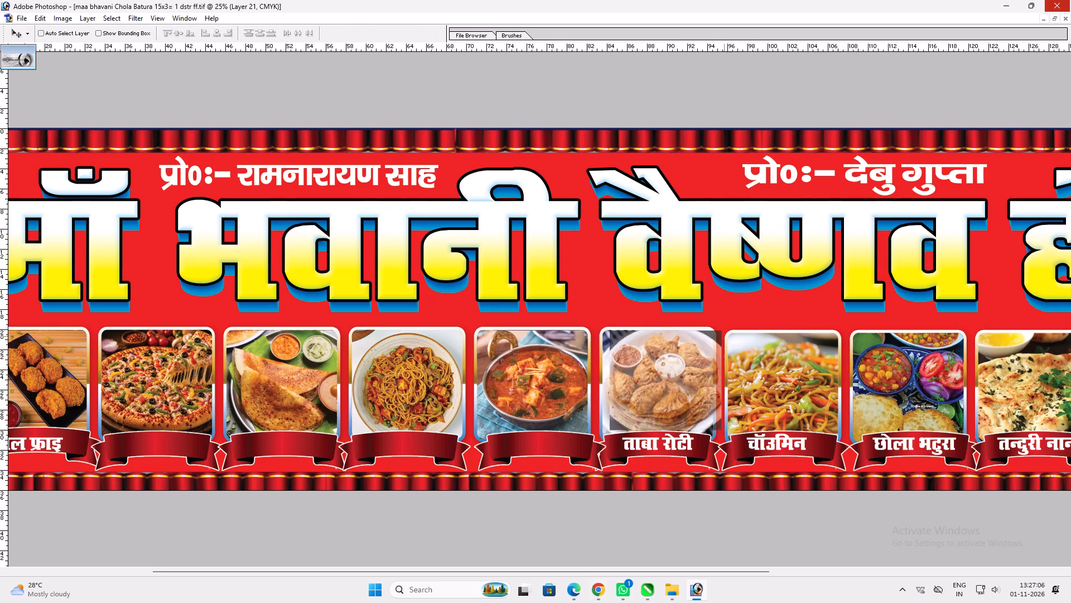
drag(696, 348, 688, 343)
key(ctrl+t)
shift+drag(676, 422, 675, 430)
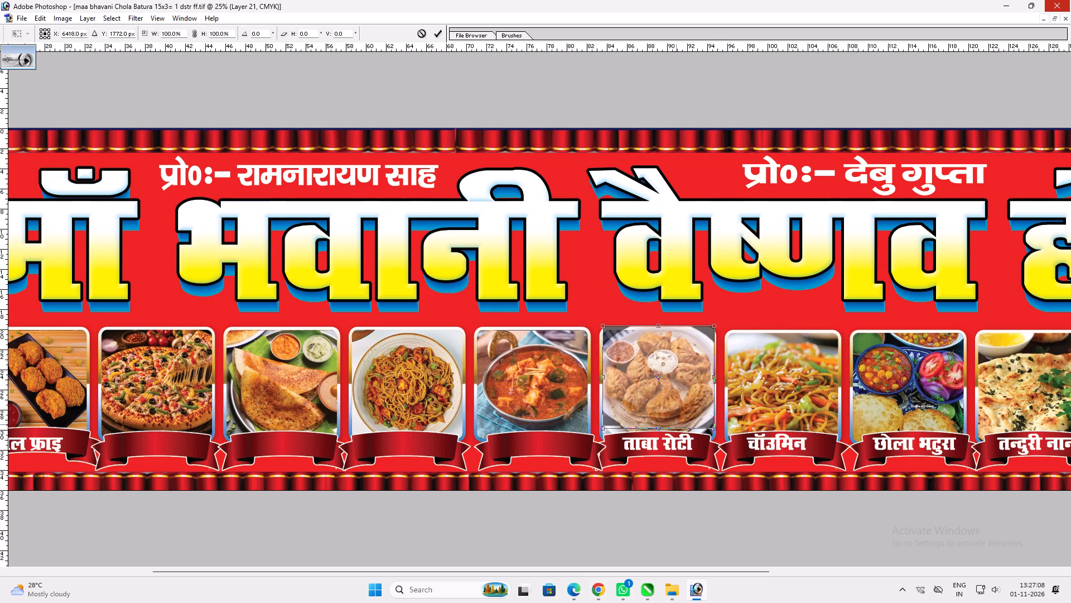
shift+drag(675, 430, 675, 439)
shift+click(709, 427)
key(shift+Return)
Trim the momos photo to the rounded frame shape by deleting everything outside it, and restore its opacity to 100%.
text(v5vv)
right_click(699, 391)
click(738, 408)
key(w)
click(739, 411)
key(v)
right_click(692, 396)
click(717, 406)
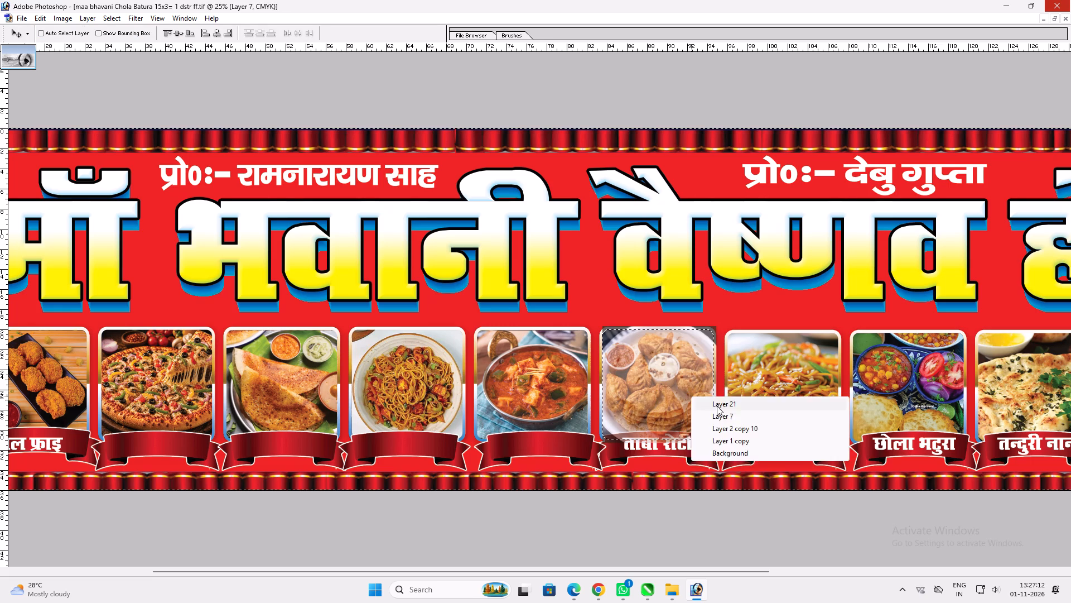
key(Delete)
key(ctrl+d)
text(0vv)
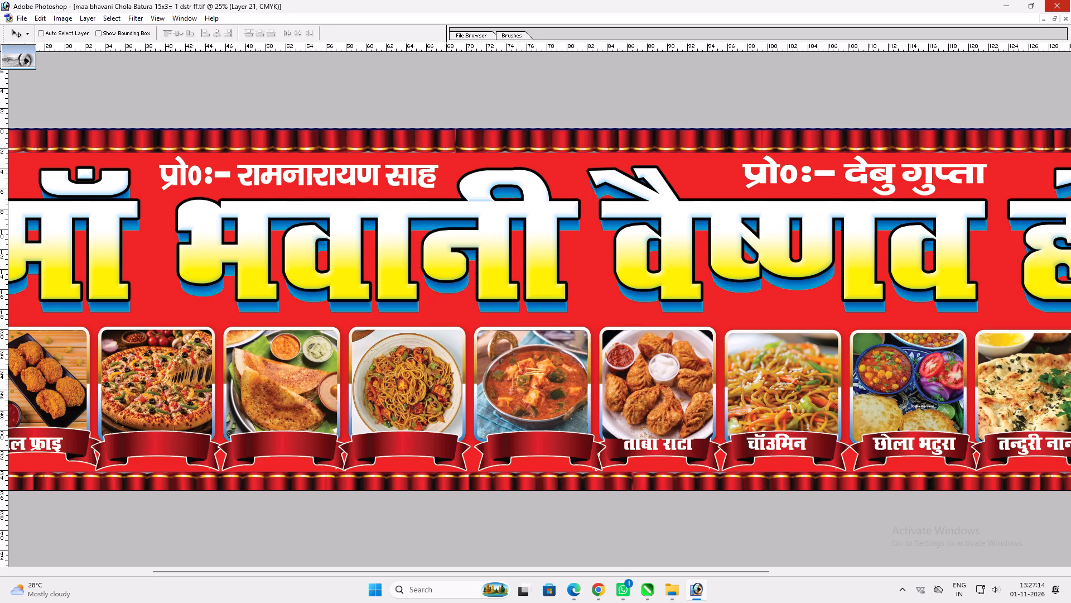
Bring the red ribbon below the momos photo to the front of the layer stack, over the ताबा रोटी label.
ctrl+click(705, 444)
key(ctrl+shift+bracketright)
text(vv)
drag(722, 453, 626, 449)
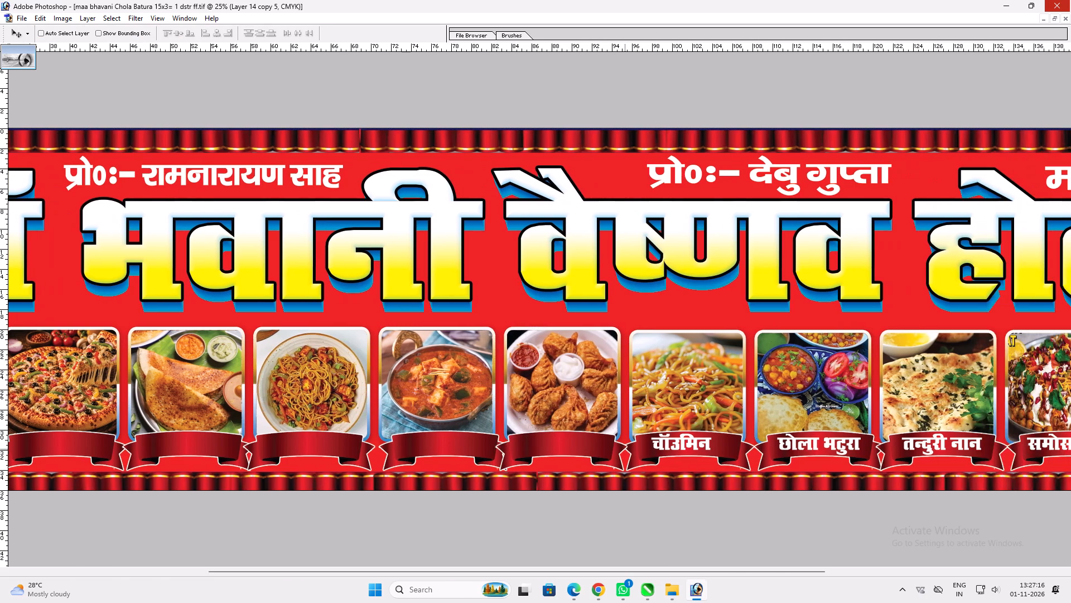
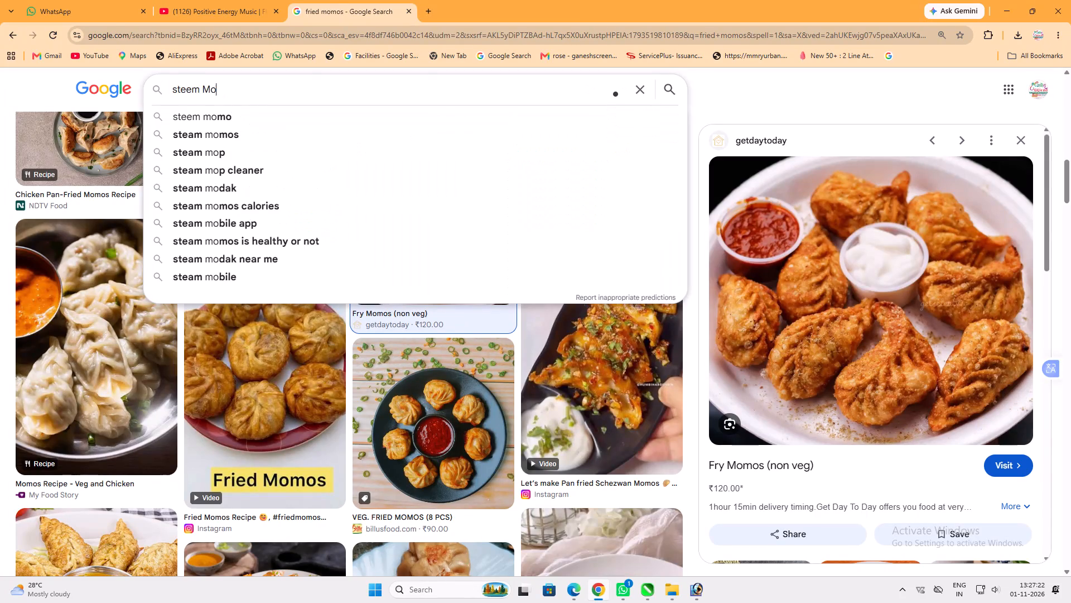
Search Google Images for steam Momos and copy the Easy Chicken Momo Dumplings photo from Recipes from Nepal.
key(Return)
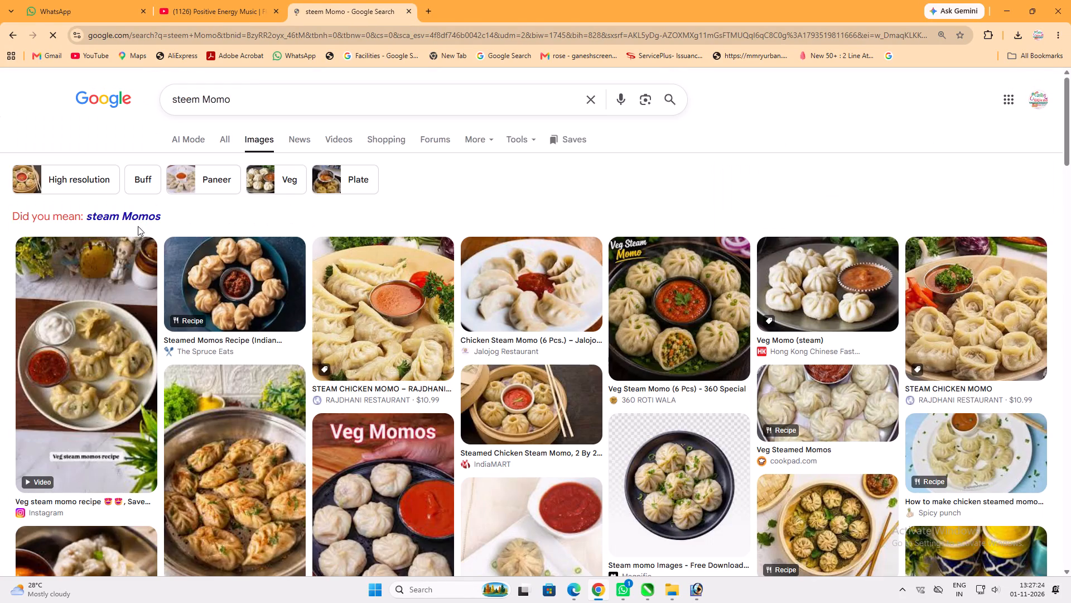
click(132, 220)
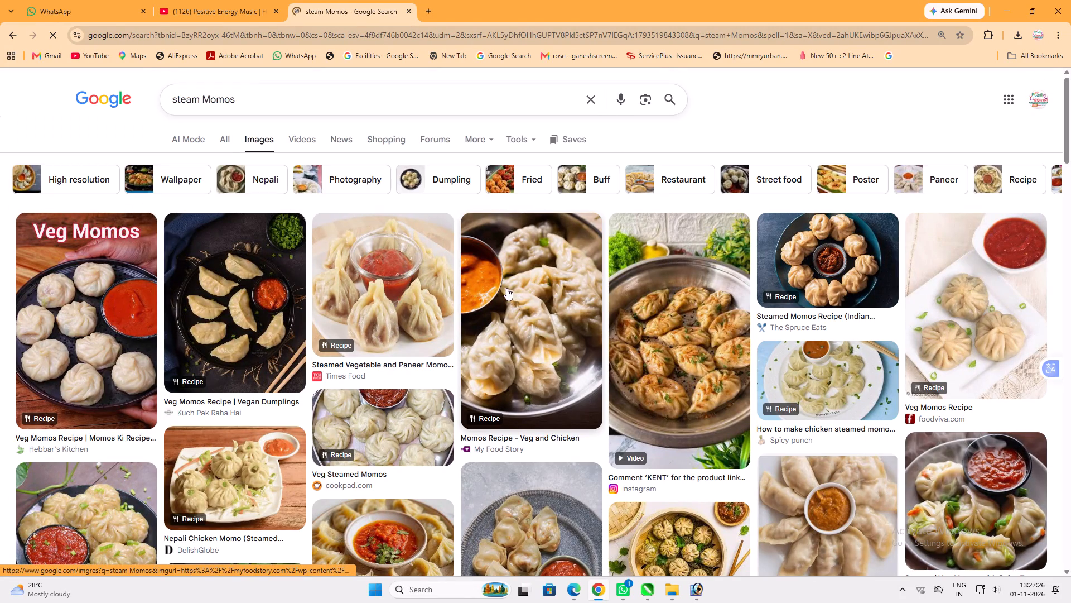
scroll(407, 328, down, 3)
click(392, 351)
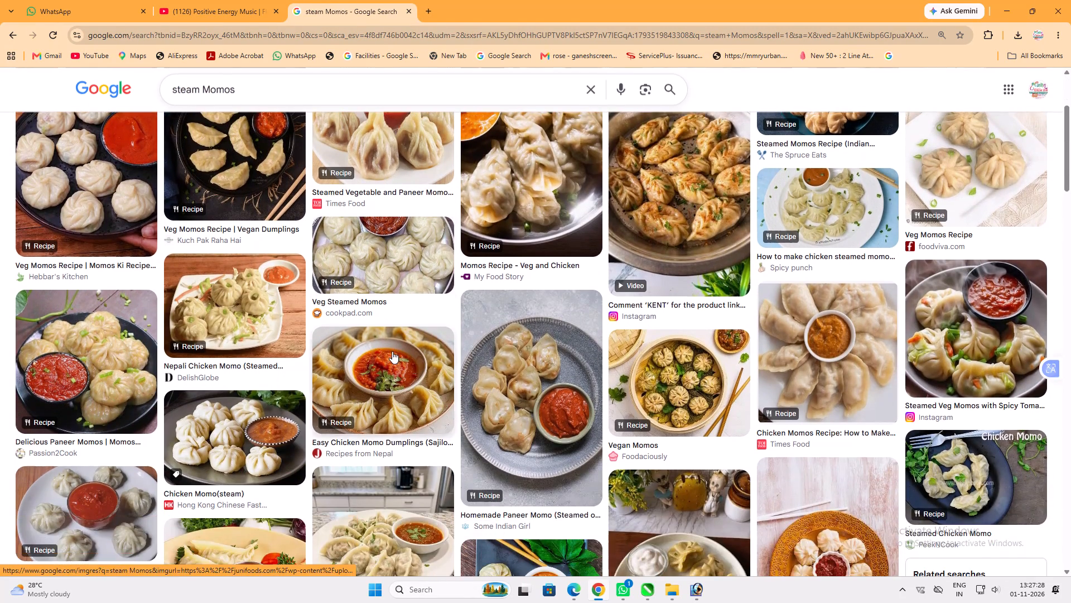
right_click(816, 274)
click(861, 449)
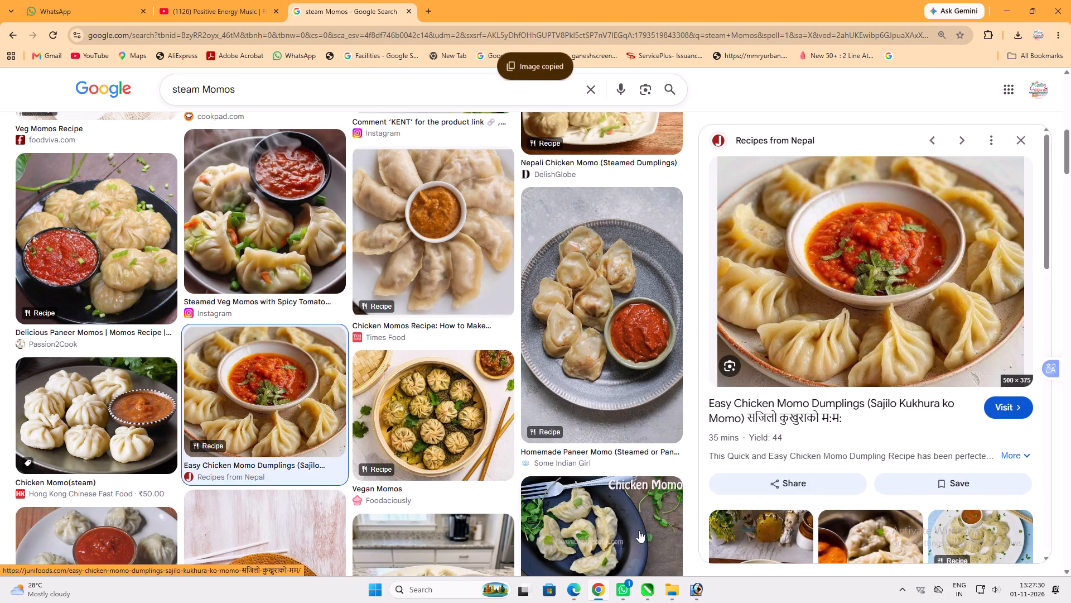
Switch to Photoshop, paste the steam momos photo into the banner and move it over the चॉउमिन dish frame.
click(682, 584)
click(690, 585)
key(ctrl+v)
key(v)
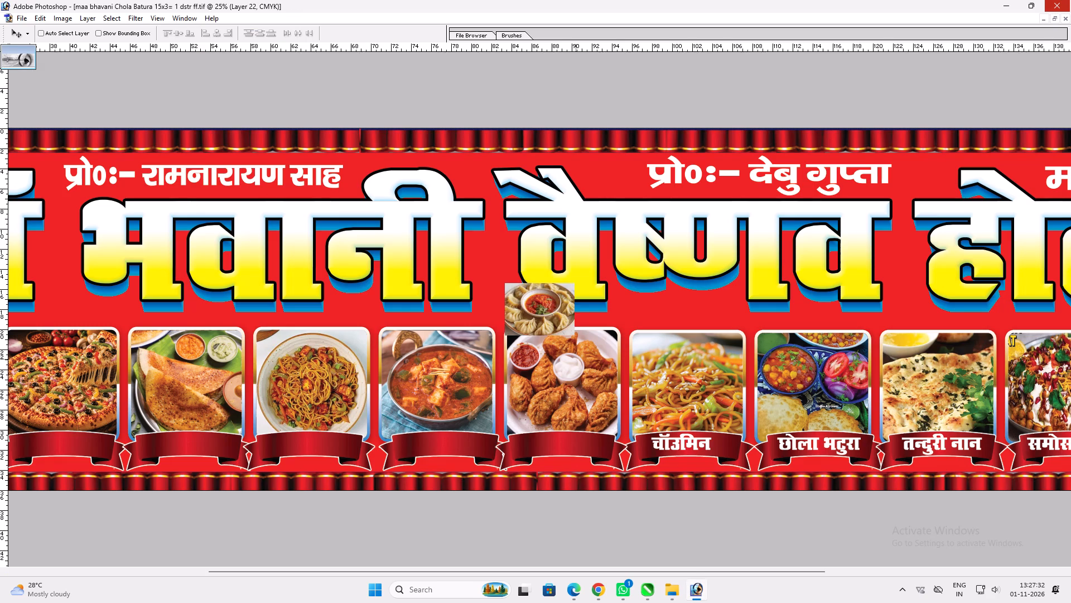
drag(565, 340, 685, 385)
Enlarge the steam momos photo to cover the चॉउमिन frame and set its opacity to 50%.
key(ctrl+t)
shift+drag(695, 378, 756, 417)
shift+drag(741, 423, 735, 439)
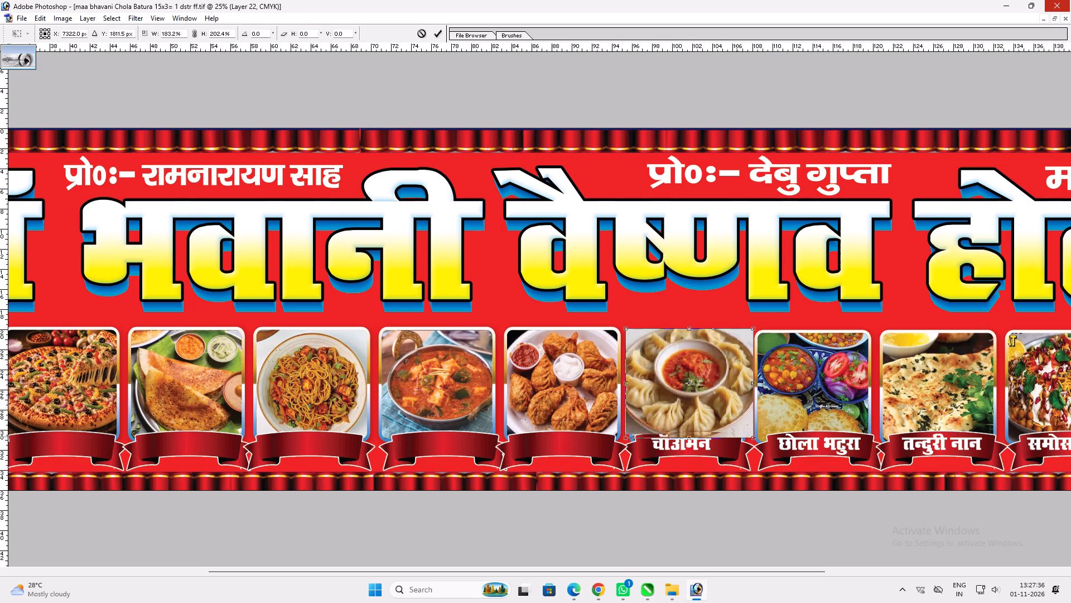
shift+drag(735, 439, 731, 447)
key(shift+Return)
text(v5vv)
Trim the steam momos photo to the rounded frame shape by deleting everything outside it, and restore its opacity to 100%.
right_click(638, 391)
click(679, 409)
key(w)
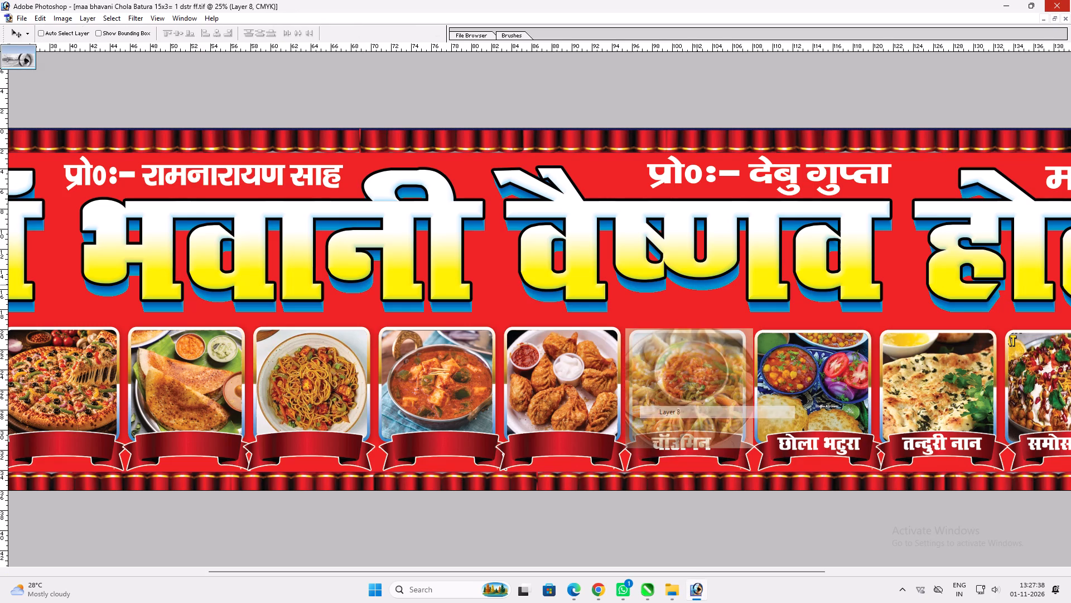
click(697, 279)
key(v)
right_click(676, 343)
click(691, 348)
key(Delete)
key(ctrl+d)
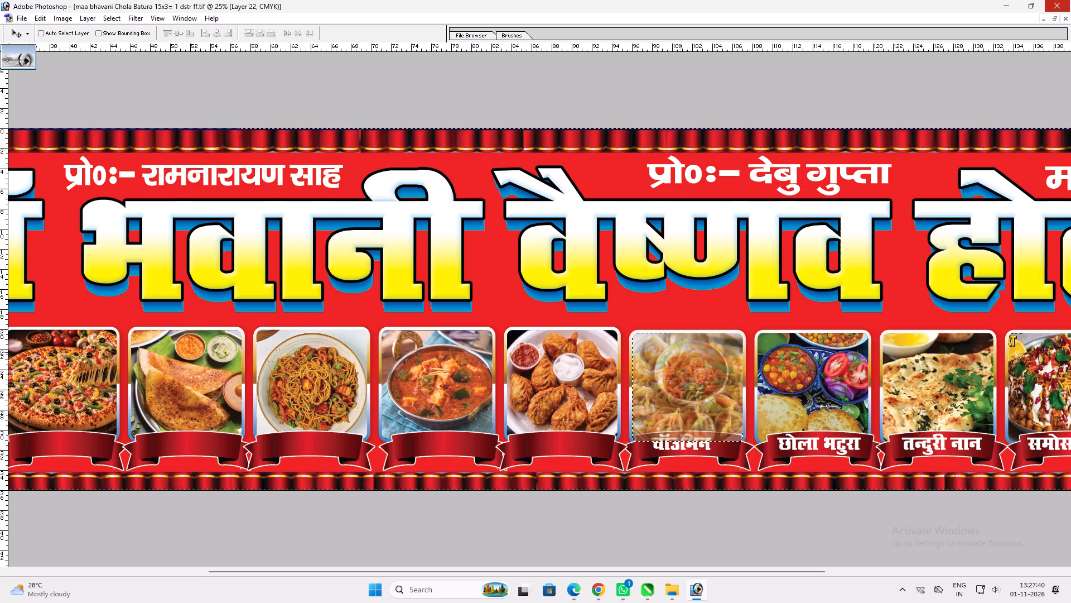
text(0v)
Bring the red ribbon below the steam momos photo to the front of the layer stack, over the चॉउमिन label.
ctrl+click(721, 453)
key(ctrl+shift+bracketright)
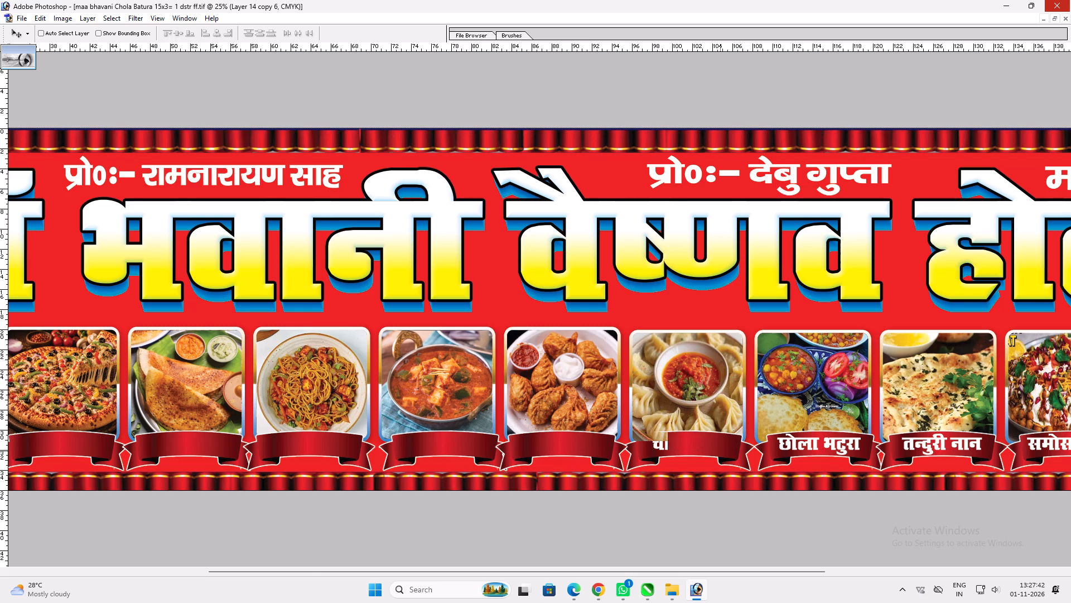
text(v)
Switch to Chrome and search Google Images for chilli potato.
key(space)
drag(680, 451, 490, 433)
key(v)
click(609, 578)
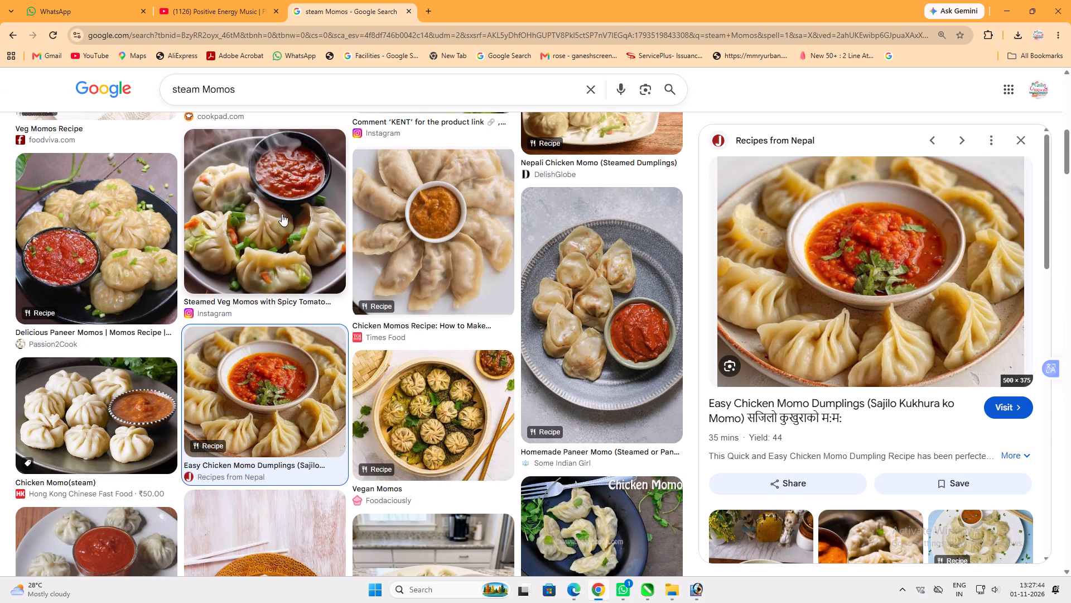
click(233, 98)
key(ctrl+a)
text(chll)
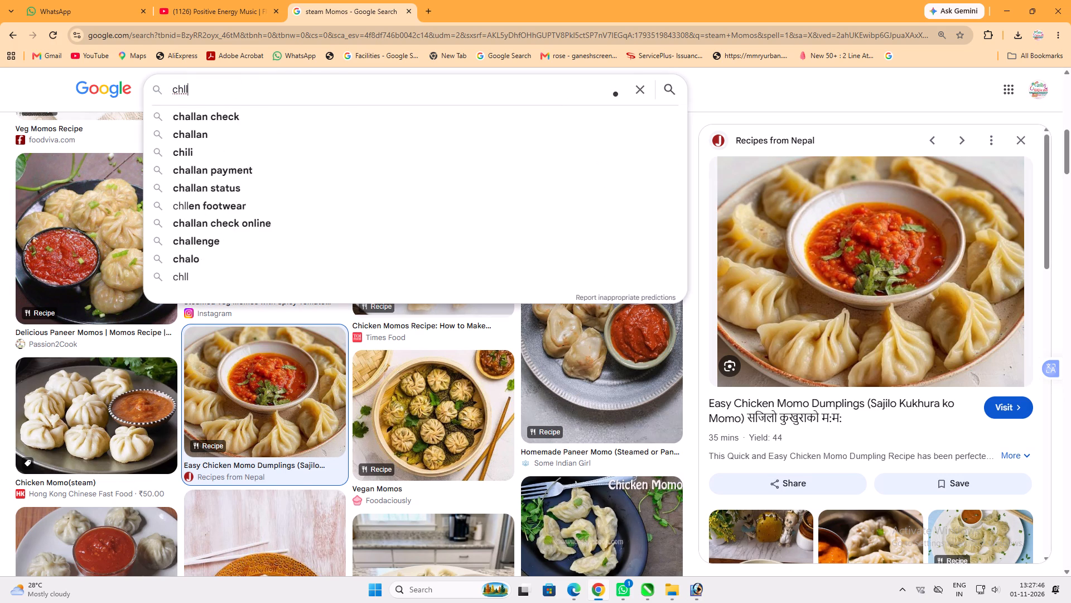
key(BackSpace)
key(BackSpace)
text(illi)
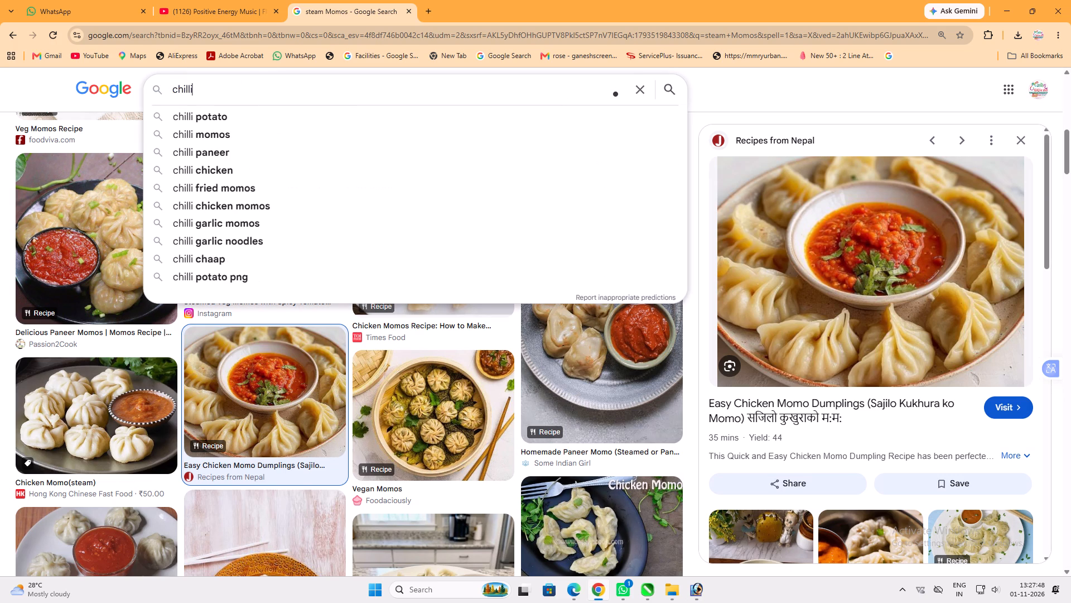
click(227, 118)
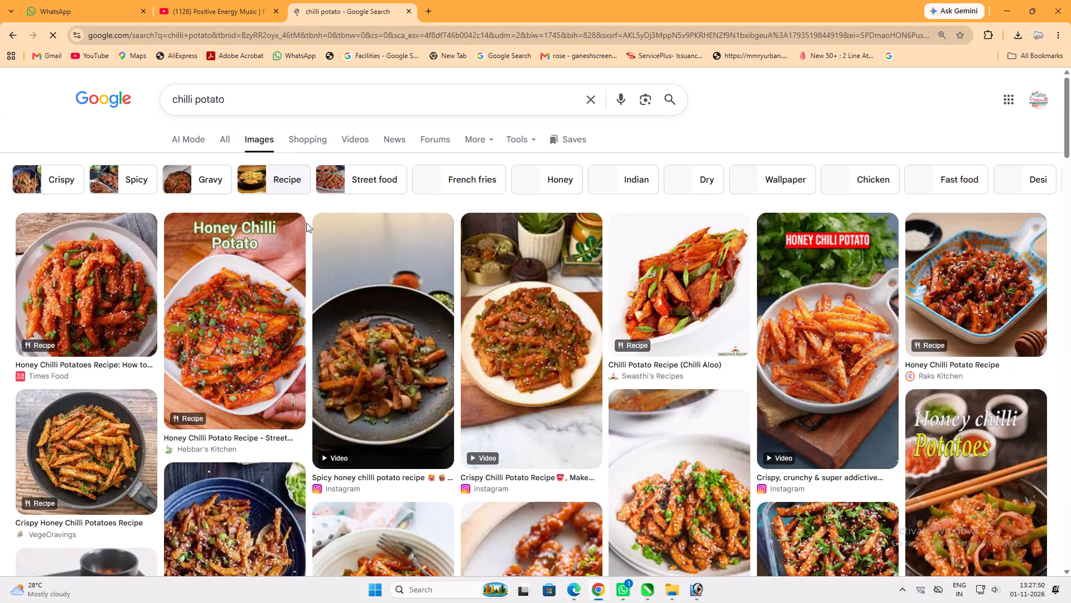
Browse the chilli potato images and copy the Honey Chilli Potato Recipe photo from Hebbar's Kitchen.
scroll(95, 290, down, 4)
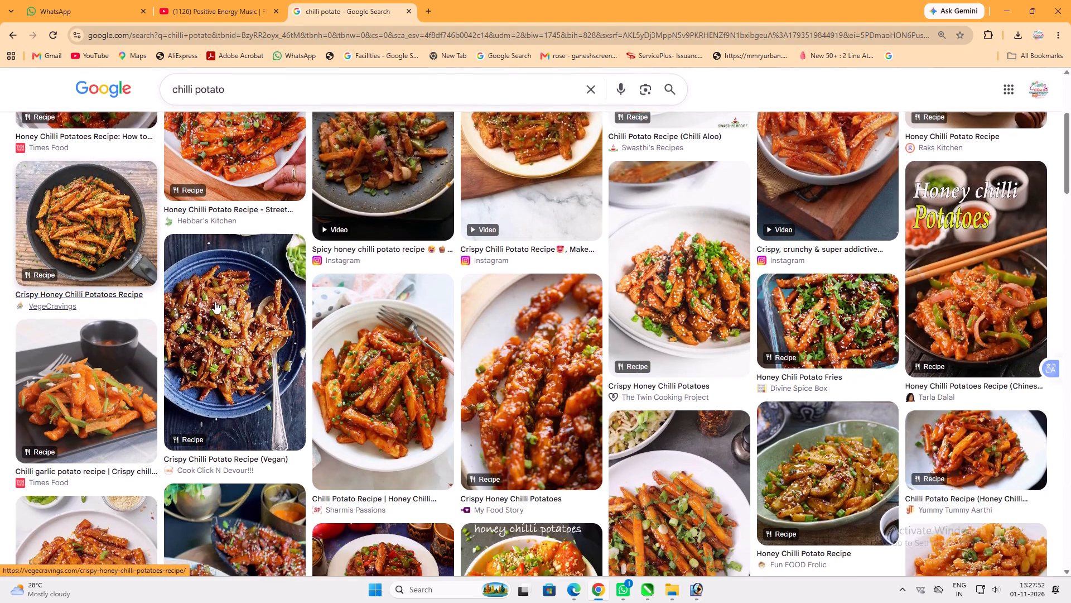
scroll(433, 303, down, 1)
scroll(317, 313, down, 7)
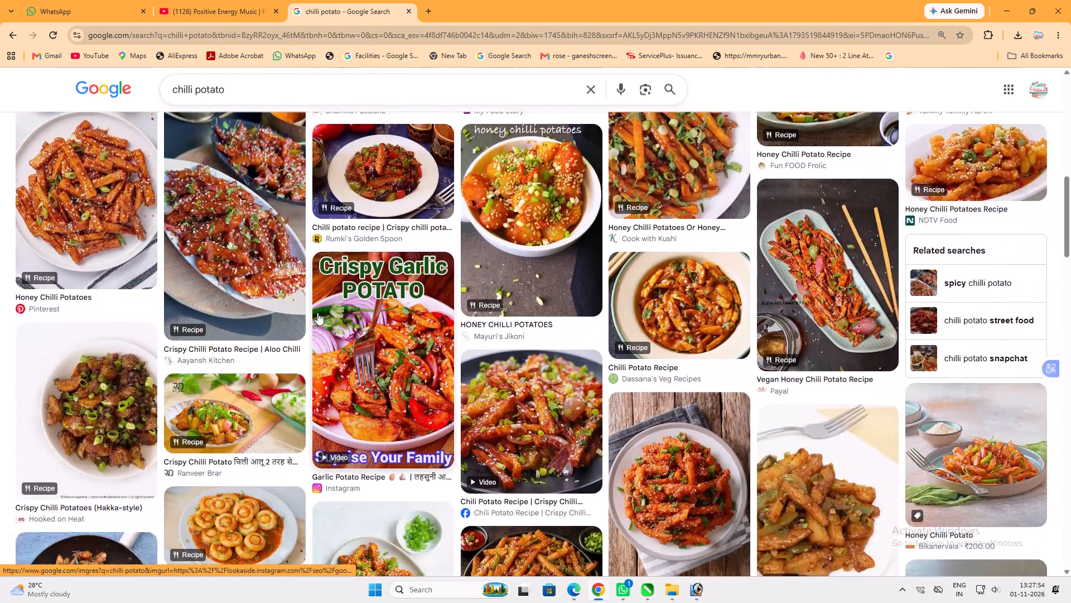
scroll(317, 313, down, 1)
scroll(532, 294, down, 5)
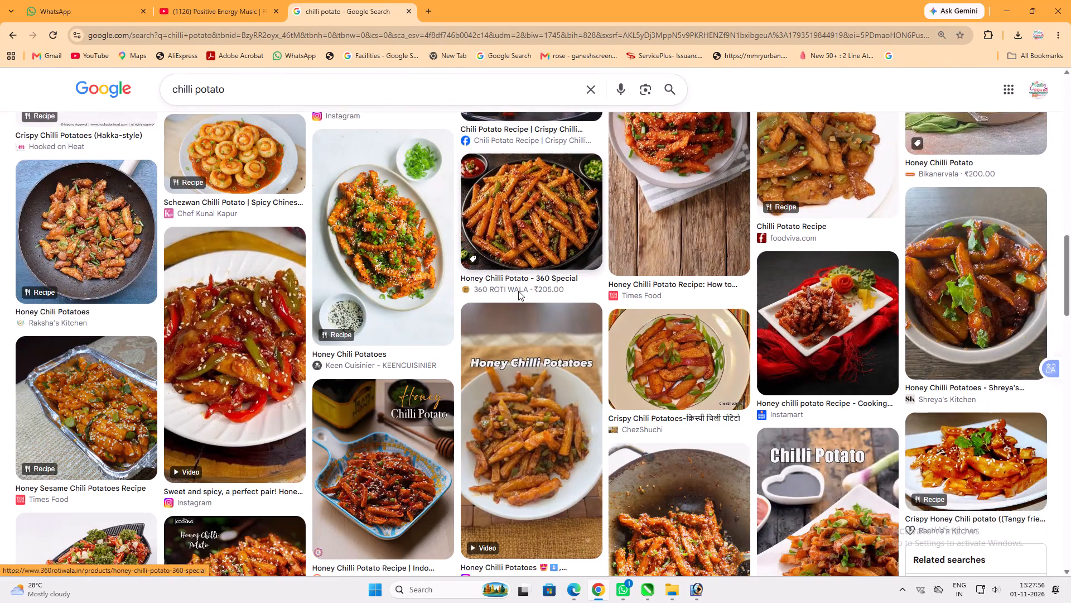
scroll(222, 284, down, 2)
click(229, 237)
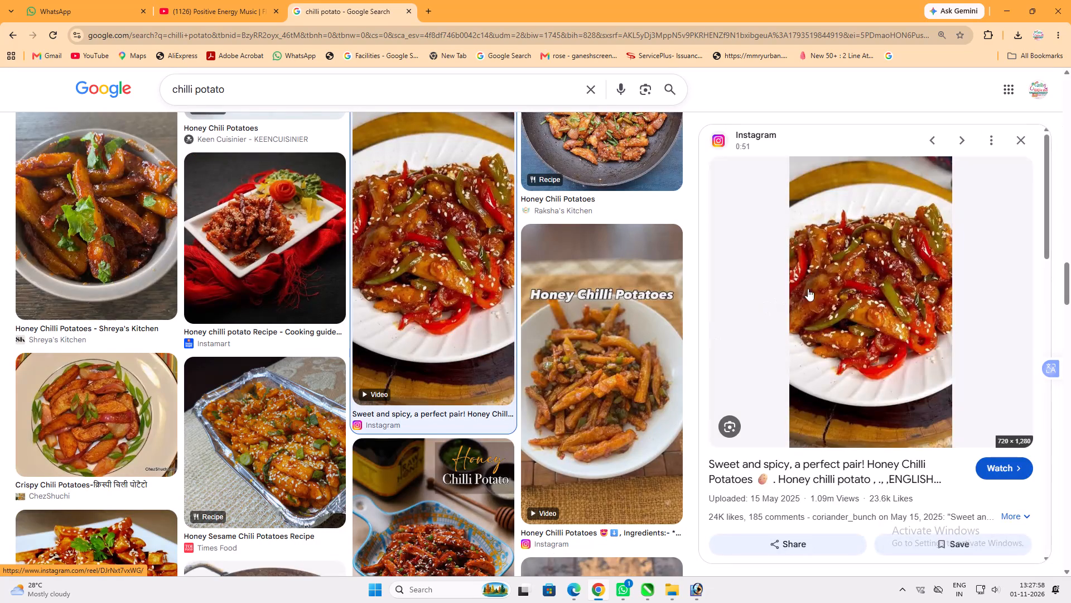
scroll(823, 290, down, 6)
click(965, 325)
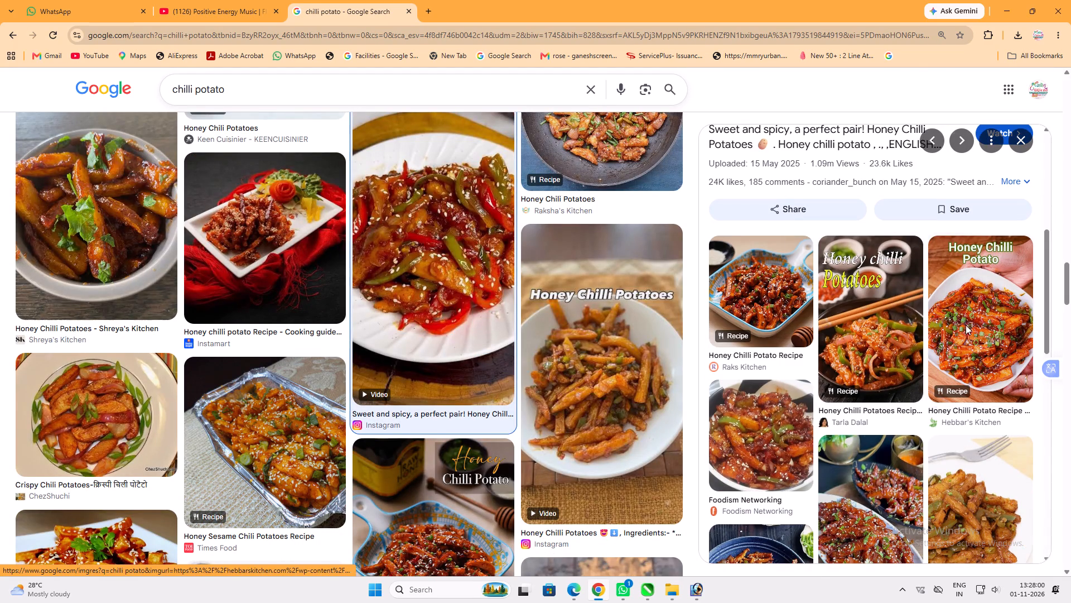
scroll(885, 298, down, 1)
right_click(879, 286)
click(948, 457)
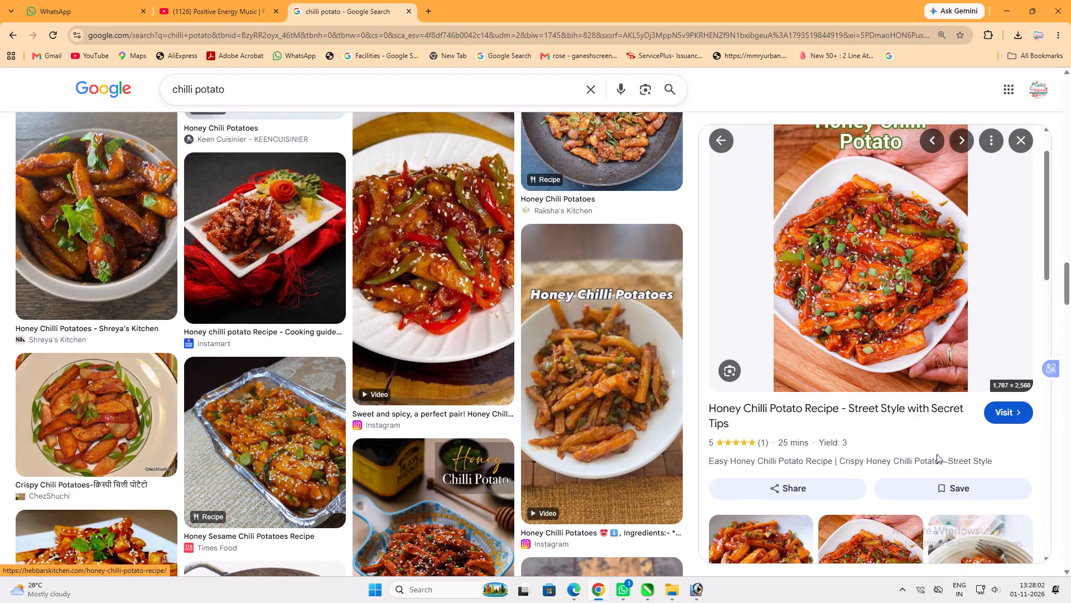
Switch to Photoshop, paste the honey chilli potato photo into the banner and move it over the छोला भटुरा dish frame.
click(698, 595)
key(ctrl+v)
key(v)
drag(504, 337, 676, 395)
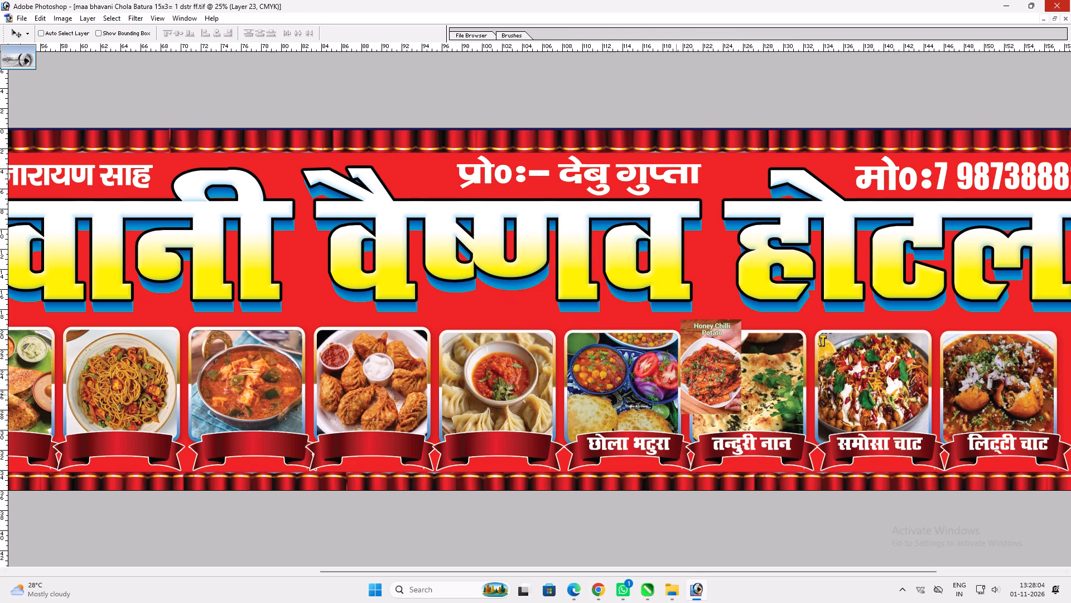
drag(676, 395, 829, 406)
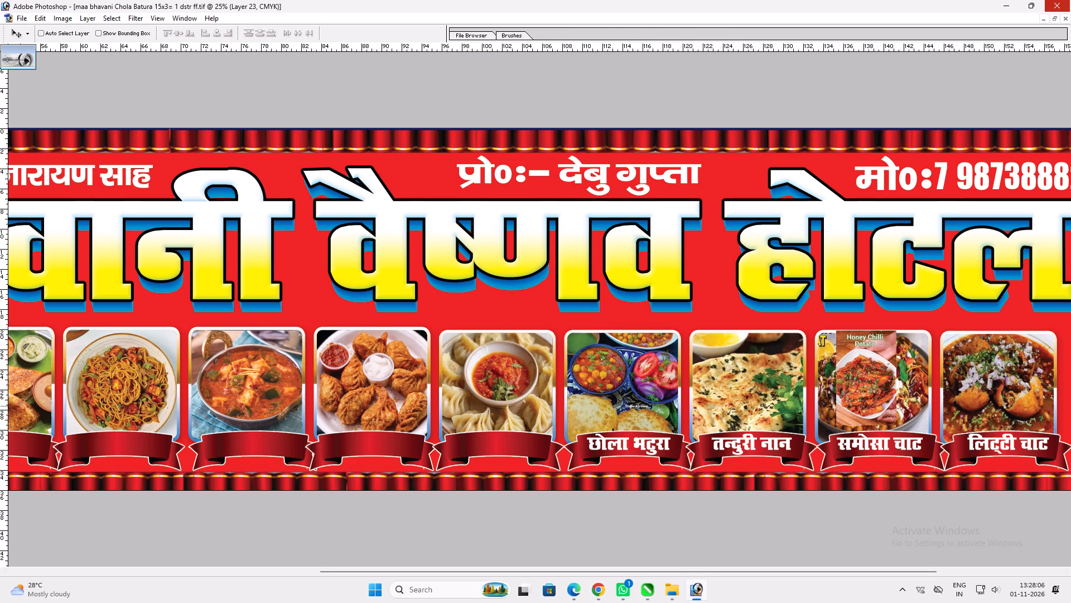
drag(829, 406, 564, 358)
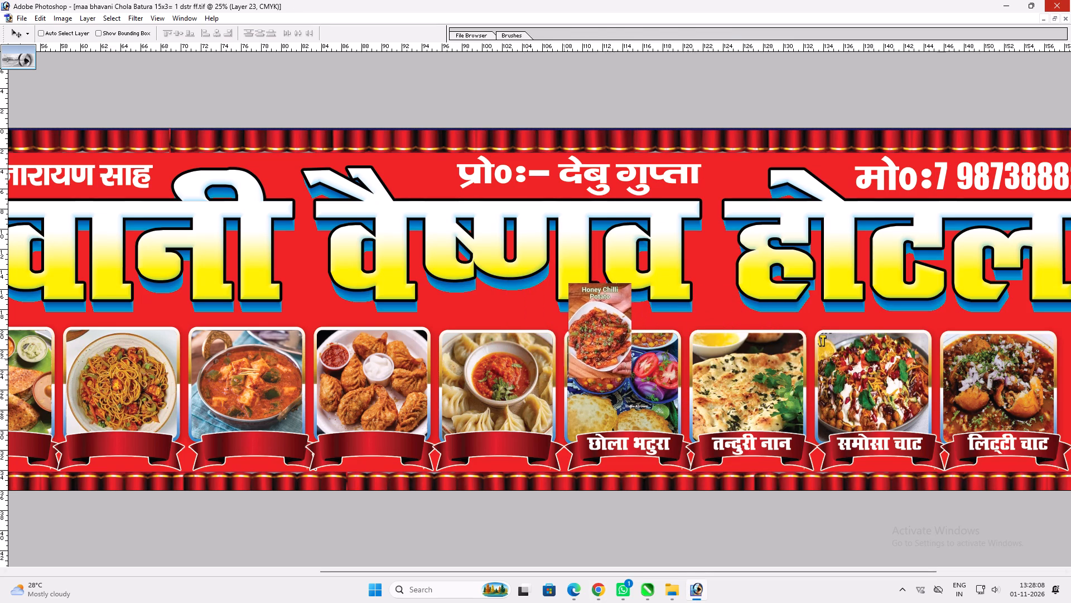
drag(564, 358, 554, 360)
Enlarge the chilli potato photo to the छोला भटुरा frame's width, set its opacity to 50%, and adjust its position over the frame.
key(ctrl+t)
shift+drag(624, 380, 713, 437)
key(shift+Return)
text(v5vv)
key(ctrl+t)
shift+drag(679, 386, 686, 383)
key(shift+Return)
Trim the chilli potato photo to the rounded frame shape by deleting everything outside it, and restore its opacity to 100%.
key(v)
right_click(628, 382)
click(669, 404)
key(w)
click(702, 412)
key(v)
right_click(641, 392)
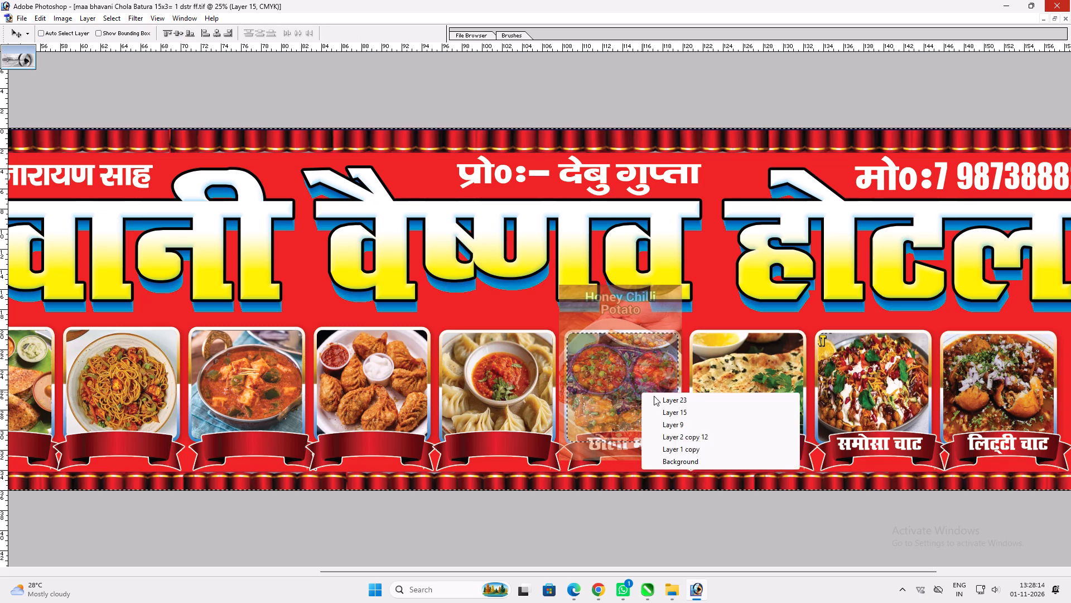
click(655, 396)
key(Delete)
key(ctrl+d)
text(0v)
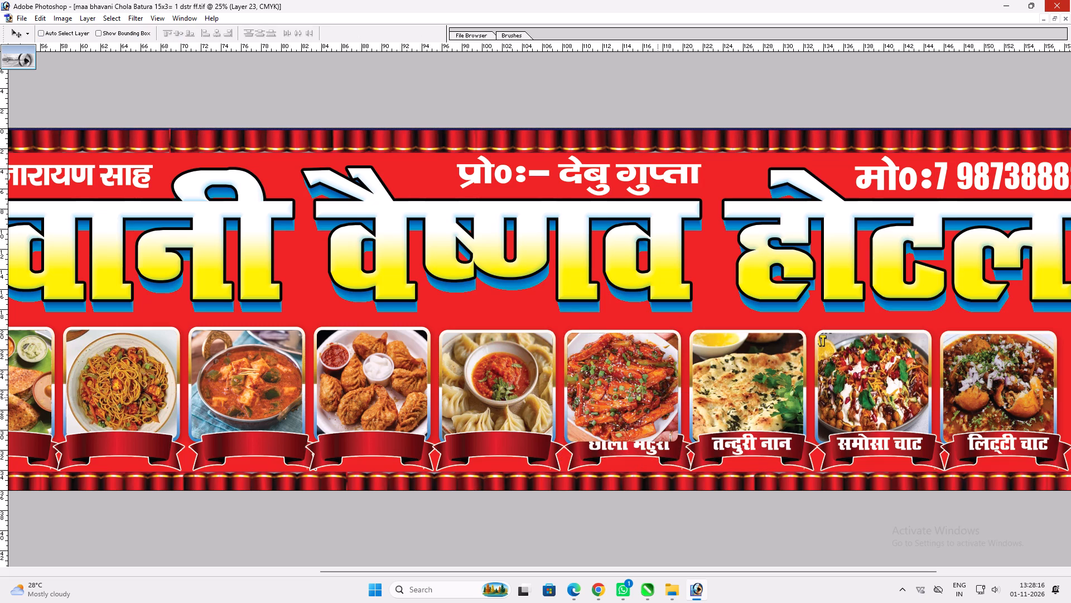
Bring the red ribbon below the chilli potato photo to the front of the layer stack, over the छोला भटुरा label.
ctrl+click(678, 443)
key(ctrl+shift+bracketright)
key(v)
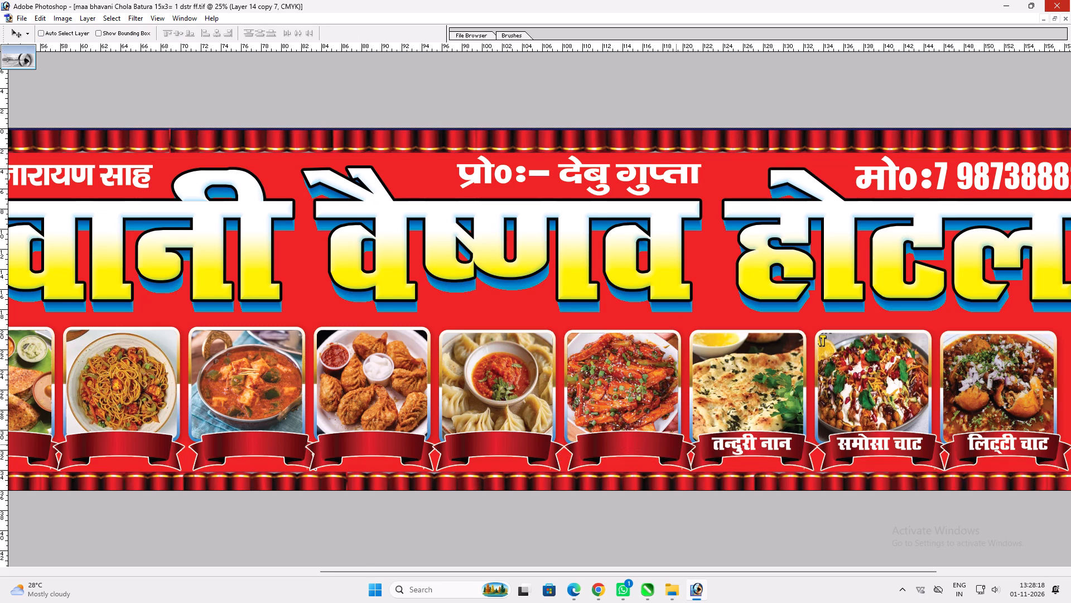
Switch back to the chilli potato image results in Chrome.
key(space)
drag(671, 450, 592, 432)
key(v)
key(v)
click(602, 581)
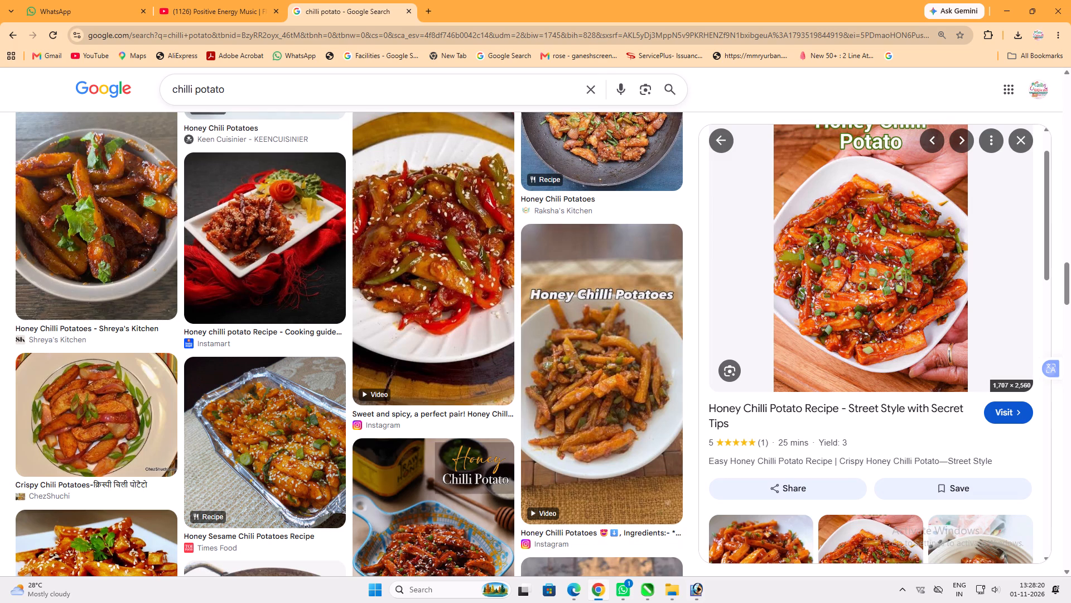
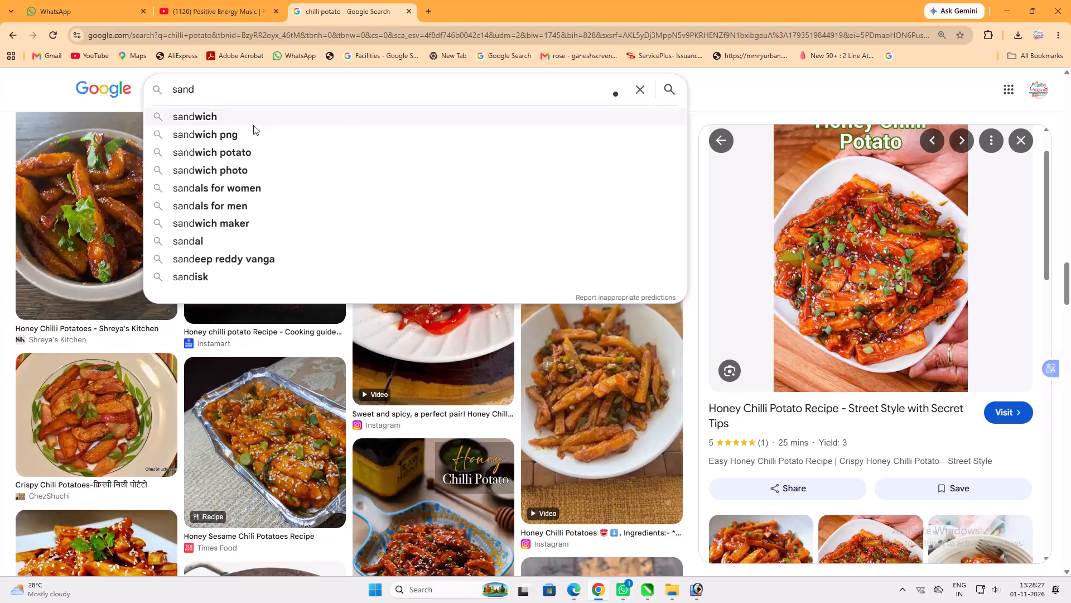
Search images for sandwich and copy the Chicken Club Sandwich photo from Taste of Home.
click(253, 125)
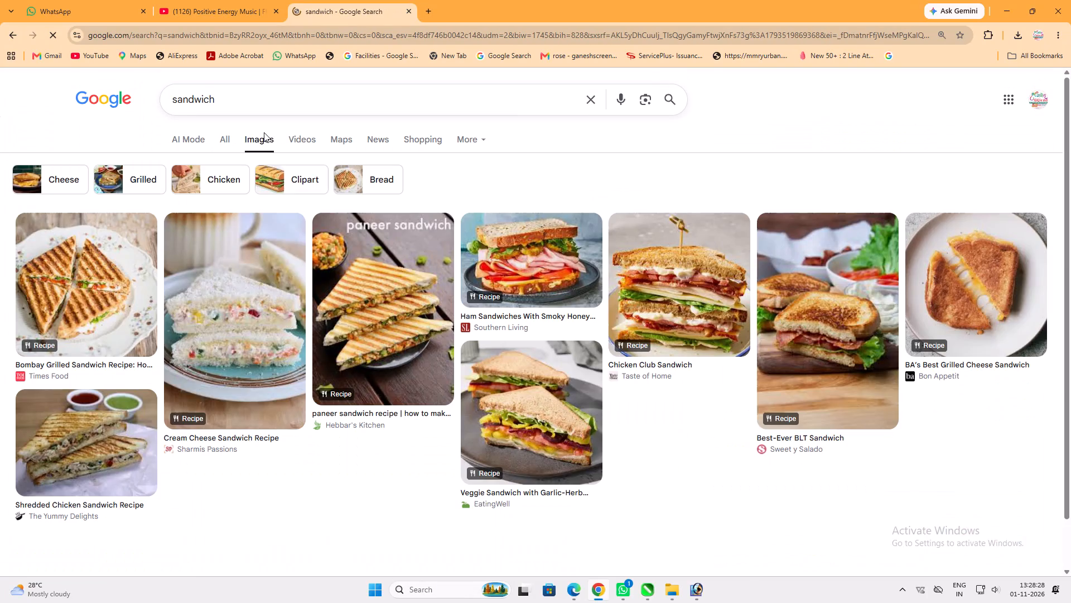
scroll(632, 246, down, 1)
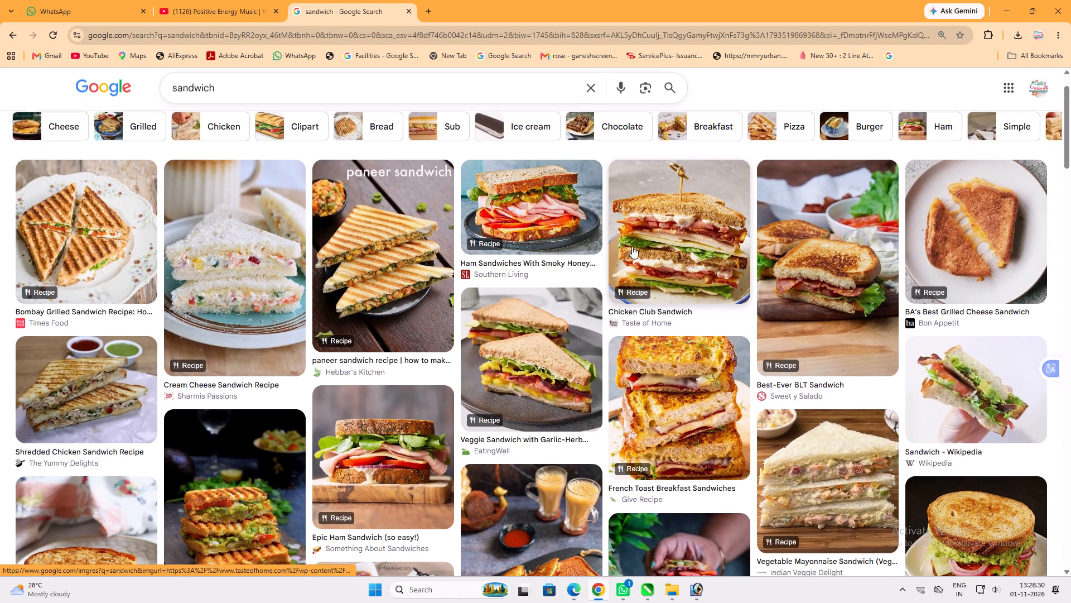
click(685, 228)
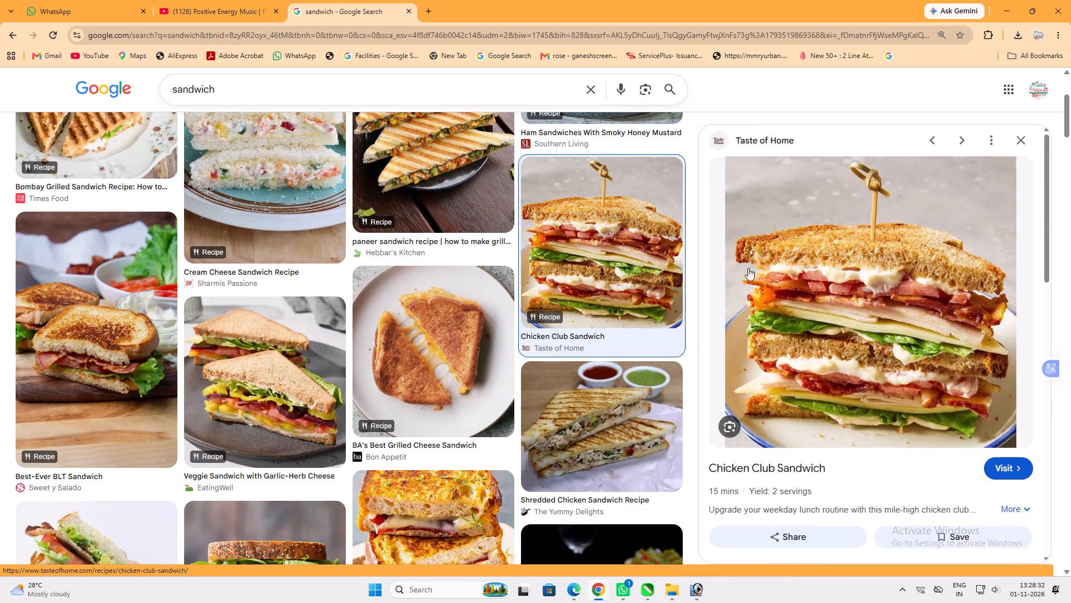
scroll(789, 259, down, 10)
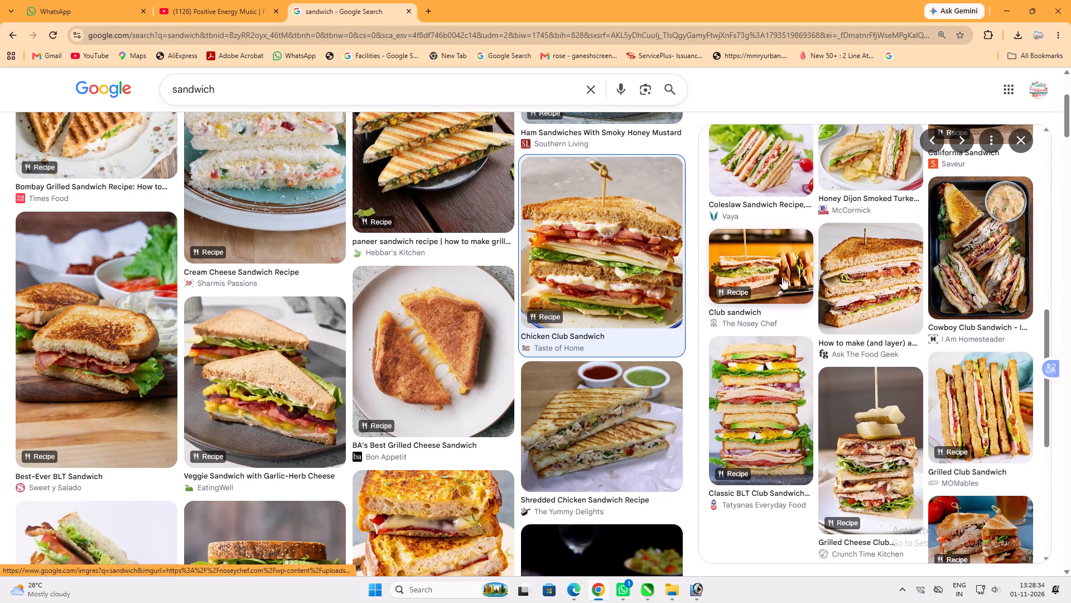
scroll(838, 413, up, 6)
scroll(839, 258, up, 4)
right_click(839, 258)
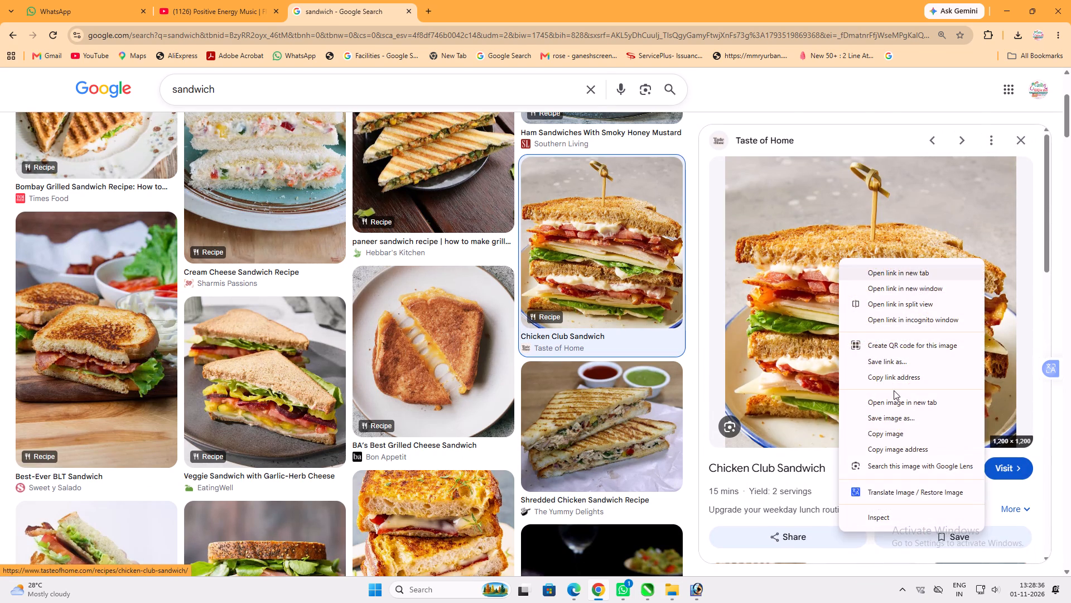
click(898, 437)
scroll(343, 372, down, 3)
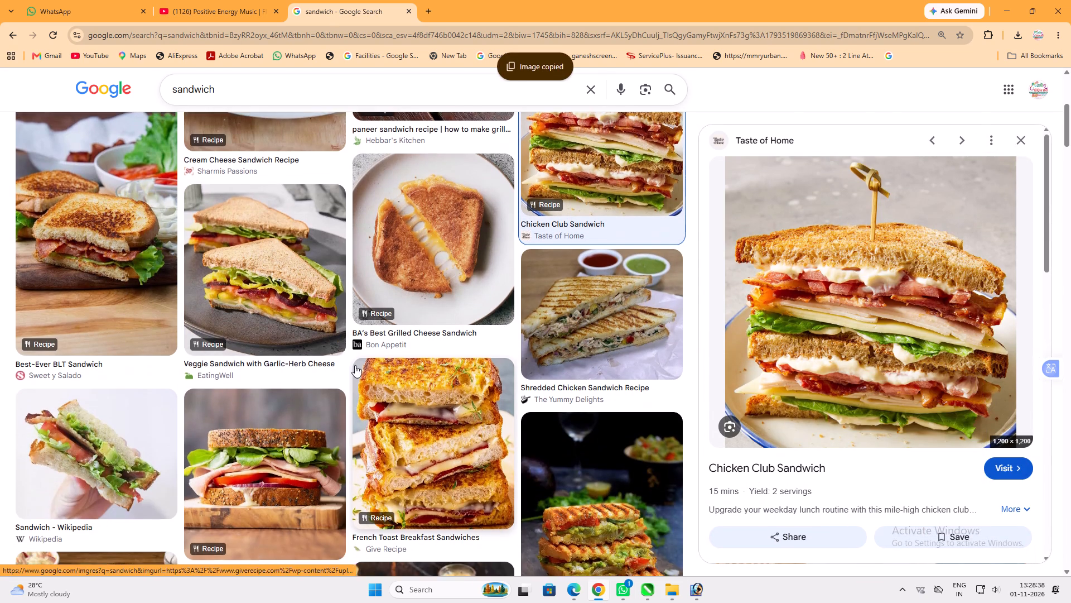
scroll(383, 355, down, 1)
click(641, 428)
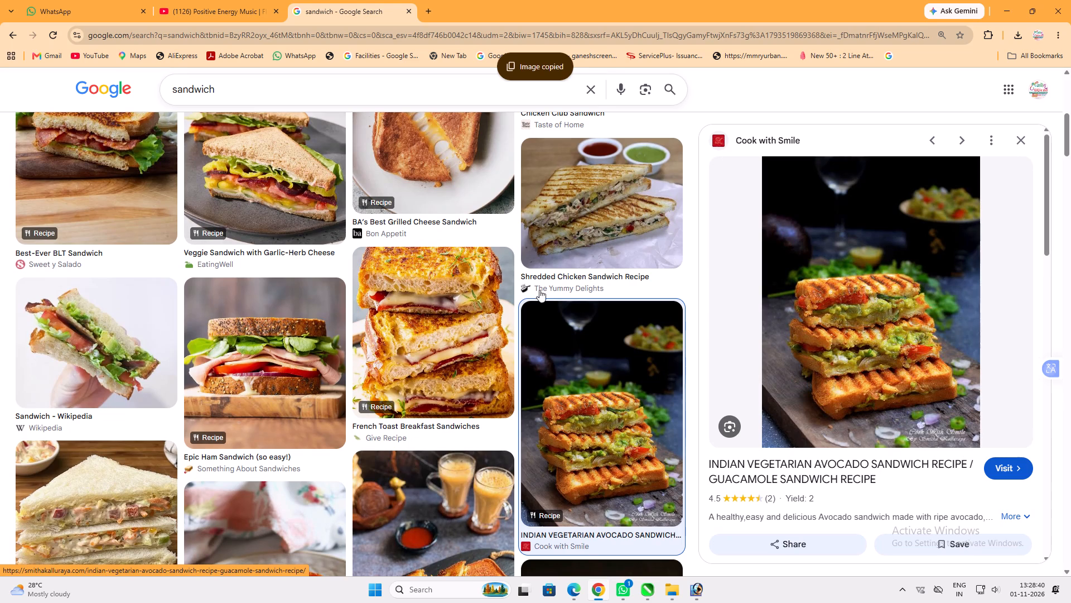
Paste the club sandwich photo into the Photoshop banner, place it over the तन्दुरी नान frame, and set its opacity to 50%.
click(687, 588)
key(ctrl+v)
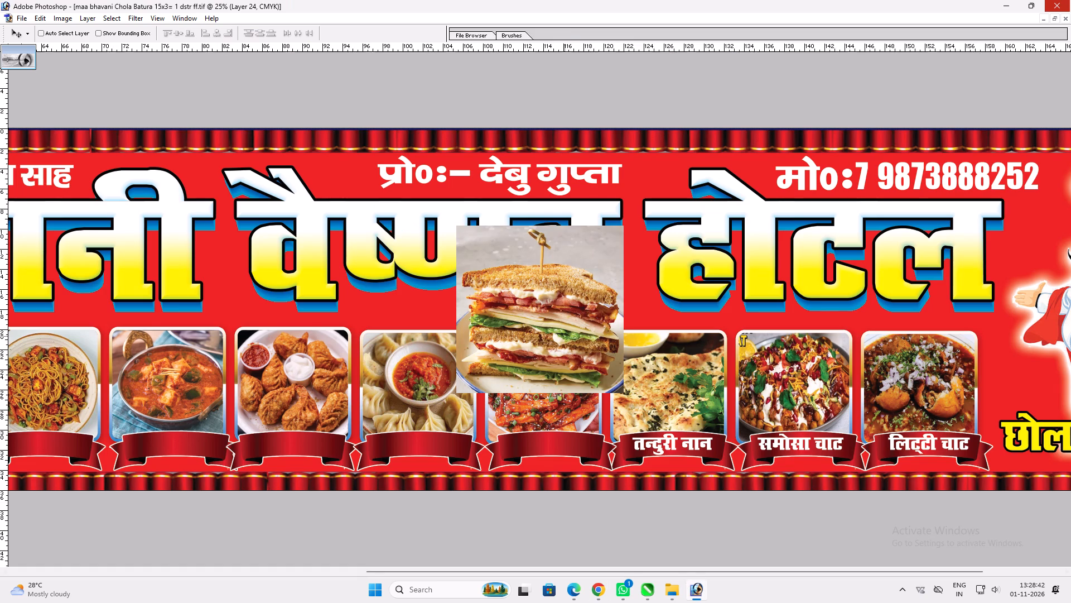
key(v)
drag(564, 336, 713, 394)
key(5)
Scale the sandwich photo down to the तन्दुरी नान frame's width, stretch it taller, and position it to cover the frame.
key(ctrl+t)
shift+drag(769, 286, 720, 342)
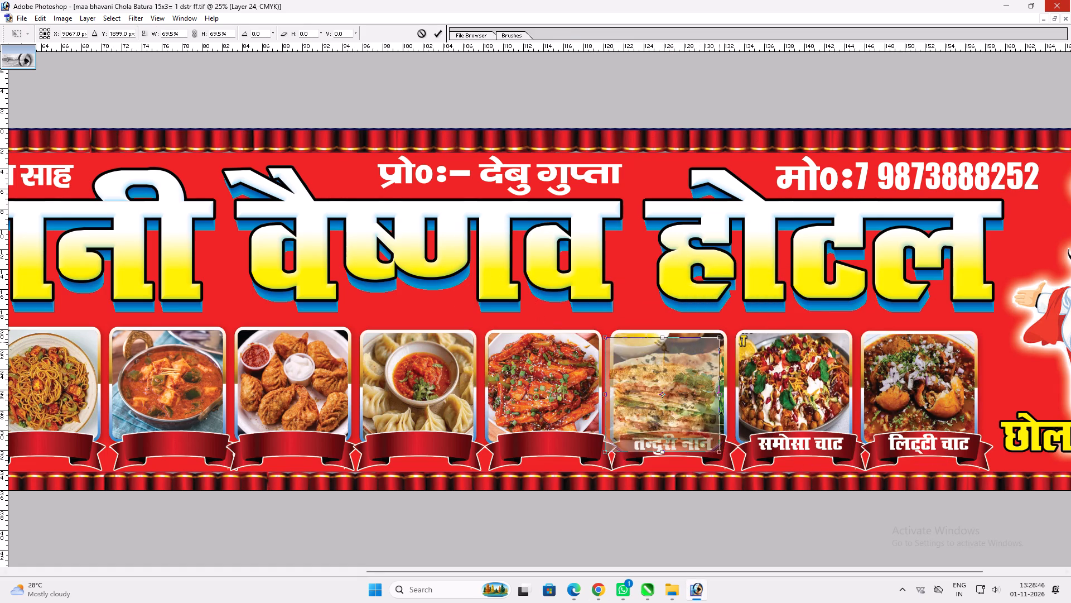
shift+drag(720, 342, 718, 342)
shift+drag(677, 345, 682, 323)
shift+drag(703, 432, 706, 449)
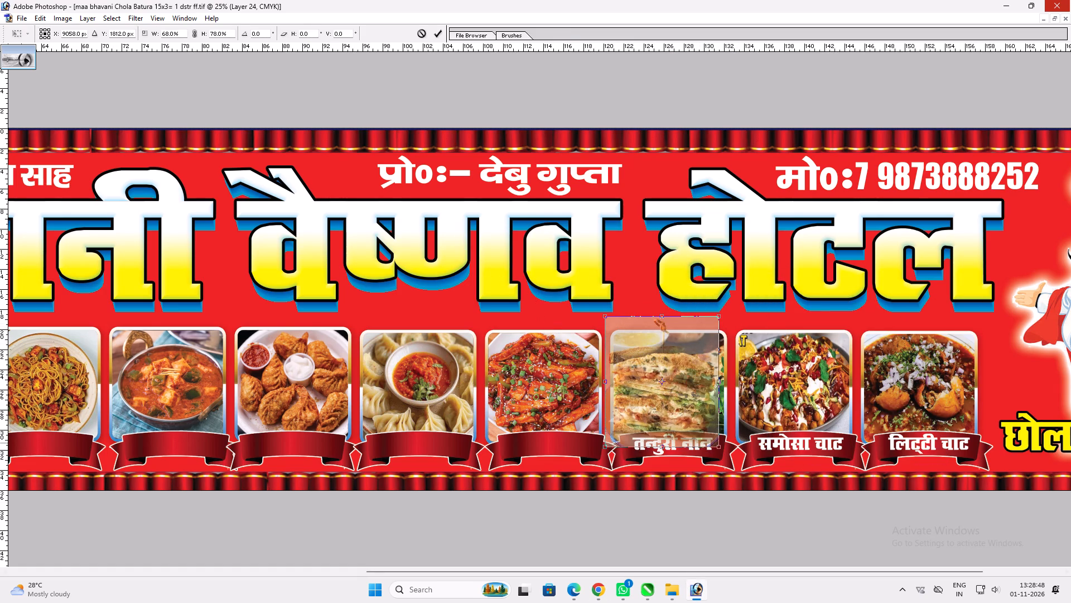
shift+drag(716, 422, 721, 420)
shift+drag(678, 314, 681, 299)
key(shift+Return)
key(v)
click(645, 424)
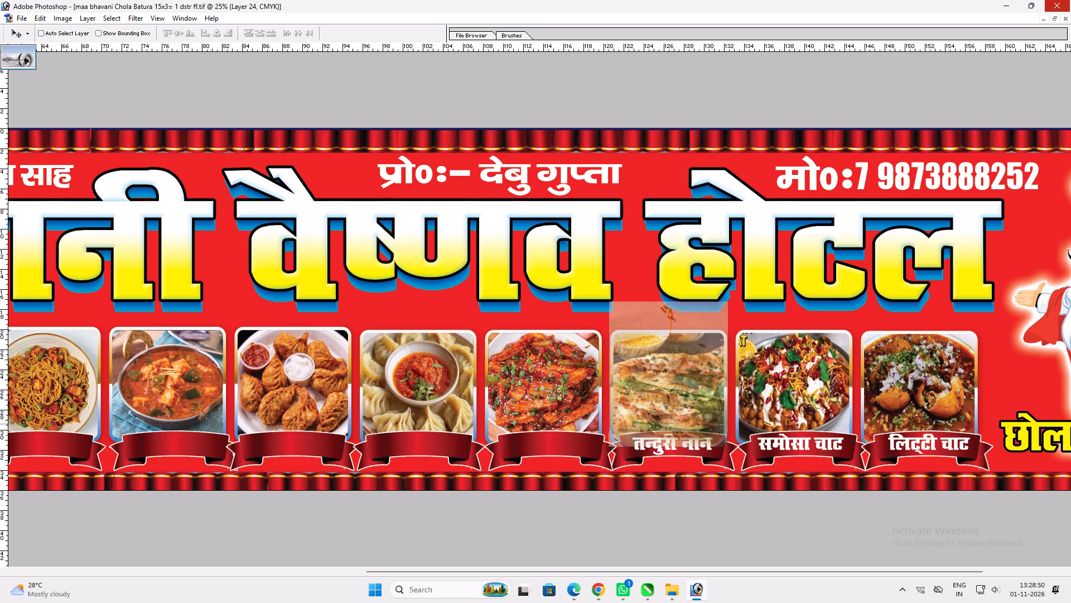
Trim the sandwich photo to the rounded frame shape by deleting everything outside it, and restore its opacity to 100%.
right_click(642, 380)
click(674, 401)
key(w)
click(732, 405)
key(v)
right_click(703, 398)
click(721, 404)
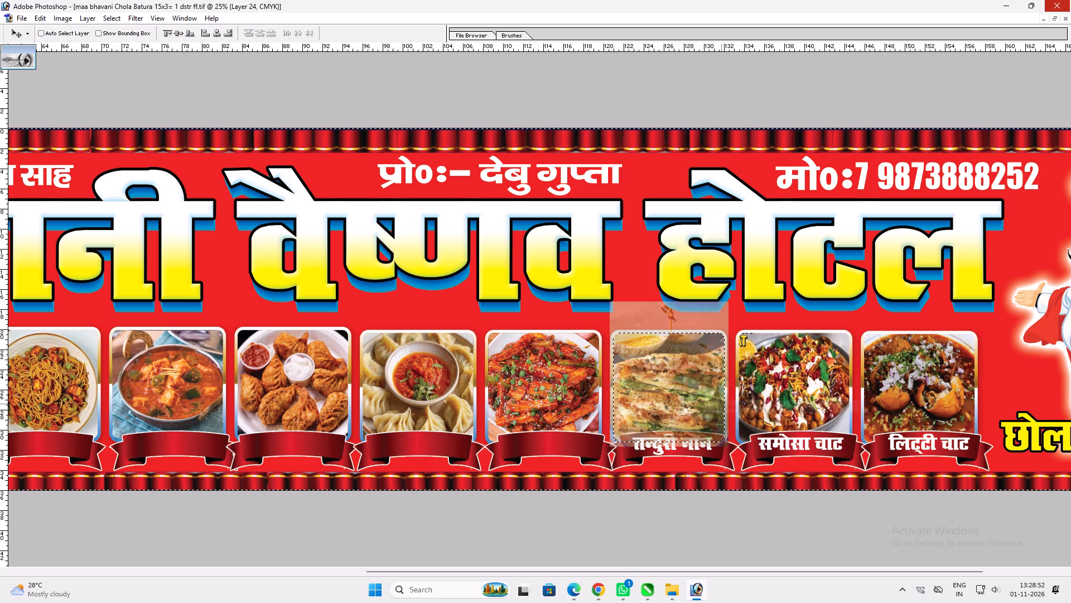
key(Delete)
key(ctrl+d)
text(0vv)
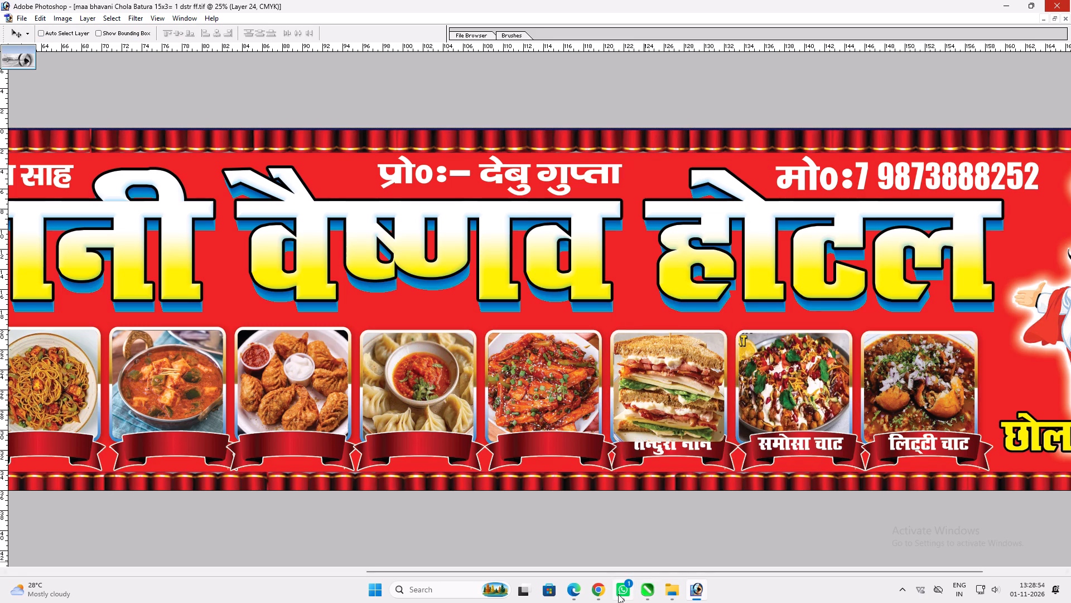
Switch back to the sandwich image results in Chrome.
click(605, 590)
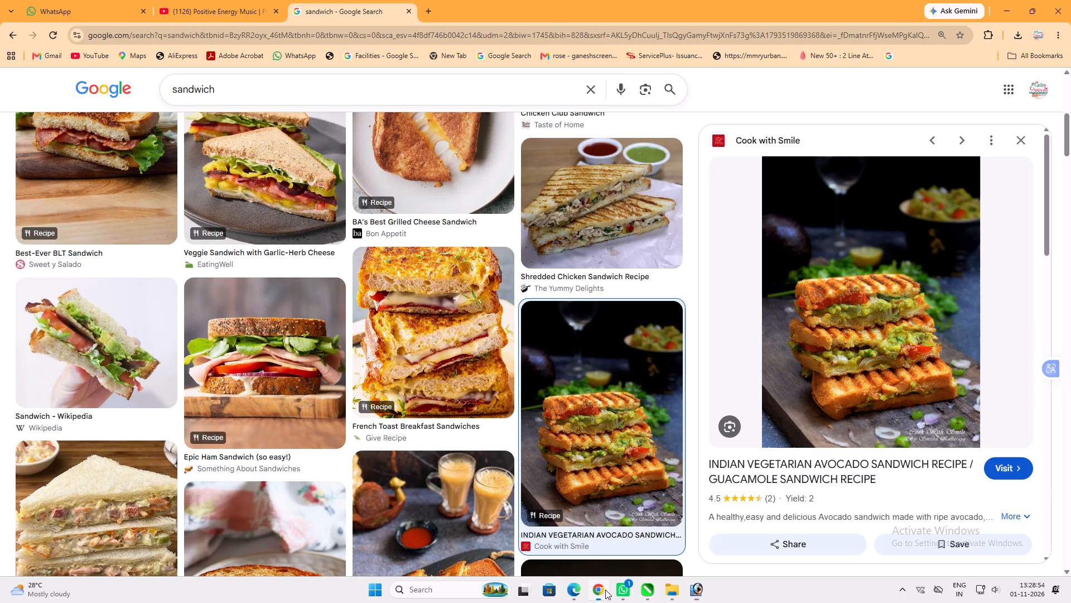
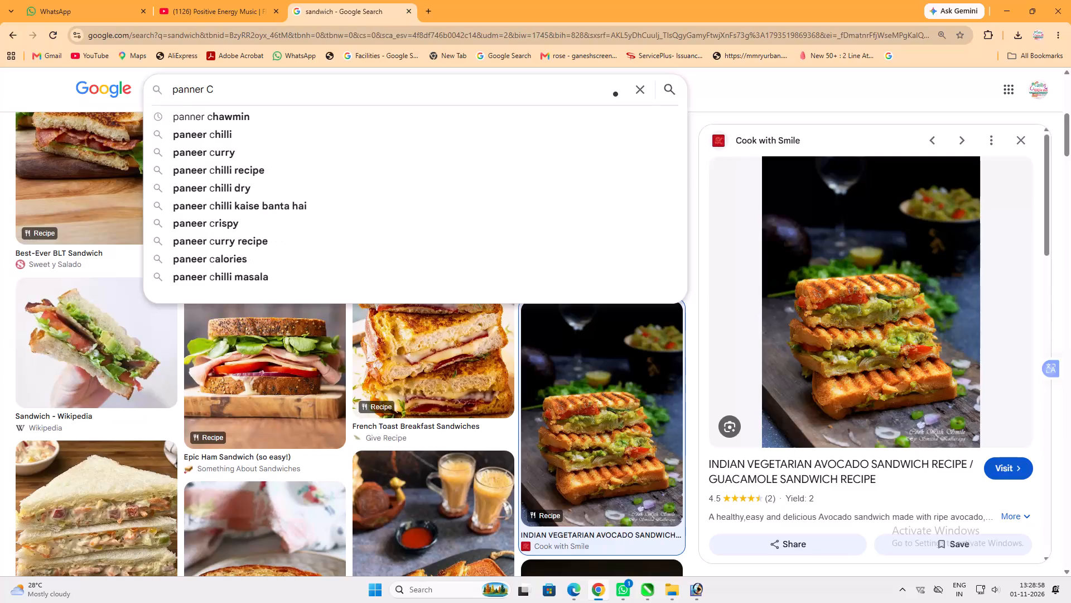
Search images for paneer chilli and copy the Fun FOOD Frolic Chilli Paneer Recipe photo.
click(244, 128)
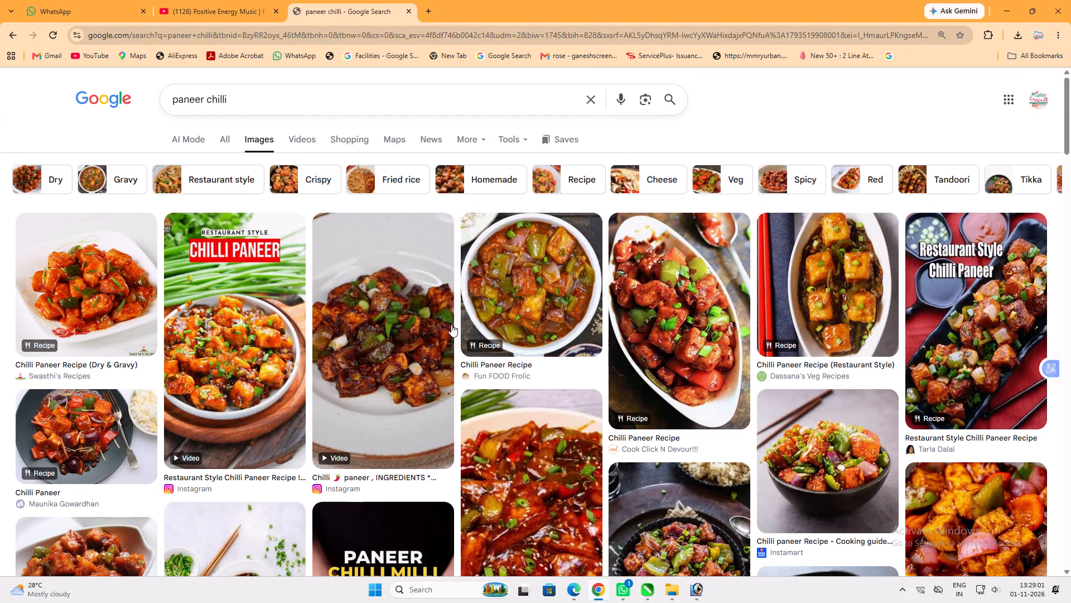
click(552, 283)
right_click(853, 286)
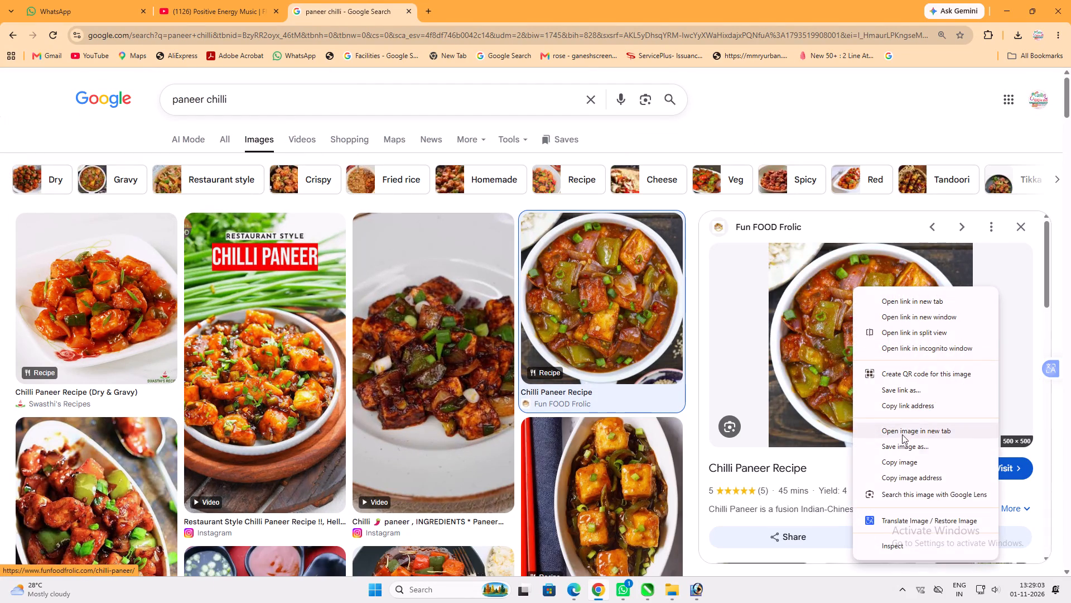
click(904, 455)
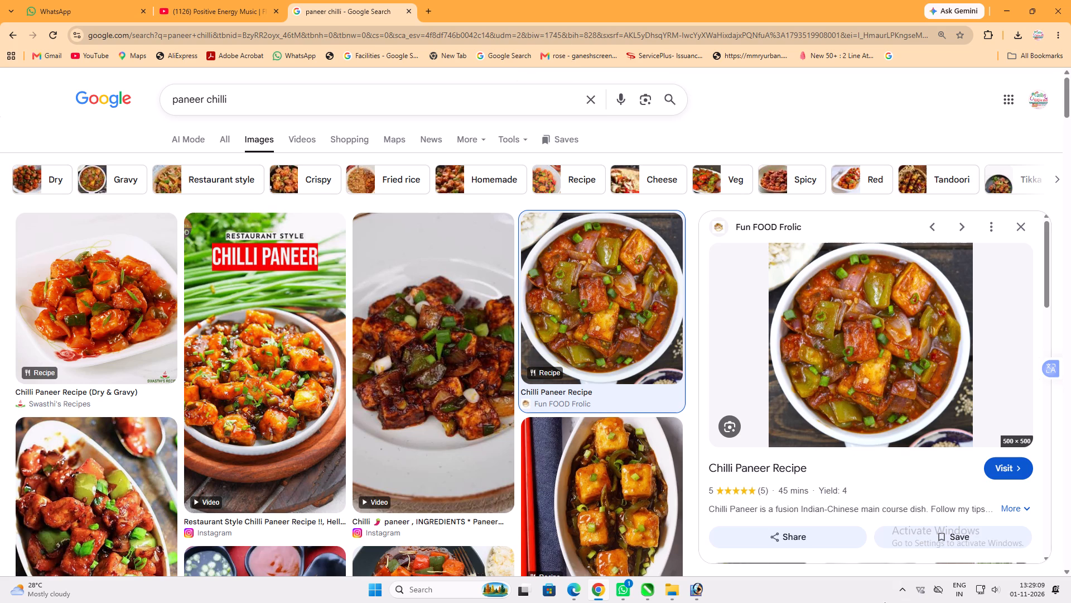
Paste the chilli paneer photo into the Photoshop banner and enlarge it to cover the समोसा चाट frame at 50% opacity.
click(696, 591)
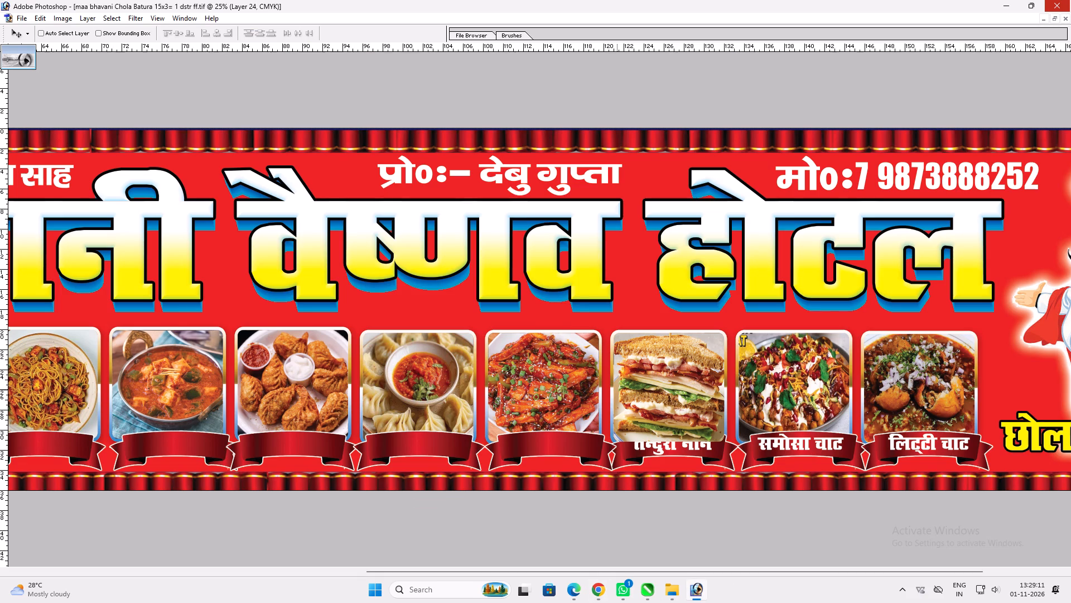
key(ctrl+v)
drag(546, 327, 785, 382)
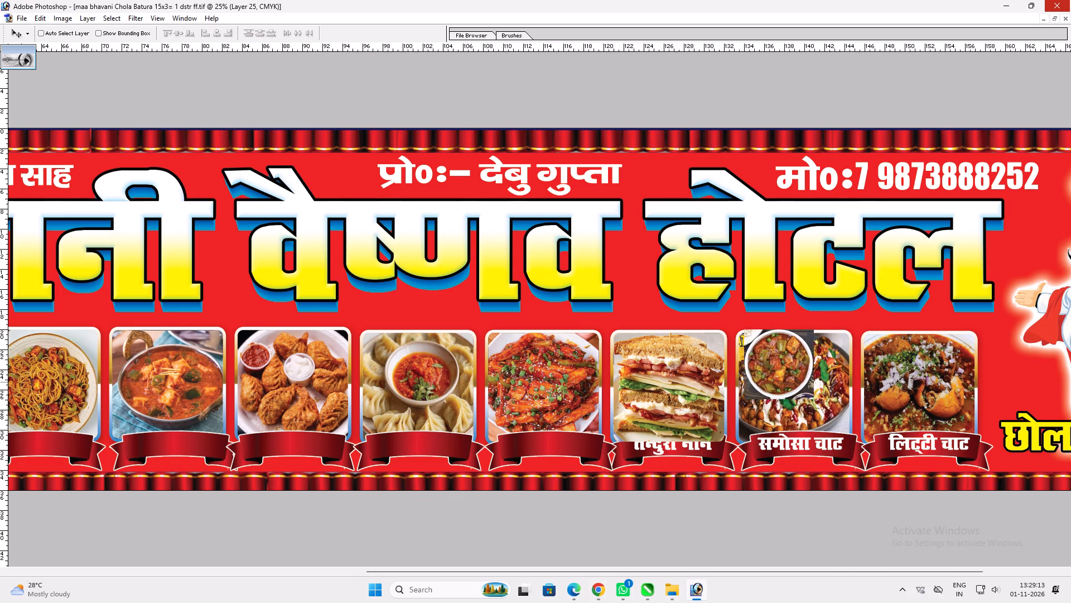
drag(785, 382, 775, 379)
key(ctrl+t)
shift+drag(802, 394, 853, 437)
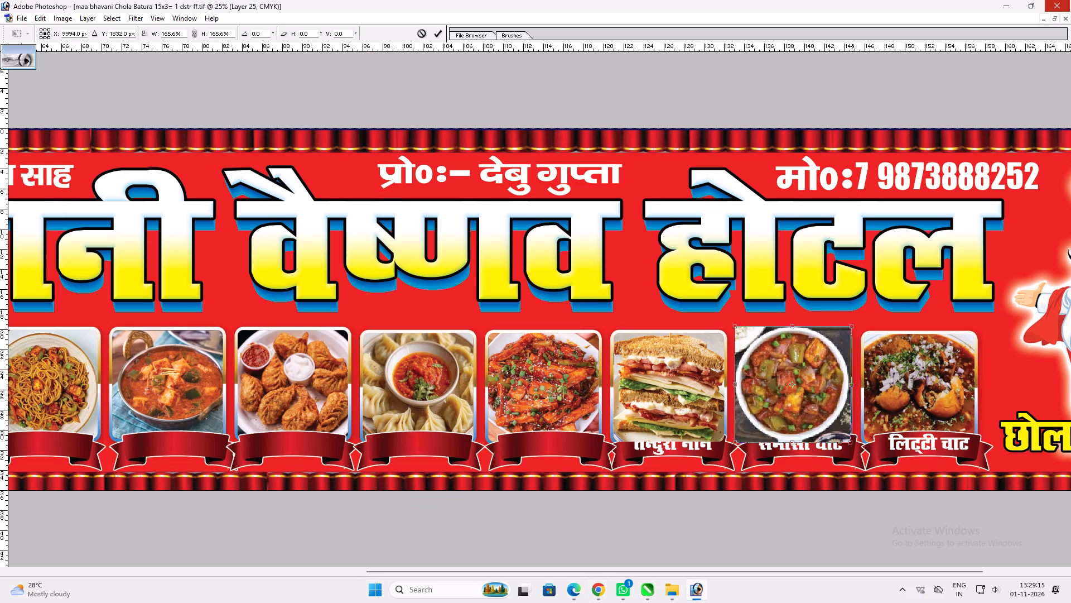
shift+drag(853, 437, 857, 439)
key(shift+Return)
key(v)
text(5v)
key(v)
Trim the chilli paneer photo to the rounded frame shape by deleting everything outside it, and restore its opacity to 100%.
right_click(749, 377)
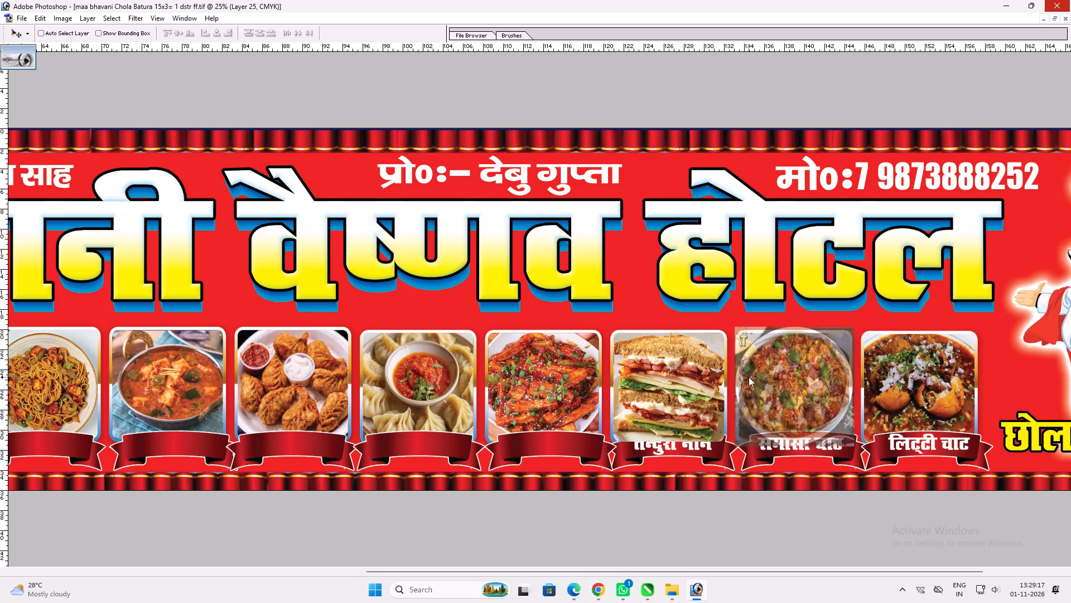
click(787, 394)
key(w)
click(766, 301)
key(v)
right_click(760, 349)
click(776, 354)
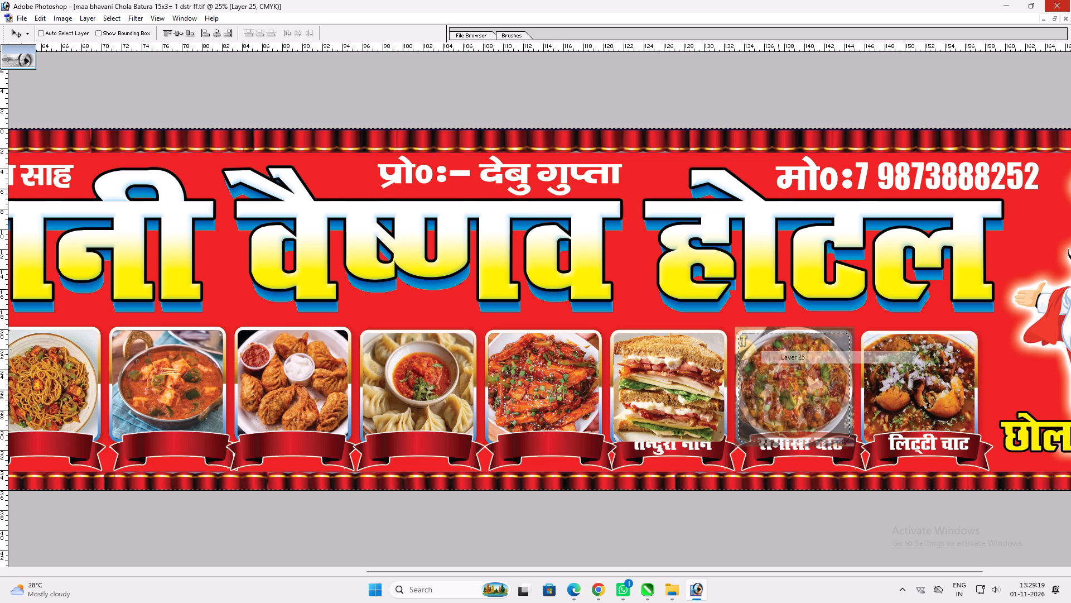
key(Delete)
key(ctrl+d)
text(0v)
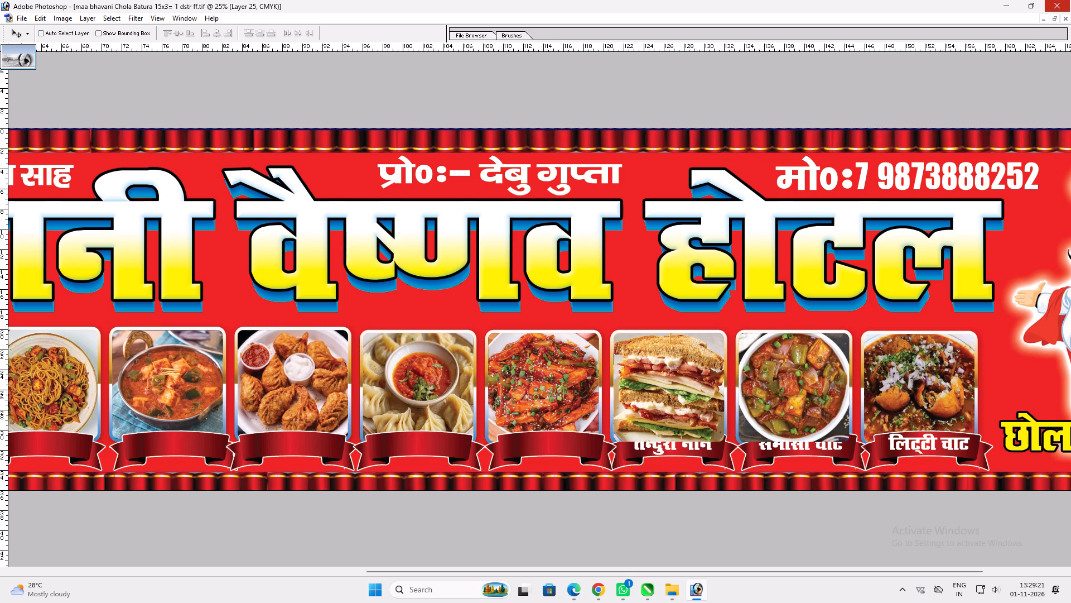
Bring the ribbons below the chilli paneer and sandwich photos to the front, covering the समोसा चाट and तन्दुरी नान labels.
ctrl+click(814, 454)
key(ctrl+shift+bracketright)
key(v)
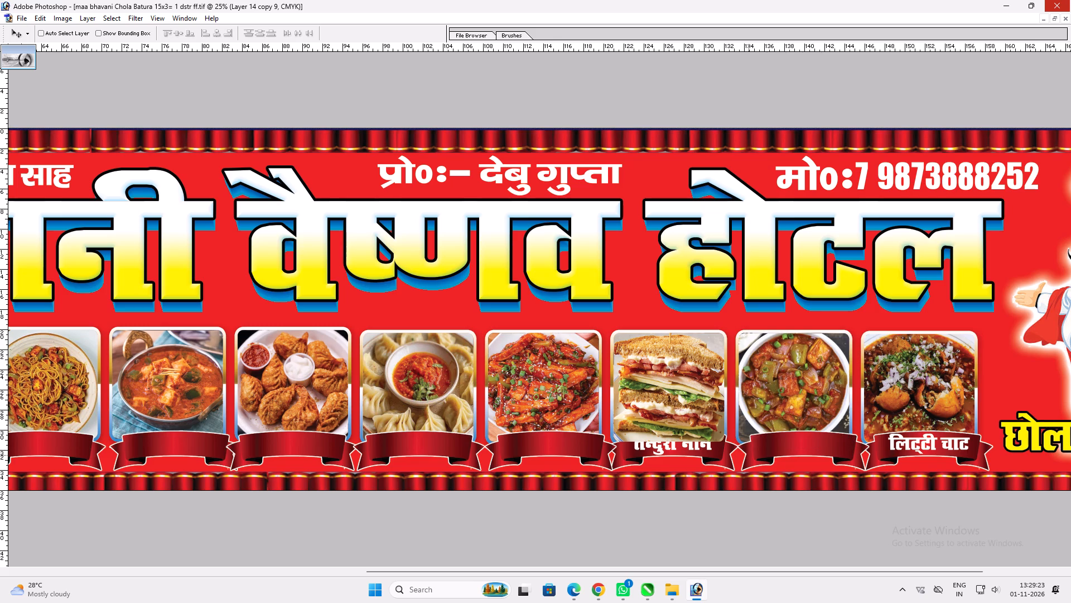
ctrl+click(719, 443)
key(ctrl+shift+bracketright)
key(v)
key(space)
key(space)
key(space)
key(space)
key(space)
key(space)
key(space)
key(space)
key(space)
key(space)
key(space)
key(space)
key(space)
key(space)
key(space)
key(space)
key(space)
key(space)
key(space)
key(space)
drag(735, 457, 562, 429)
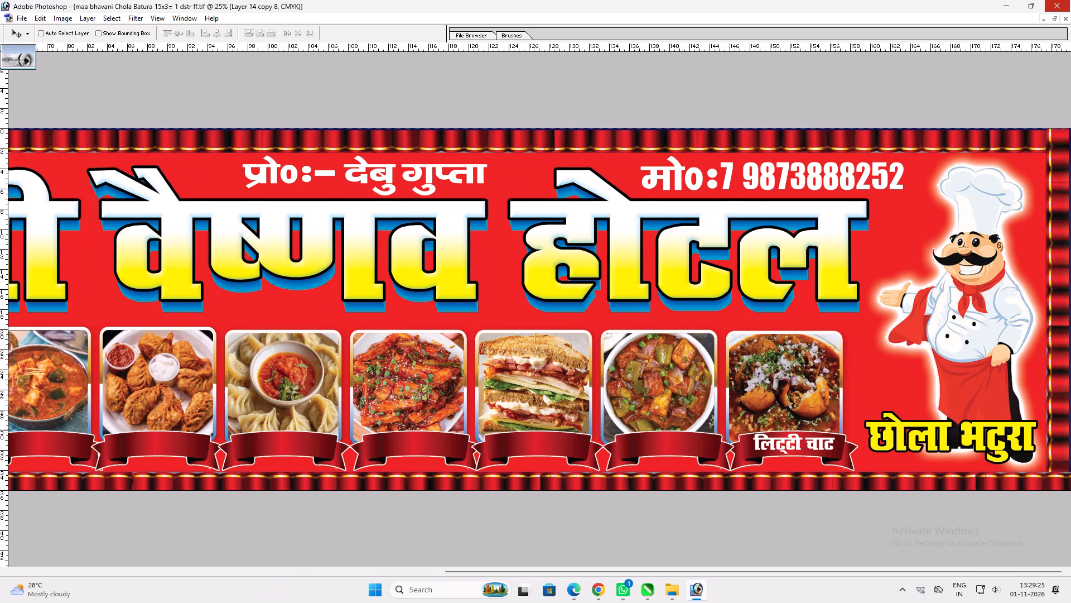
drag(562, 429, 561, 428)
drag(681, 432, 585, 408)
key(v)
Switch back to the image results in Chrome and select the existing search query.
click(605, 591)
click(288, 107)
key(ctrl+a)
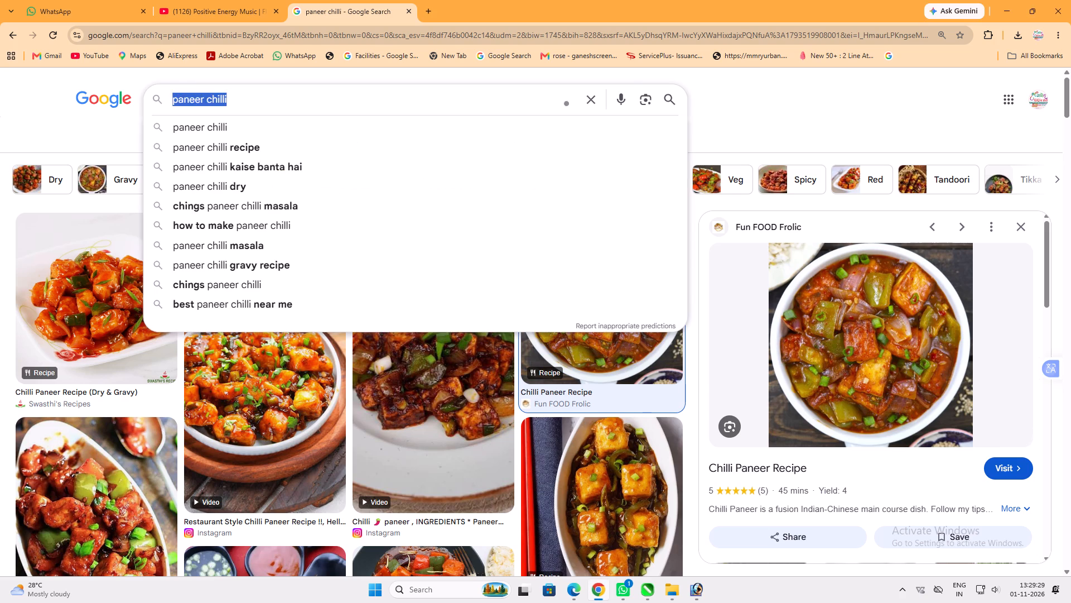
Search Google Images for manchurian.
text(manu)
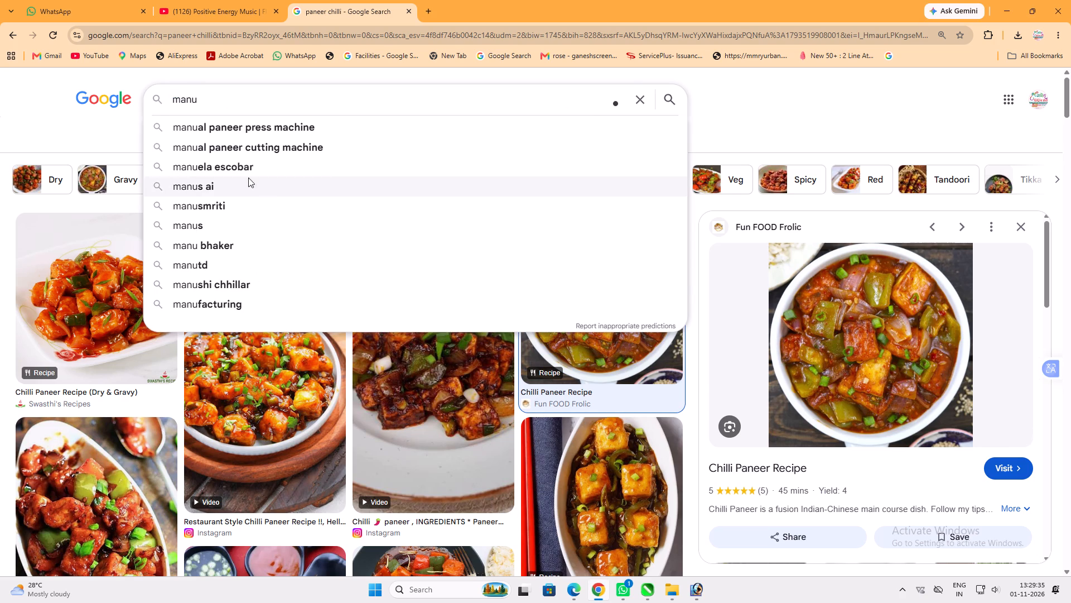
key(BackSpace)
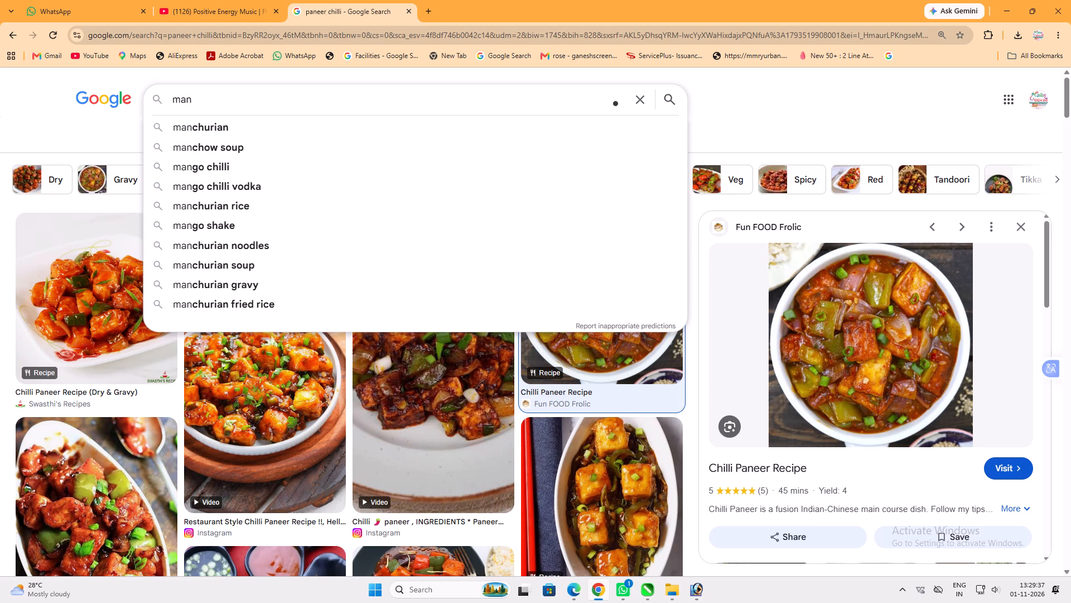
click(225, 136)
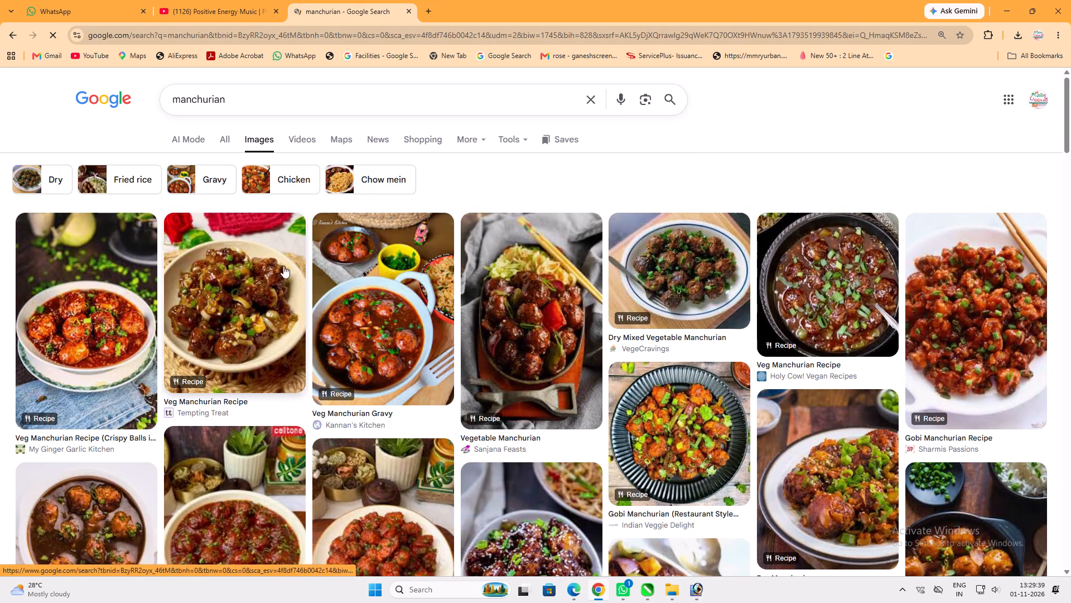
Browse the manchurian results and copy the full image of the Desi Veg Manchurian Recipe from Instagram.
scroll(635, 299, down, 4)
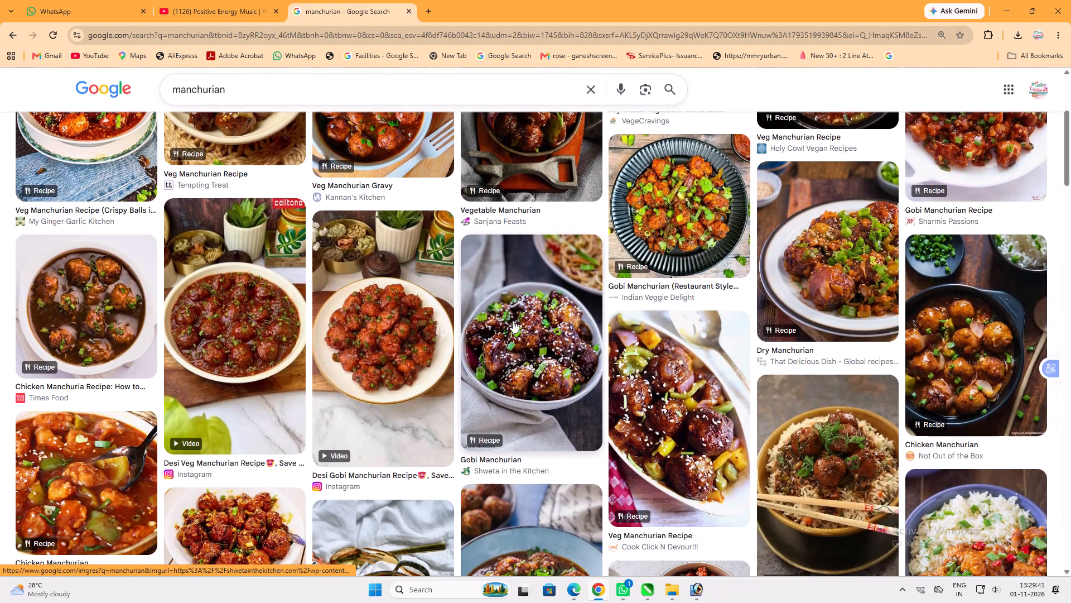
click(280, 329)
scroll(924, 269, down, 6)
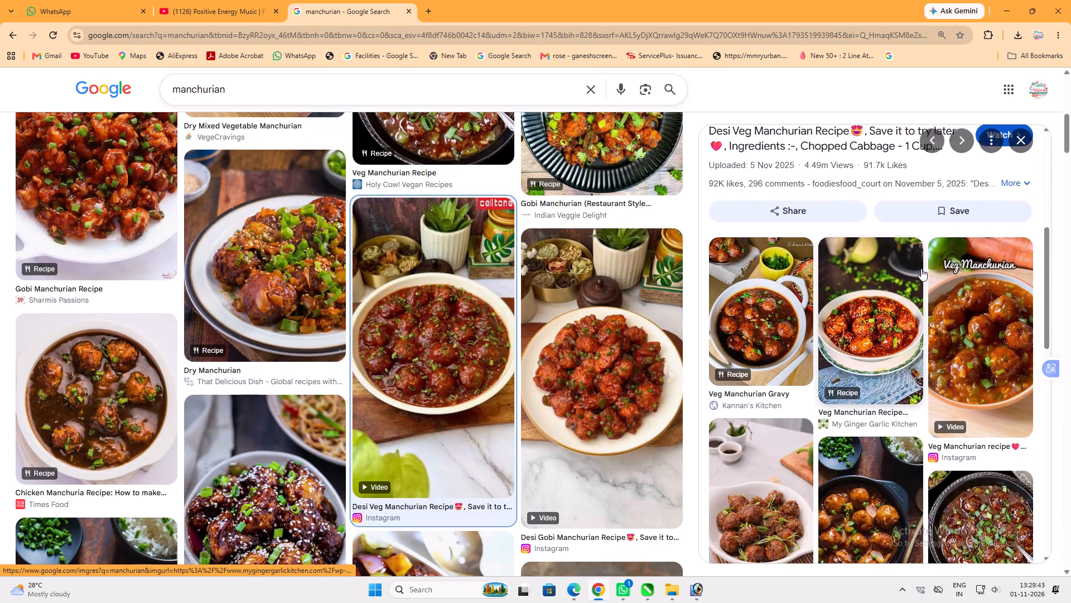
scroll(643, 295, down, 2)
scroll(765, 296, down, 4)
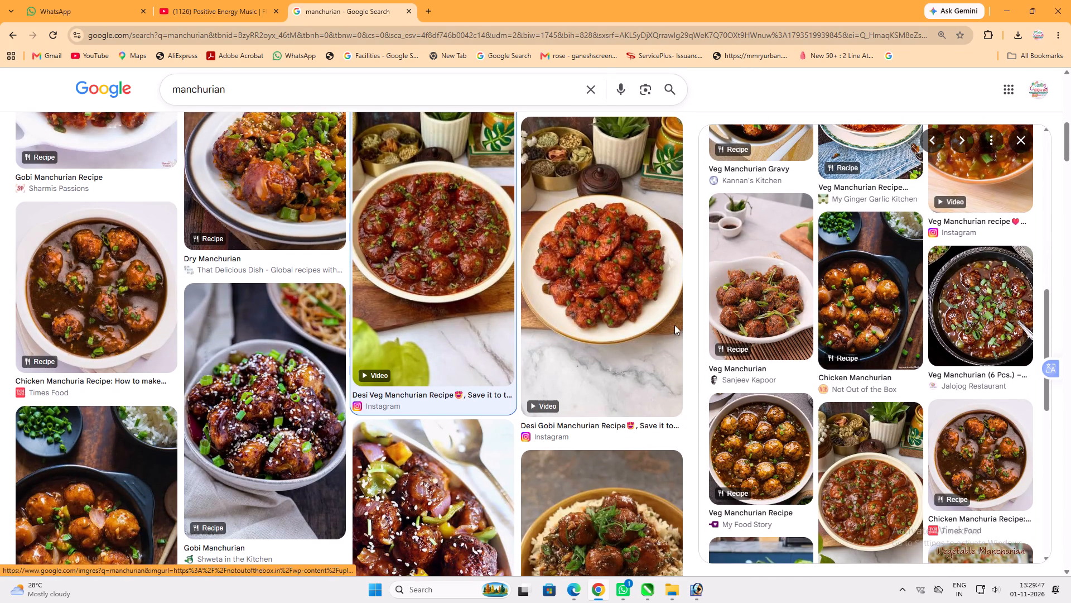
click(620, 309)
click(419, 265)
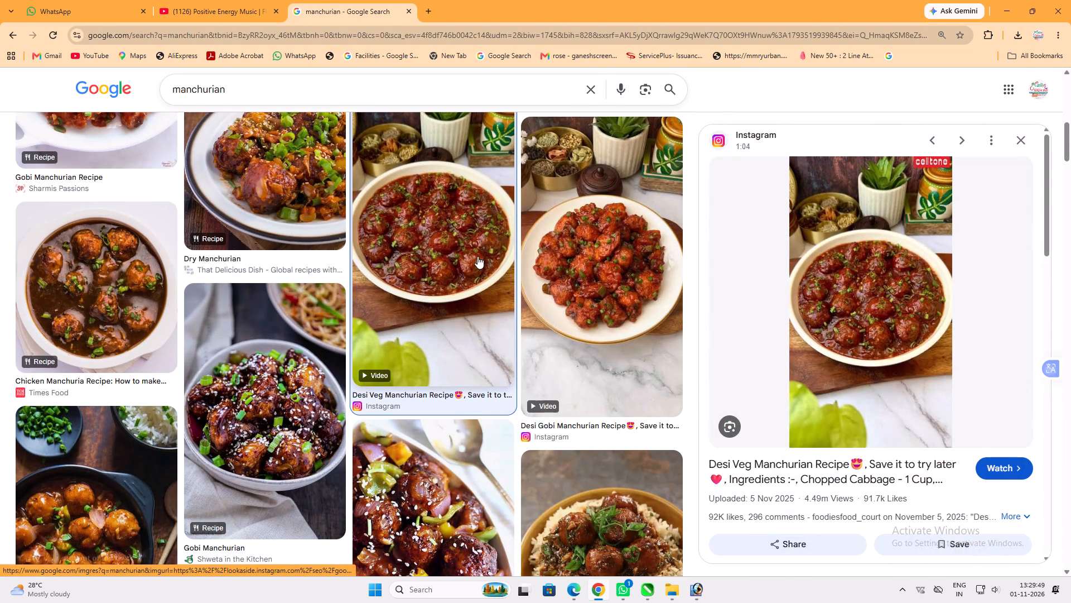
right_click(805, 291)
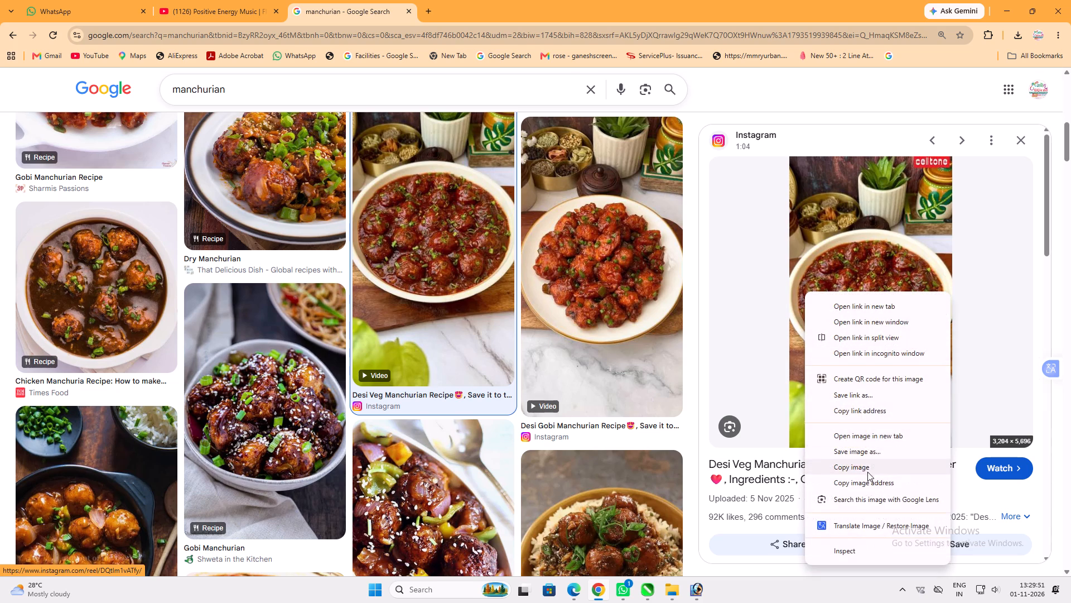
click(867, 472)
Paste the manchurian photo into the Photoshop banner and enlarge it to cover the chilli paneer frame at 50% opacity.
click(699, 588)
key(ctrl+v)
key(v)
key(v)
drag(563, 350, 702, 413)
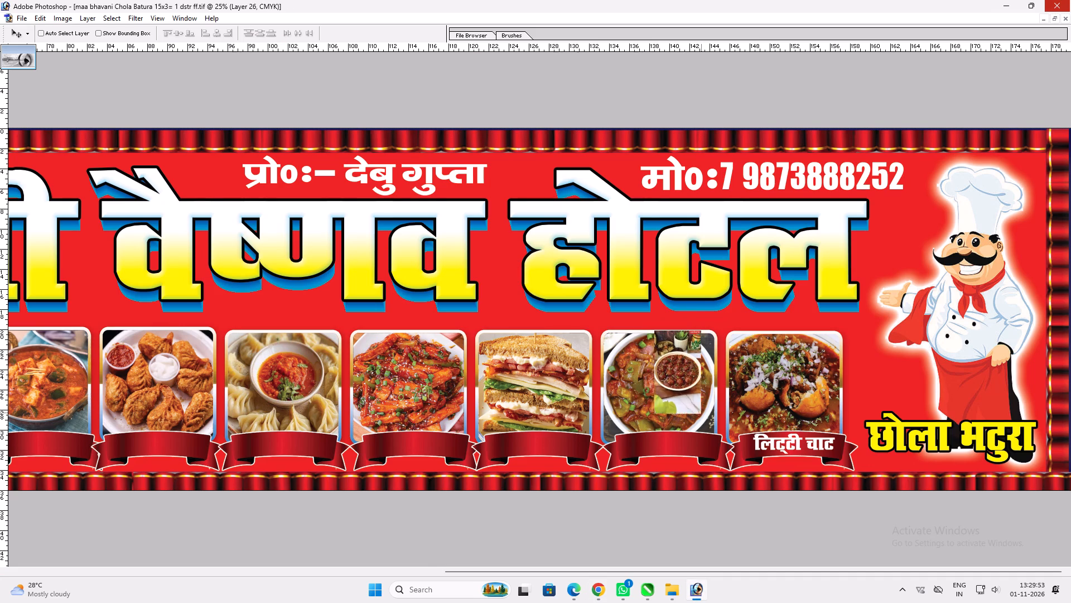
drag(702, 413, 767, 391)
key(ctrl+t)
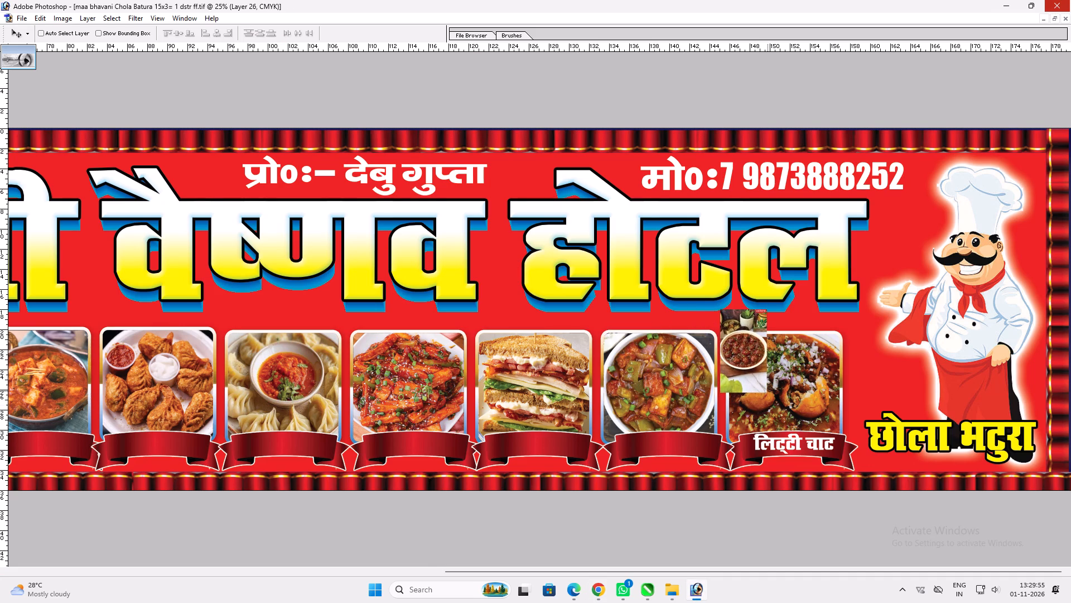
shift+drag(765, 391, 842, 463)
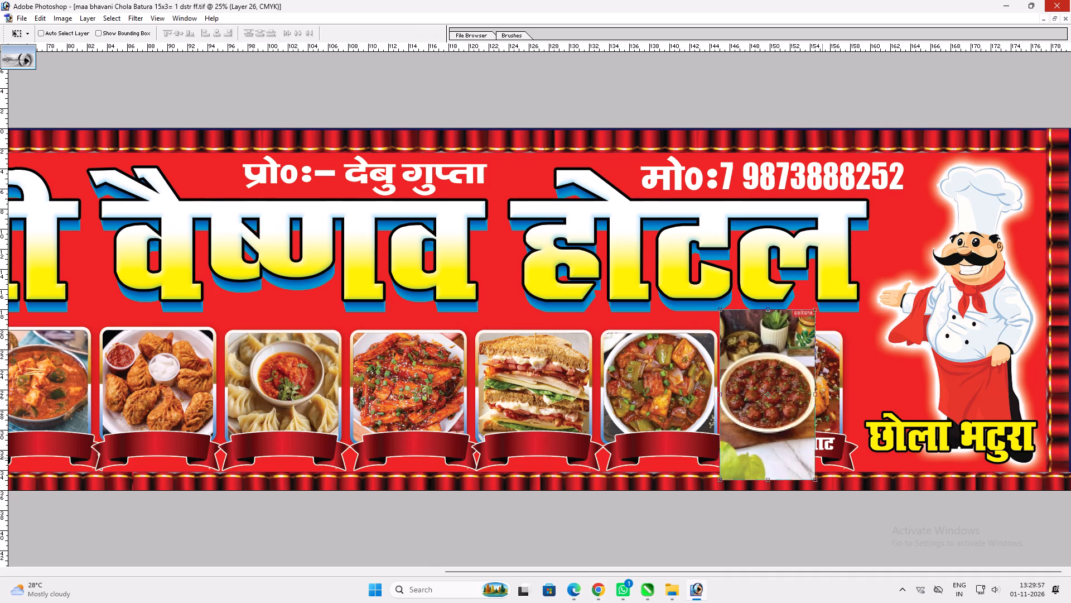
key(shift+Return)
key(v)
drag(727, 401, 606, 385)
key(ctrl+t)
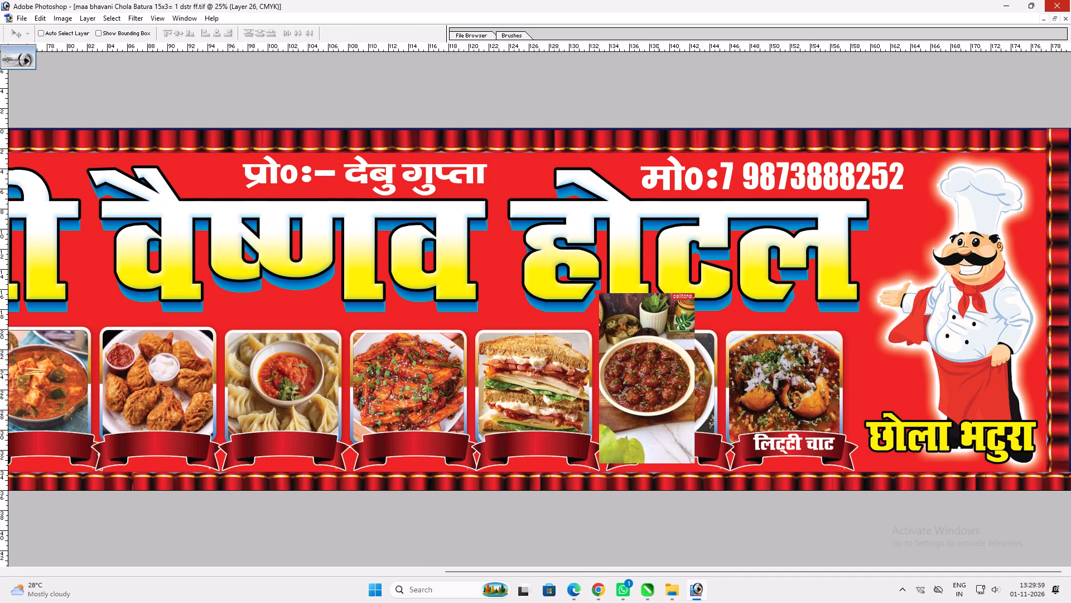
shift+drag(697, 373, 724, 381)
key(Return)
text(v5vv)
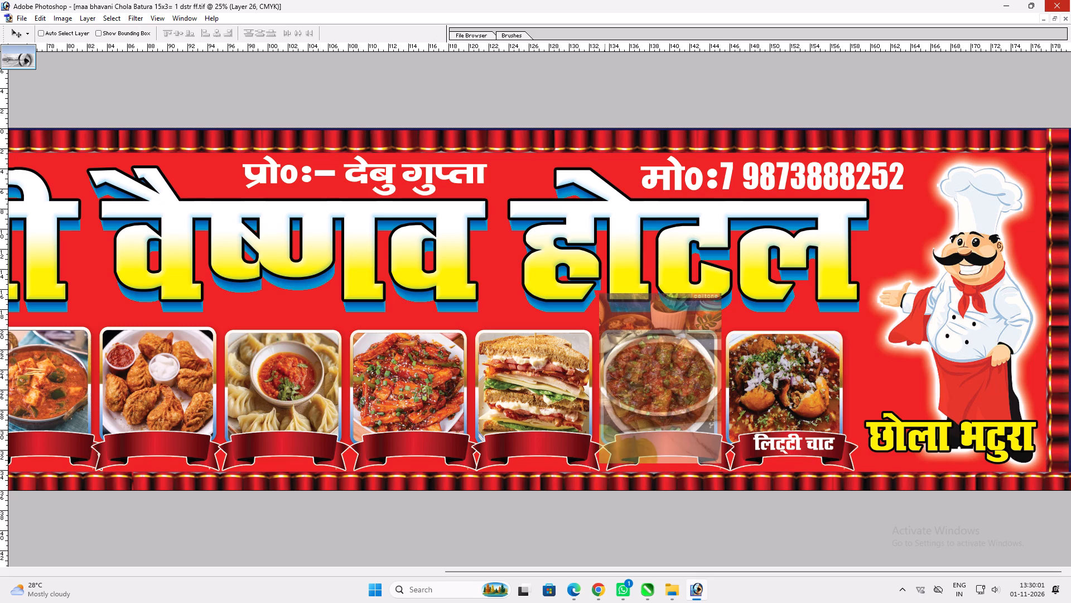
Trim the manchurian photo to the rounded frame shape by deleting everything outside it, and restore its opacity to 100%.
right_click(670, 376)
drag(708, 397, 714, 399)
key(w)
click(784, 405)
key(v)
right_click(696, 384)
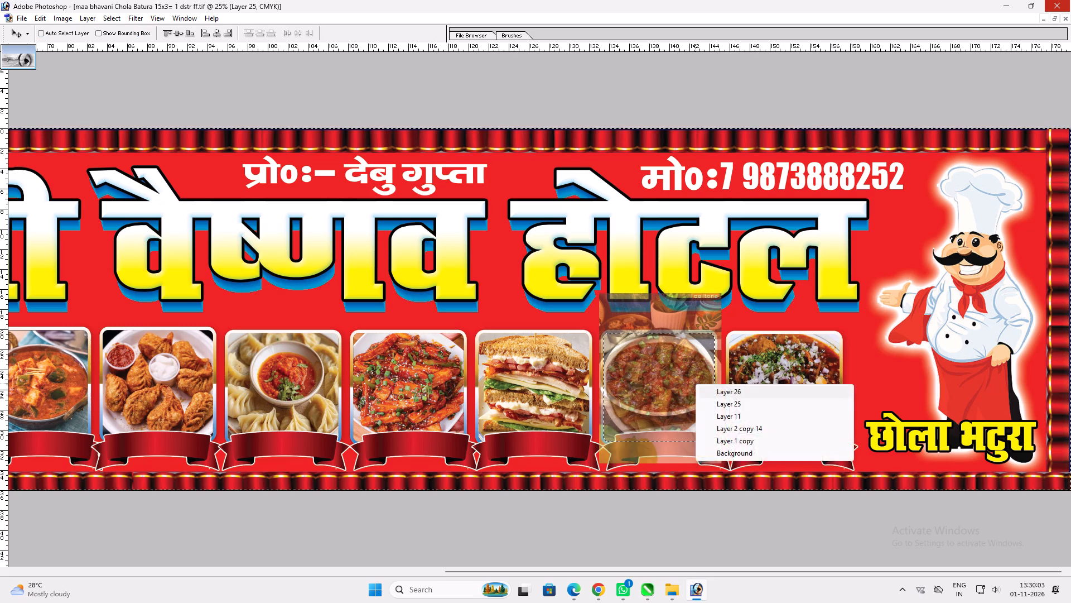
click(716, 389)
key(Delete)
key(ctrl+d)
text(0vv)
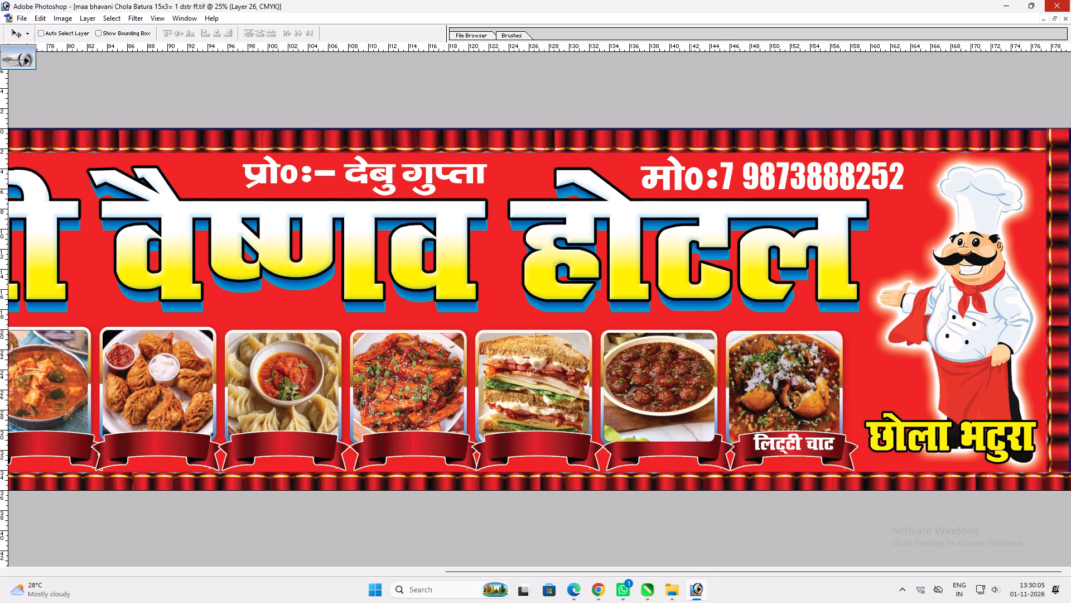
Bring the ribbon below the manchurian photo to the front.
ctrl+click(682, 449)
key(ctrl+shift+bracketright)
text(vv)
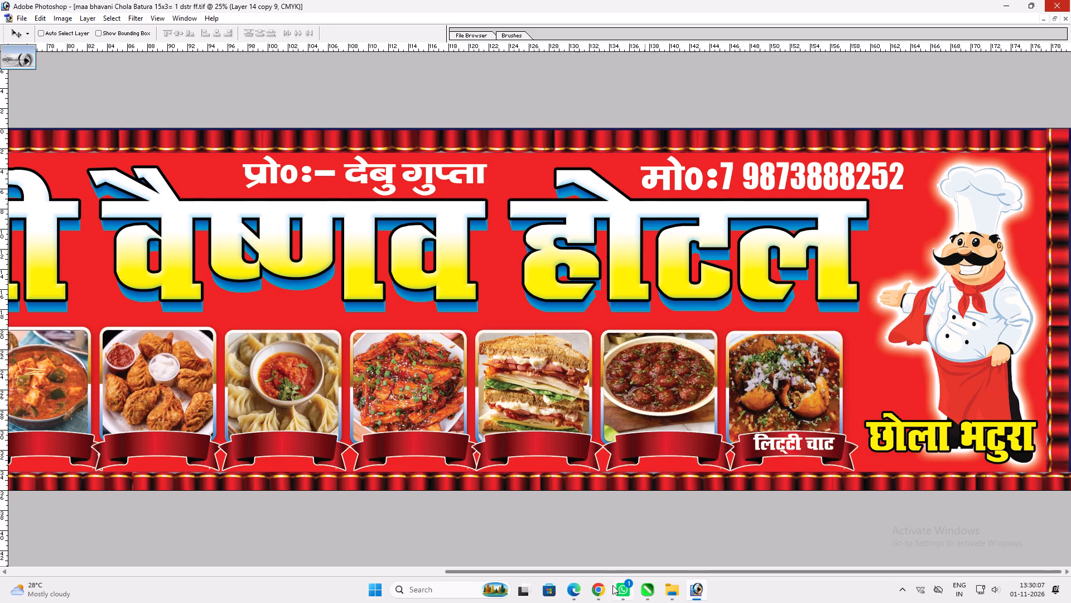
Switch back to the manchurian image results in Chrome.
click(588, 585)
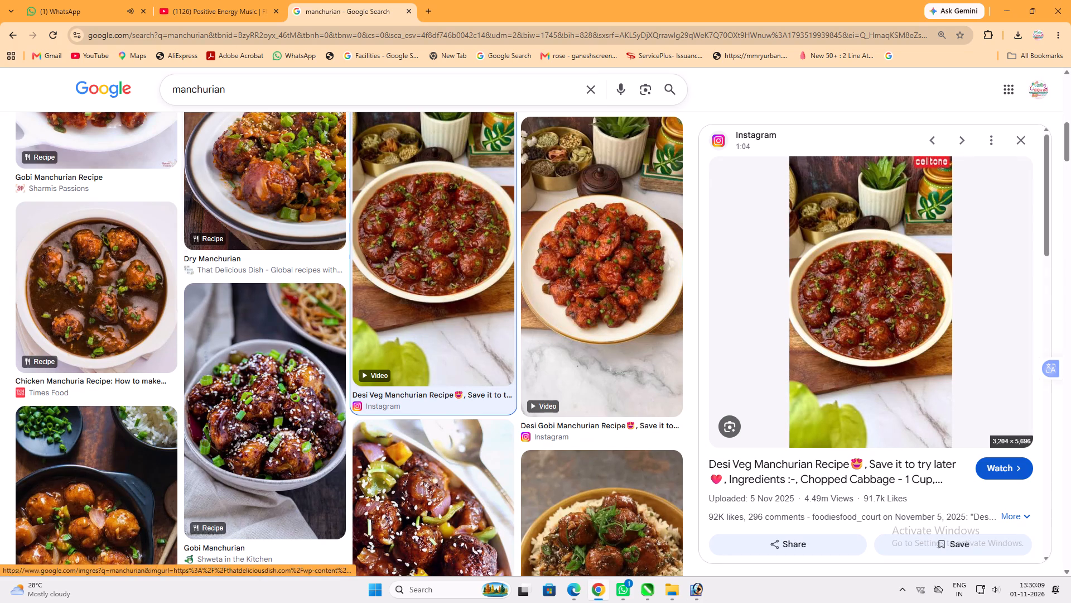
Search images for chola batura and copy the Swasthi's Recipes Bhatura Recipe photo.
click(305, 86)
key(ctrl+a)
text(Chola)
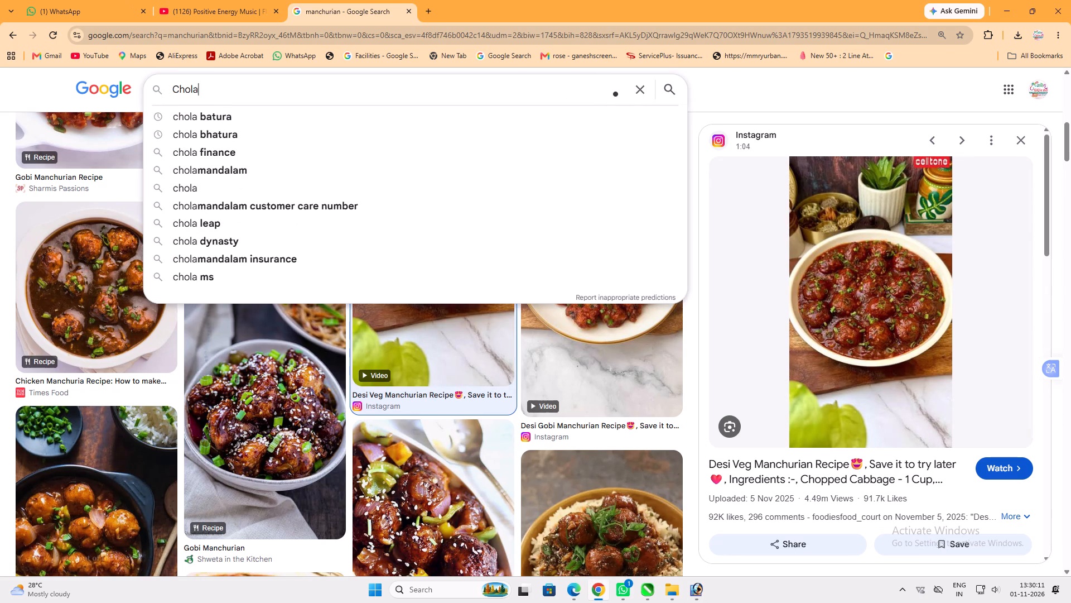
click(292, 118)
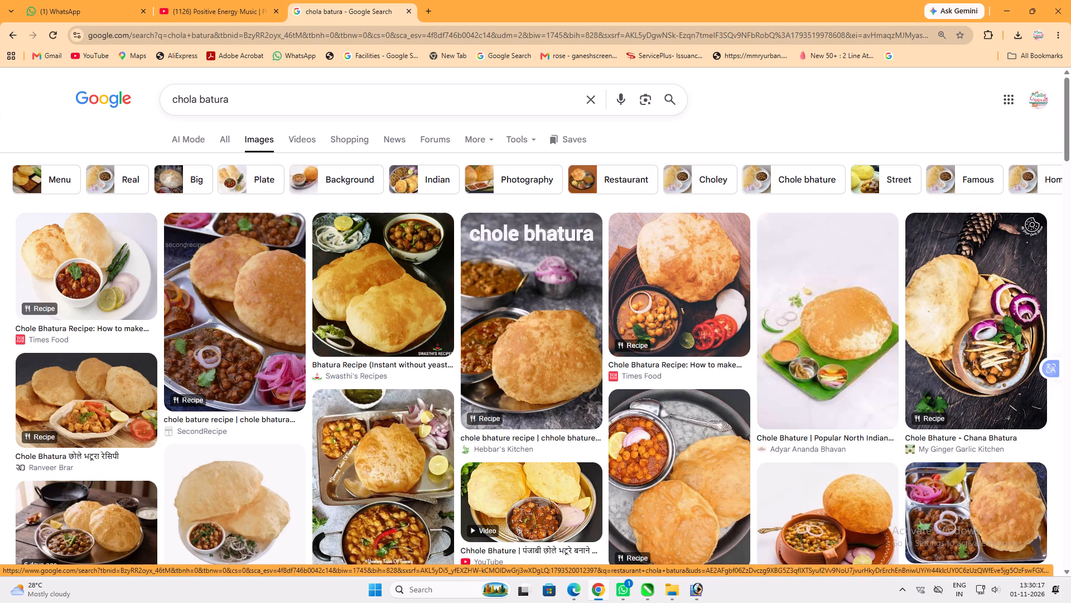
click(417, 288)
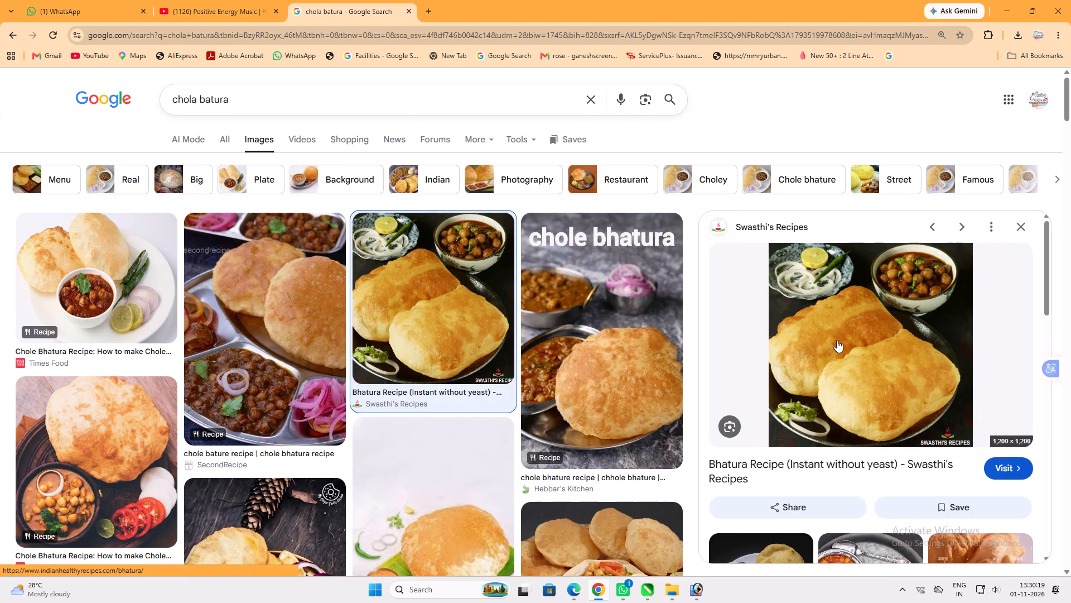
scroll(546, 318, down, 3)
click(103, 319)
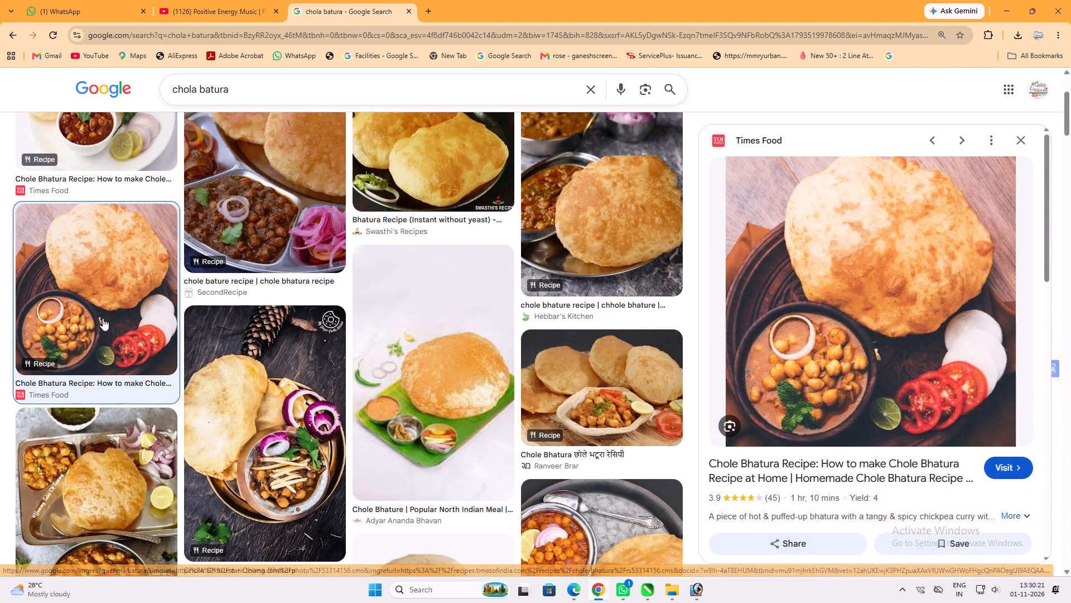
scroll(382, 252, up, 5)
click(431, 289)
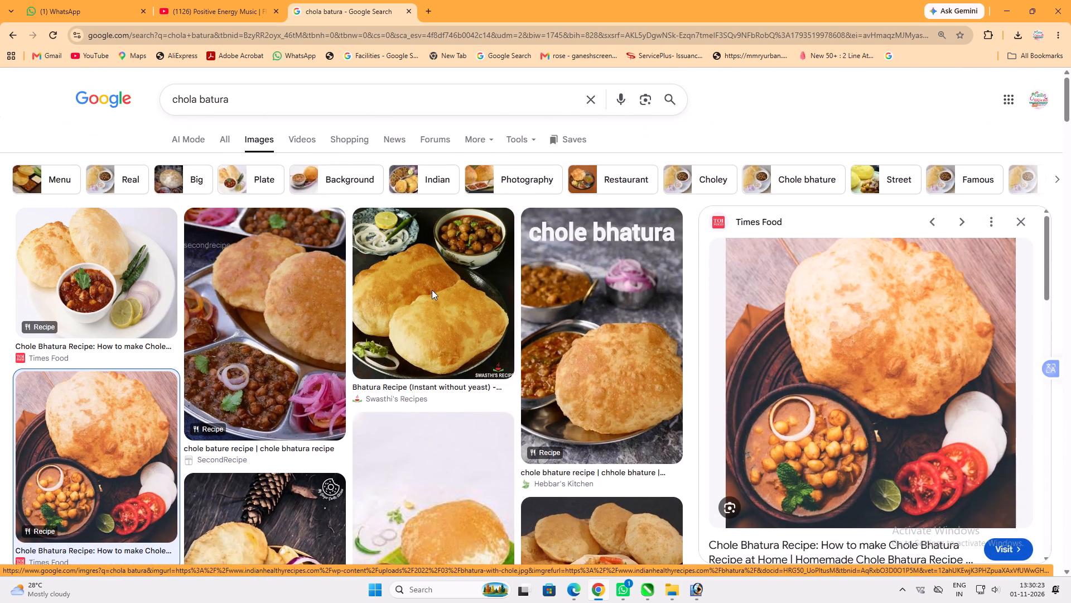
right_click(821, 296)
click(891, 473)
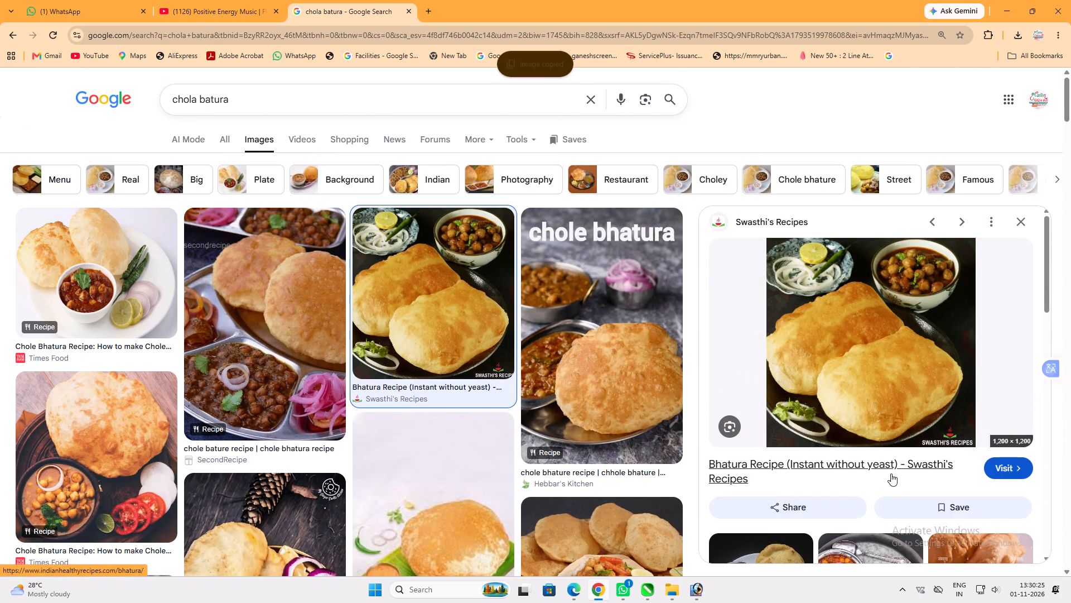
Paste the chola batura photo into the Photoshop banner, place it over the लिट्टी चाट frame, and set its opacity to 50%.
click(699, 582)
key(ctrl+v)
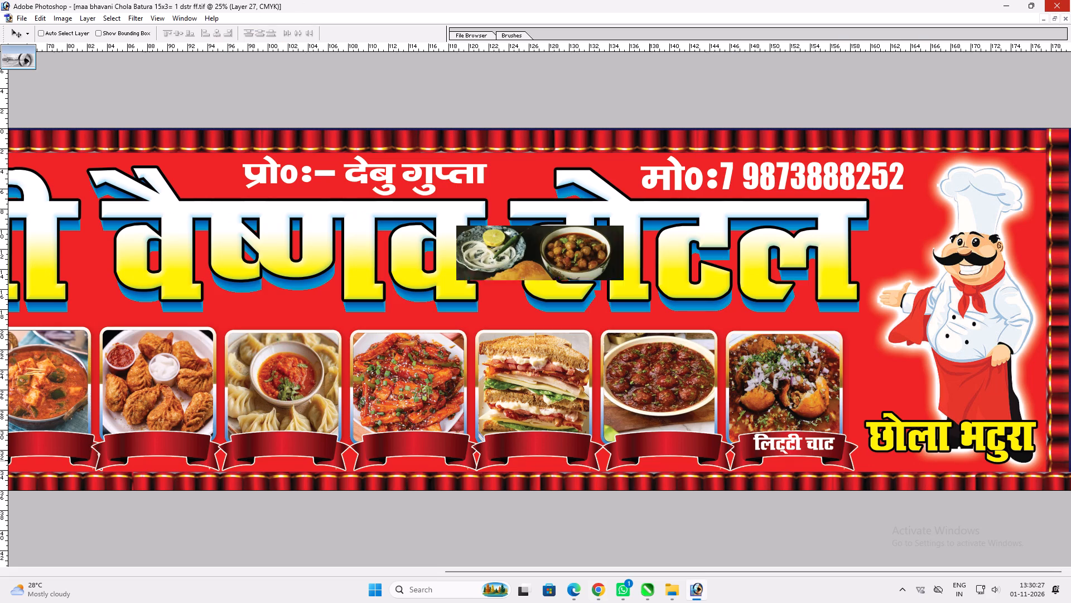
key(v)
drag(591, 336, 827, 413)
key(5)
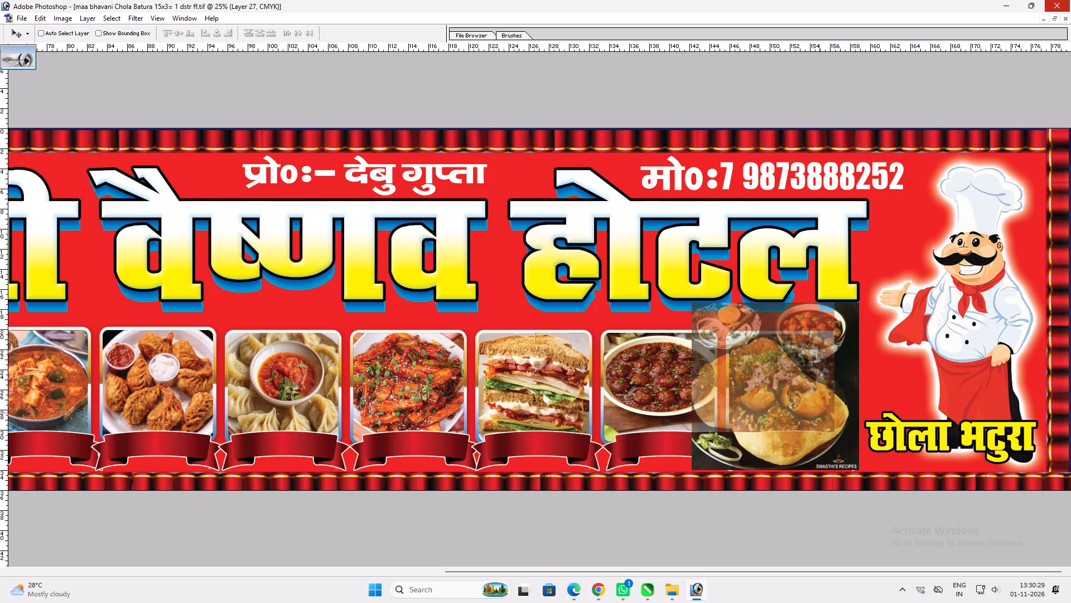
Scale the chola batura photo down and position it to cover the लिट्टी चाट frame.
key(ctrl+t)
alt+shift+drag(858, 303, 845, 327)
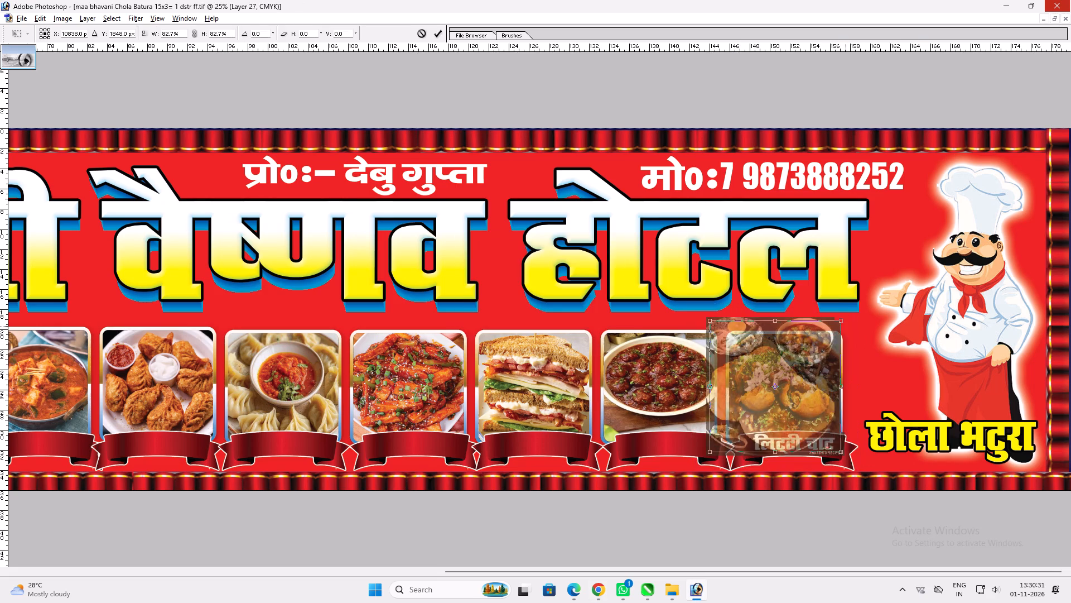
alt+shift+drag(845, 327, 839, 336)
key(Return)
key(v)
drag(812, 354, 821, 357)
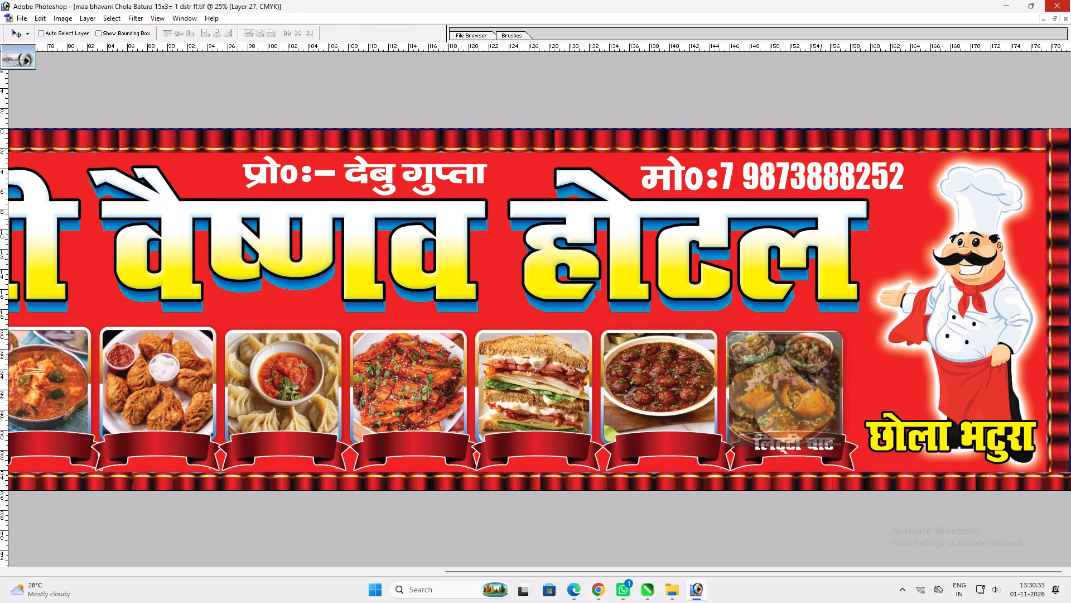
drag(821, 357, 819, 355)
key(ctrl+t)
shift+drag(835, 443, 842, 443)
key(shift+Return)
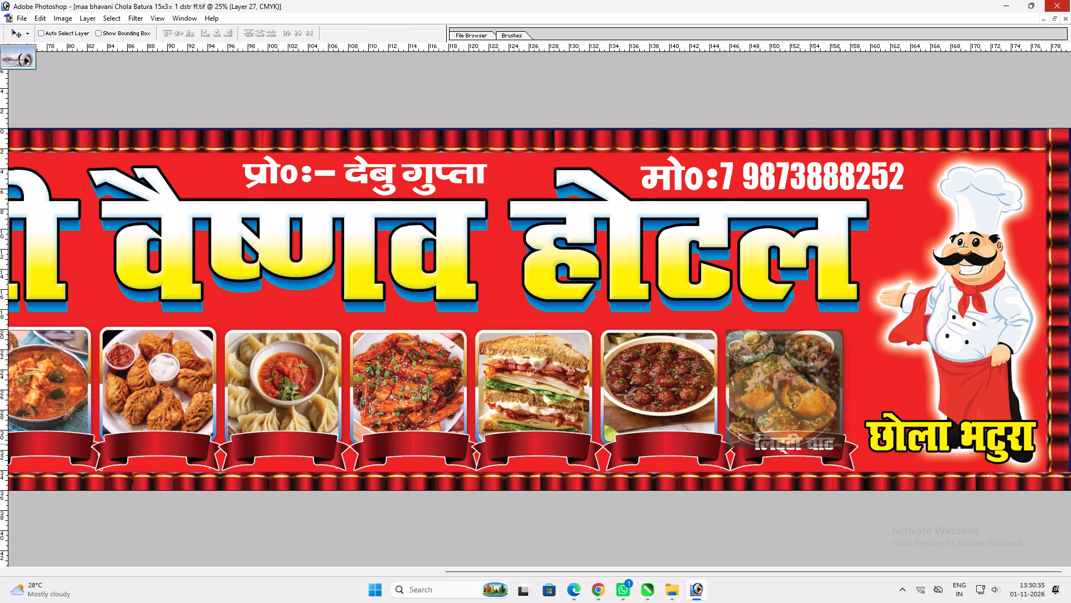
Trim the chola batura photo to the rounded frame shape by deleting everything outside it, and restore its opacity to 100%.
key(v)
right_click(799, 399)
click(840, 417)
key(w)
click(861, 426)
key(v)
right_click(828, 423)
click(846, 428)
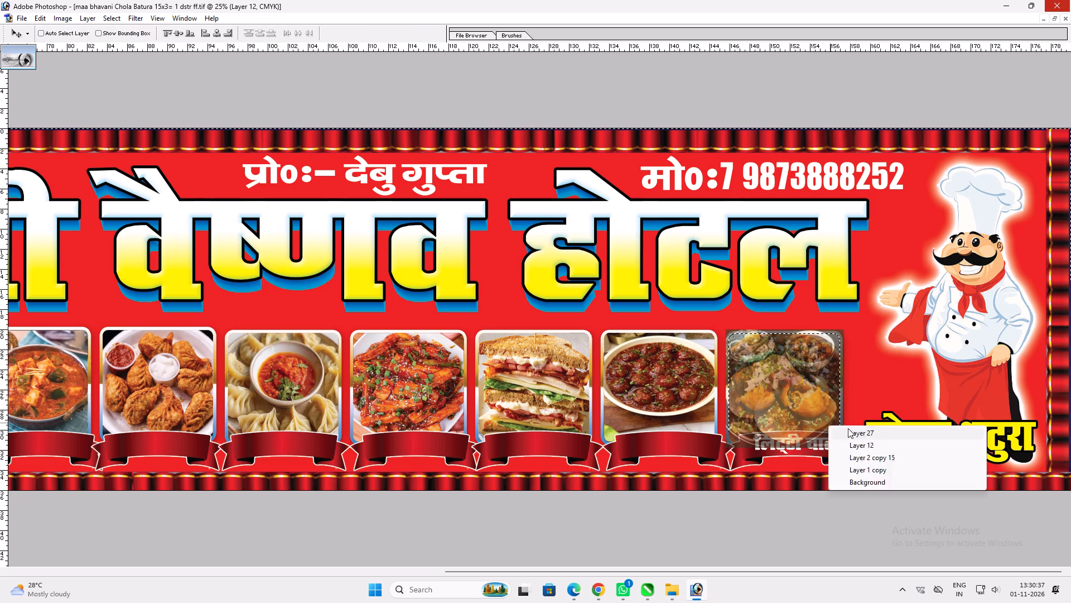
key(Delete)
key(ctrl+d)
text(0v)
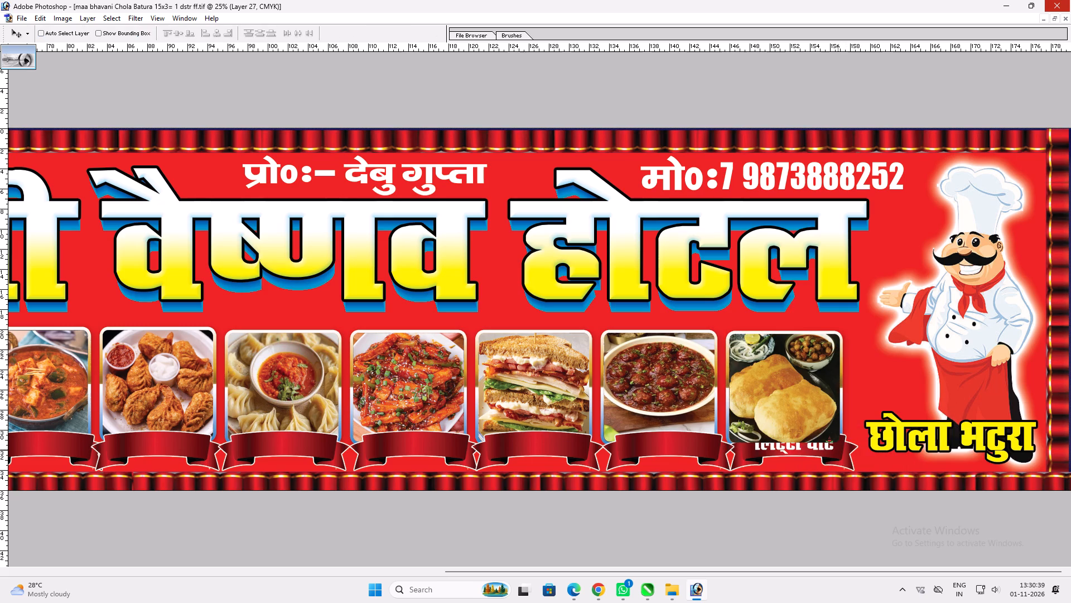
Bring the ribbon below the chola batura photo to the front, covering the लिट्टी चाट label.
ctrl+click(838, 449)
key(ctrl+shift+bracketright)
Replace the ribbon label under the fried momos photo, beside the pizza frame, with कुरकुकरे मोमोस.
key(space)
key(space)
key(space)
key(space)
key(space)
key(space)
key(space)
key(space)
key(space)
key(space)
key(space)
key(space)
key(space)
key(space)
key(space)
key(space)
key(space)
key(space)
key(space)
key(space)
drag(789, 456, 1070, 398)
drag(359, 435, 655, 396)
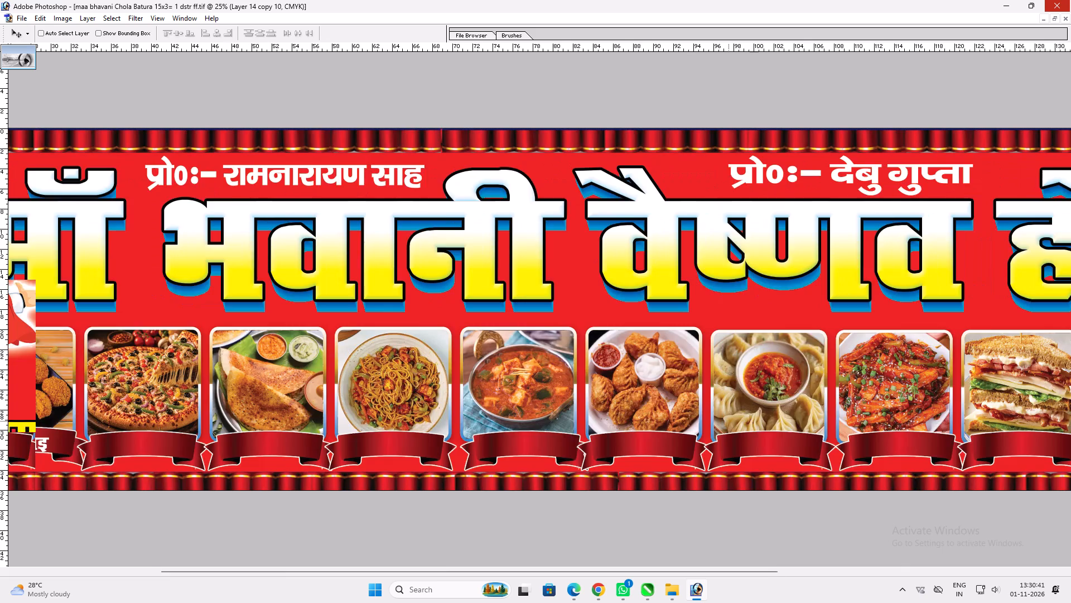
drag(655, 396, 654, 396)
key(t)
click(108, 447)
key(ctrl+a)
text(dqjdsjs)
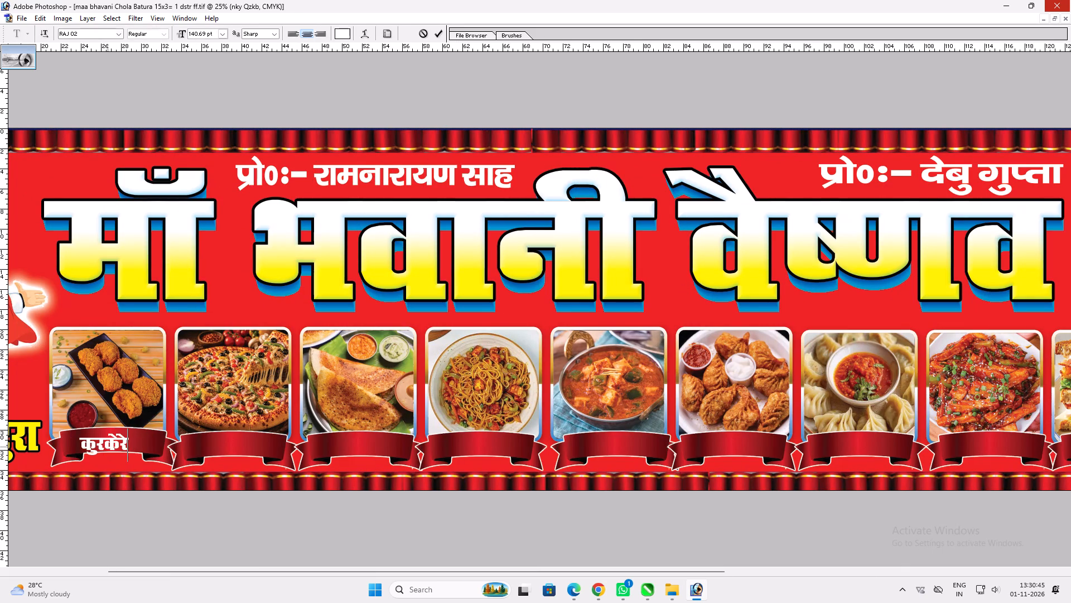
key(BackSpace)
key(BackSpace)
key(BackSpace)
text(qdjs eks)
text(eksl)
key(Return)
key(v)
Scale the कुरकुकरे मोमोस label down and position it to fit within its ribbon.
key(ctrl+t)
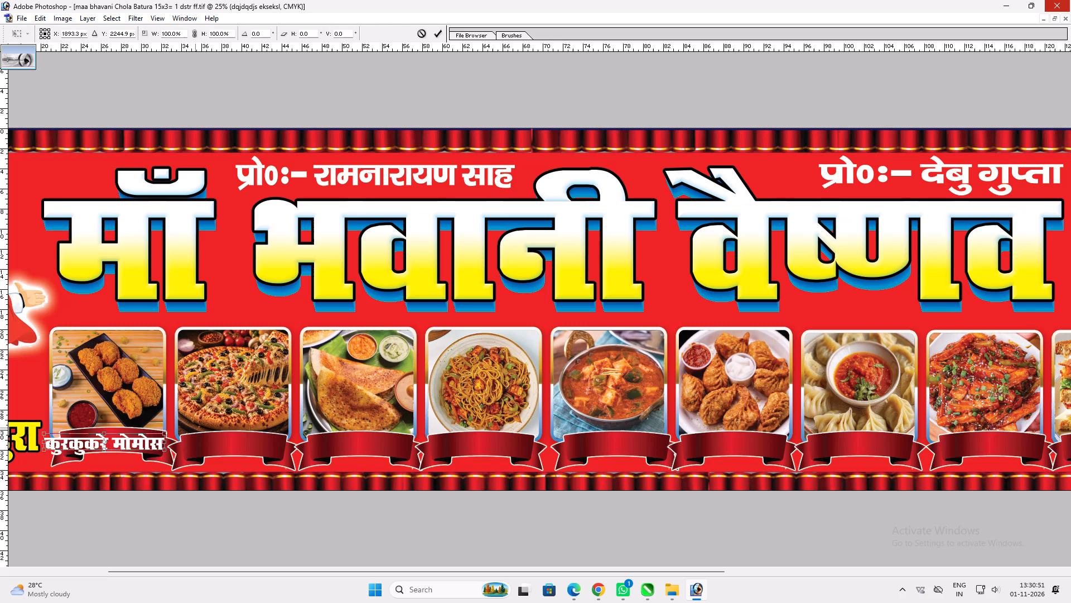
alt+shift+drag(162, 440, 148, 442)
key(shift+Return)
key(v)
drag(131, 446, 144, 444)
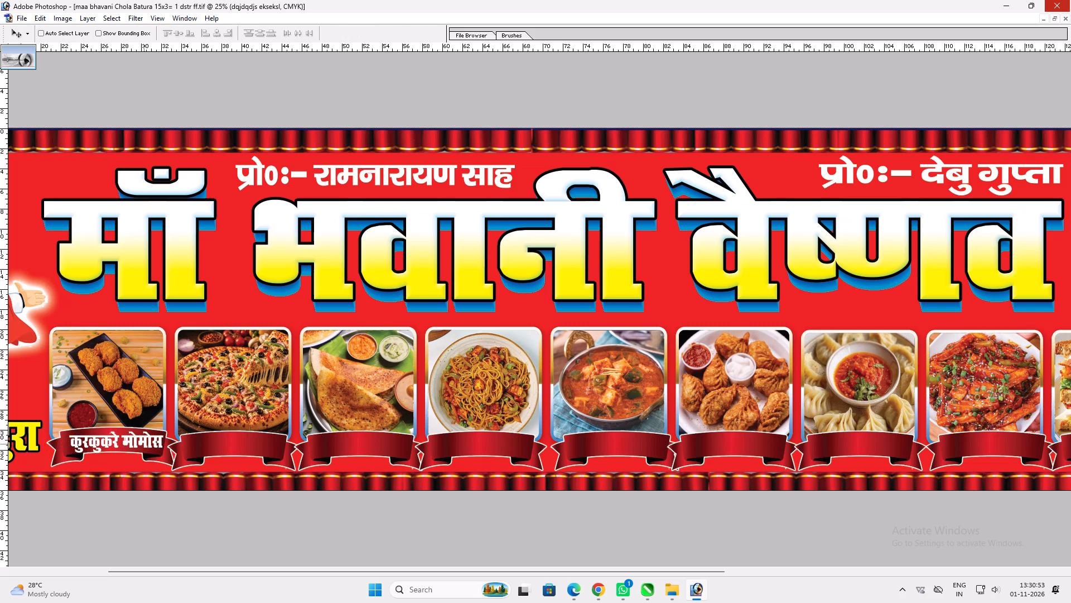
drag(144, 444, 139, 443)
key(ctrl+t)
alt+shift+drag(158, 447, 150, 446)
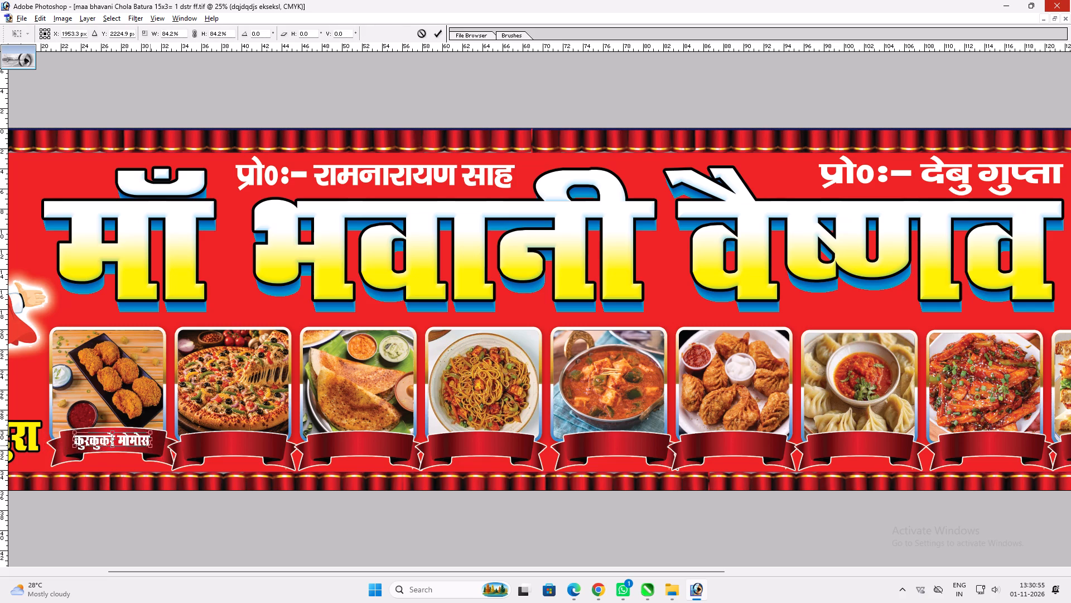
key(shift+Return)
text(vv)
Duplicate the कुरकुकरे मोमोस label onto the pizza ribbon, bring it to the front, and change its text to पिज्जा.
alt+shift+drag(139, 444, 258, 443)
key(ctrl+shift+bracketright)
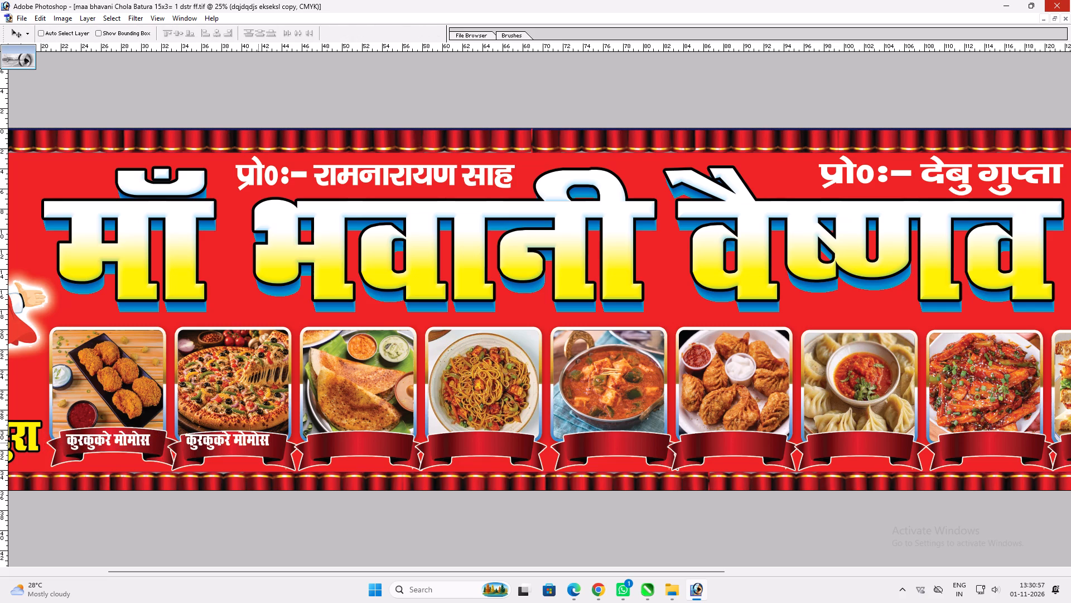
key(t)
click(258, 443)
key(ctrl+a)
text(fi)
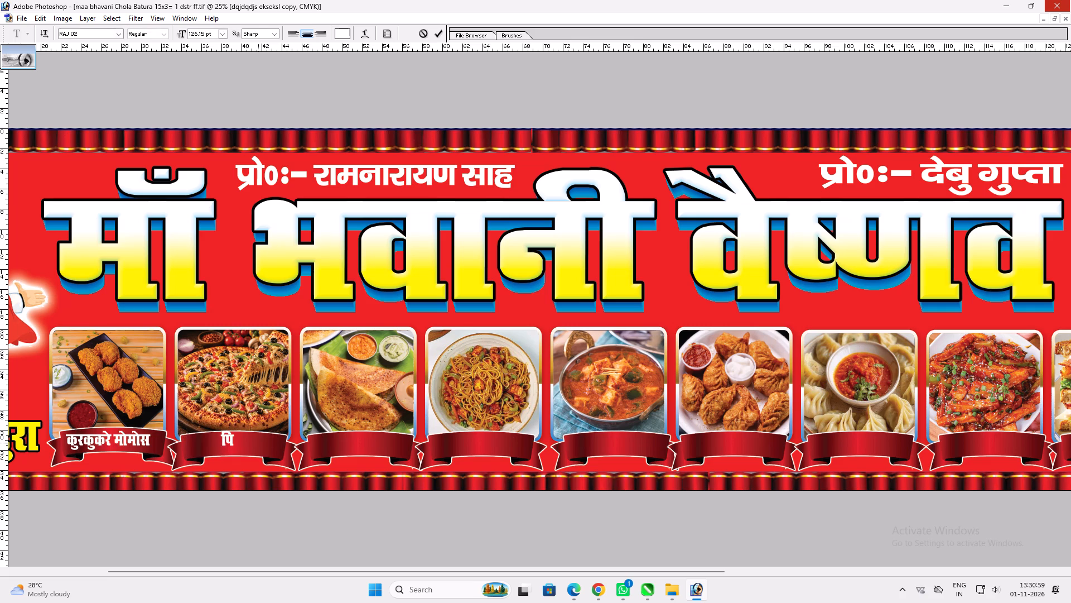
text(Ttk)
key(Return)
text(vvv)
Enlarge the पिज्जा label on its ribbon.
click(239, 441)
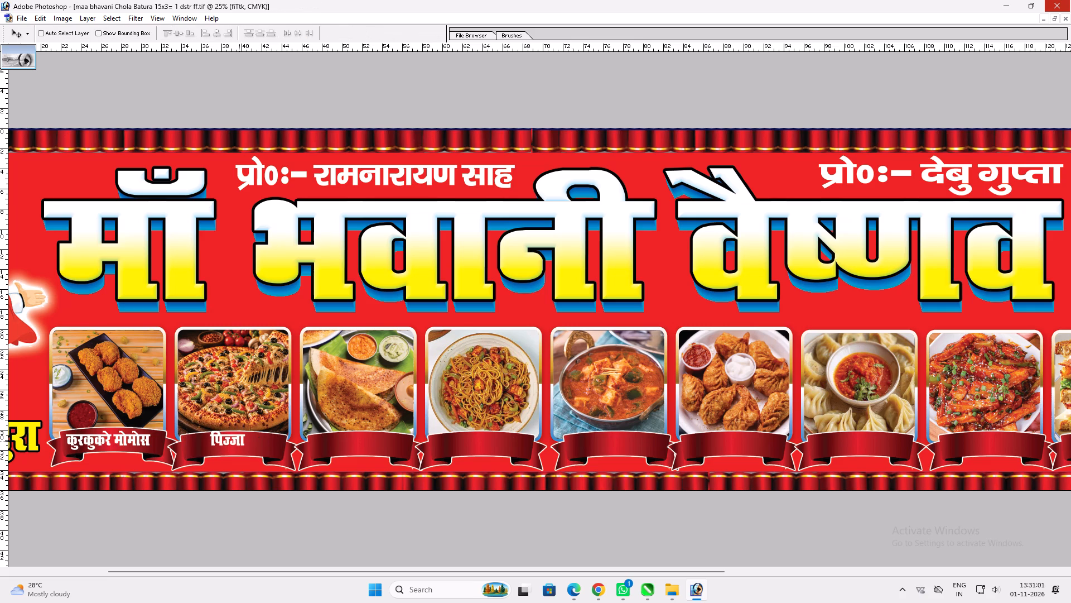
key(ctrl+t)
shift+drag(245, 442, 258, 439)
key(Return)
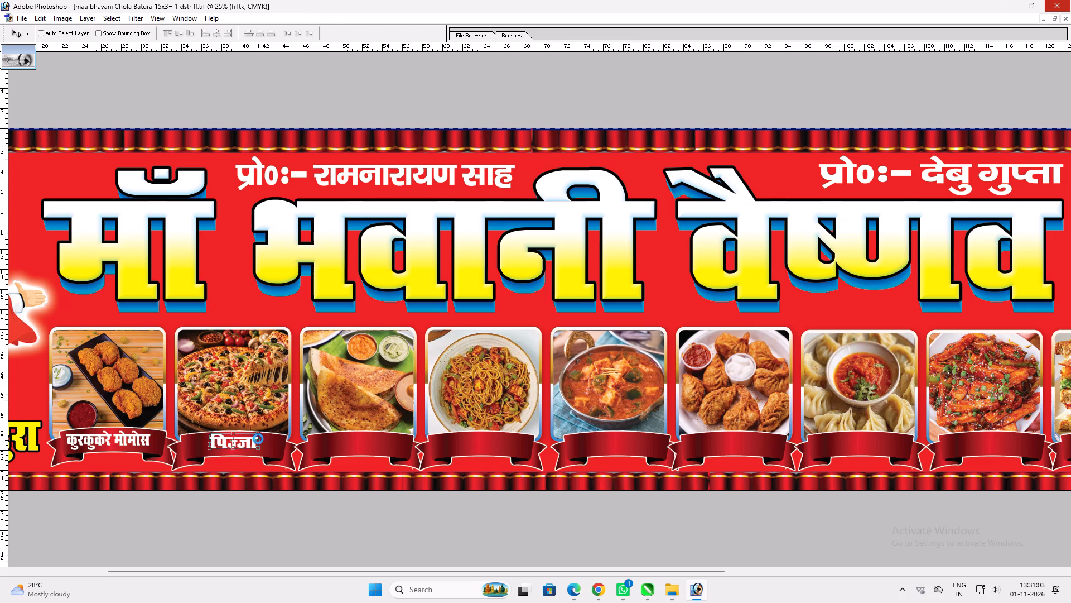
Duplicate the पिज्जा label onto the ribbon under the dosa photo and change its text to इटली.
key(v)
alt+shift+drag(245, 443, 372, 440)
key(t)
click(363, 445)
key(ctrl+a)
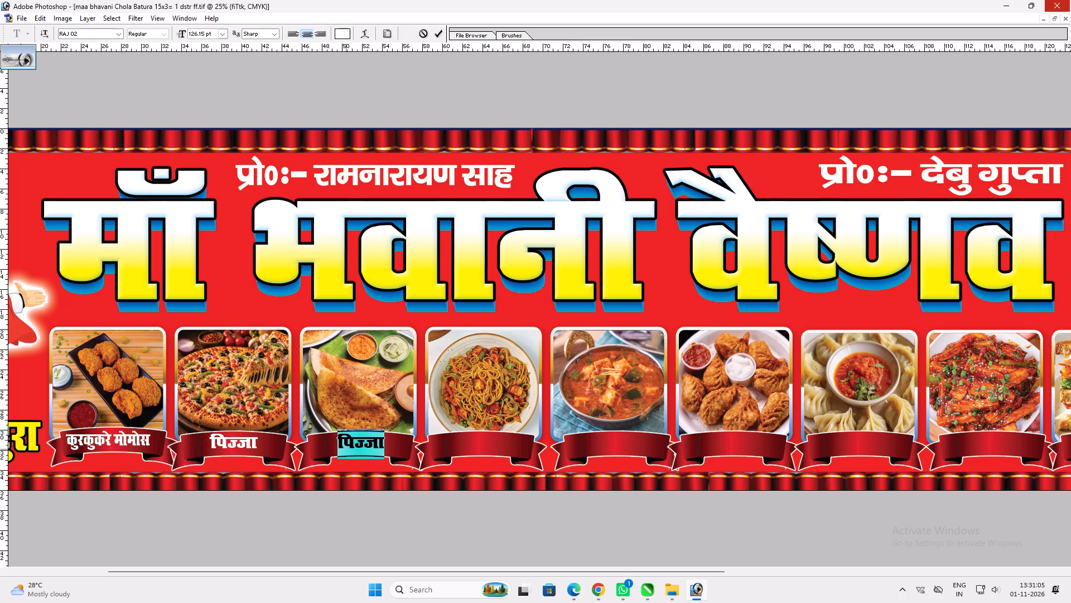
text(bC)
key(BackSpace)
text(Vyh)
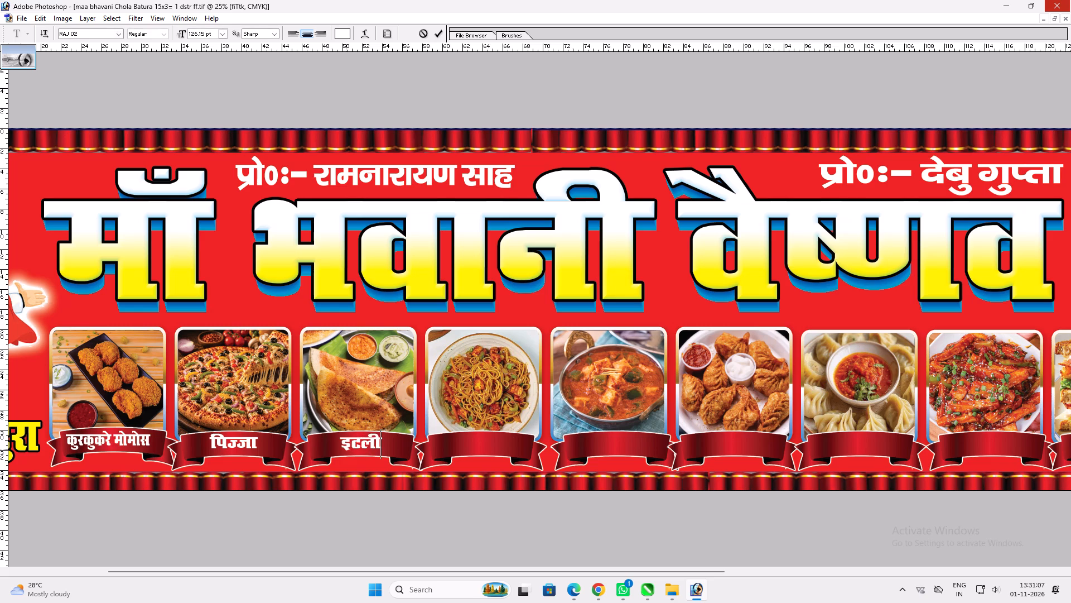
key(Return)
text(vv)
Change the label under the dosa photo to डोसा.
key(v)
click(359, 444)
key(t)
click(358, 444)
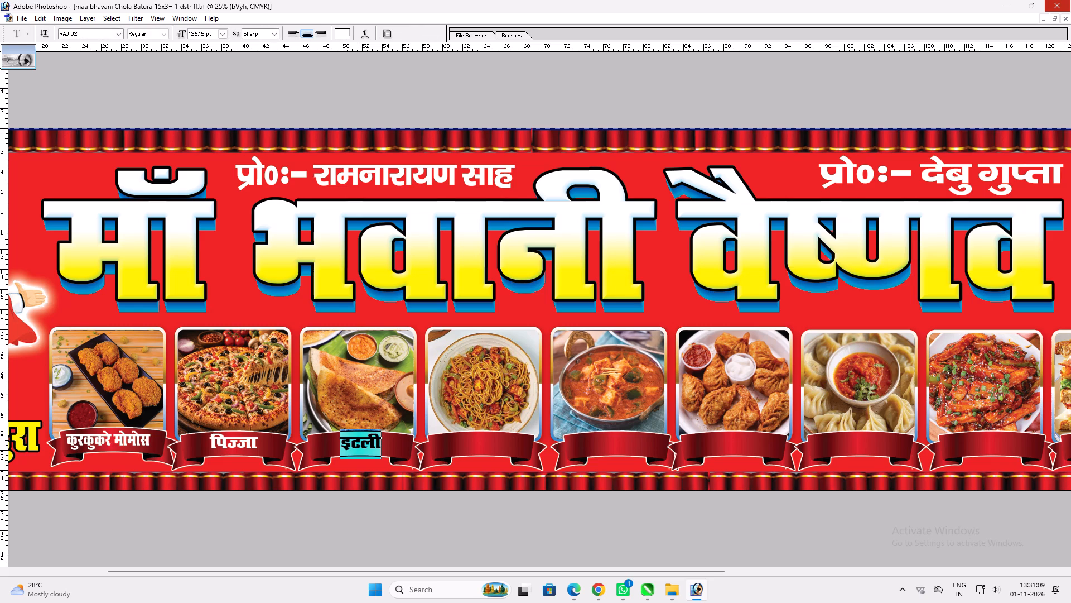
key(ctrl+a)
text(Mkslk)
key(Return)
text(vv)
Duplicate the डोसा label onto the ribbon under the noodles photo and change its text to पनीर चाउमिन.
alt+shift+drag(355, 444, 464, 447)
key(t)
click(466, 449)
key(ctrl+a)
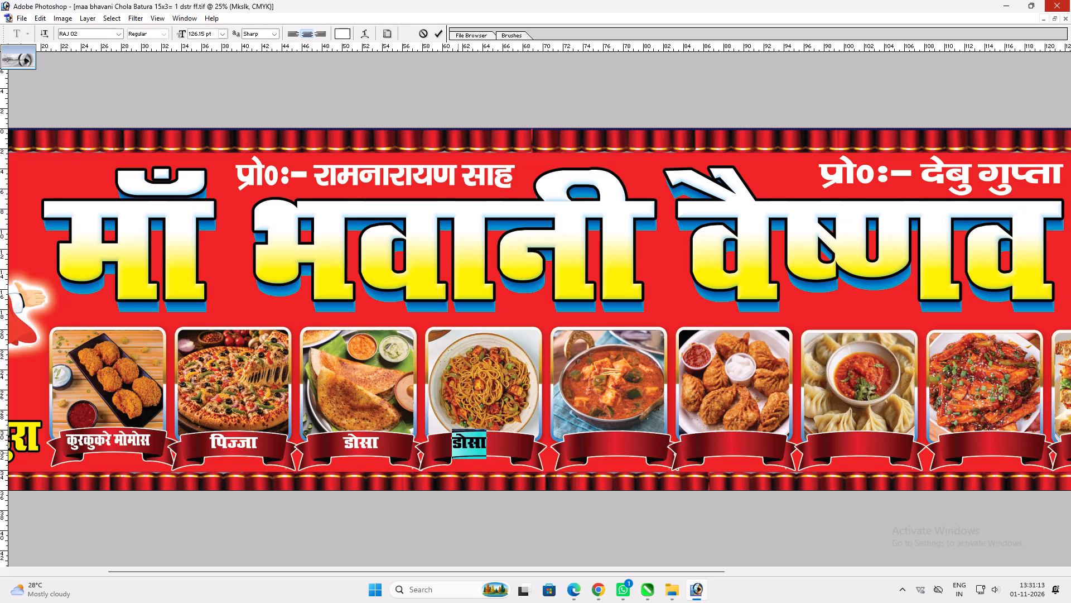
text(iuhj pkfem)
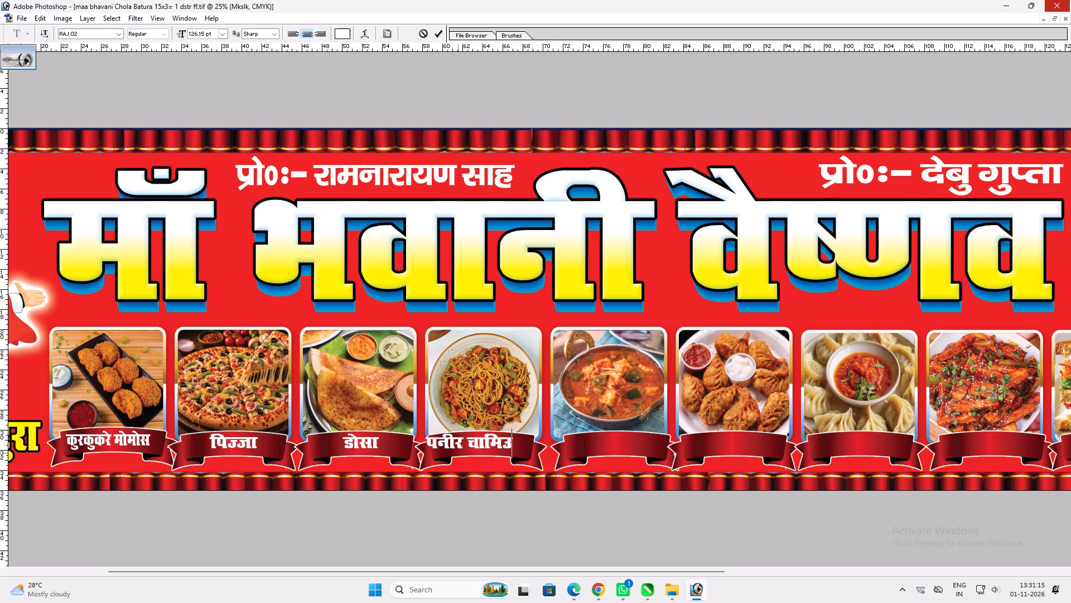
key(BackSpace)
key(BackSpace)
key(BackSpace)
text(mfeu)
key(Return)
key(v)
Narrow the पनीर चाउमिन label so it fits within its ribbon.
key(ctrl+t)
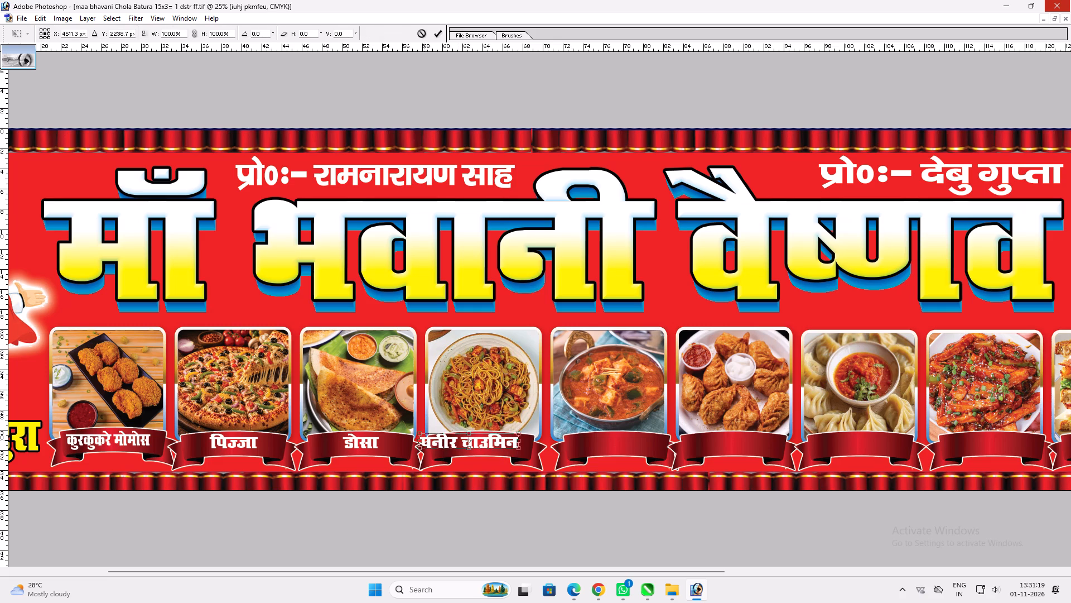
shift+drag(422, 439, 442, 439)
key(shift+Return)
key(v)
click(442, 439)
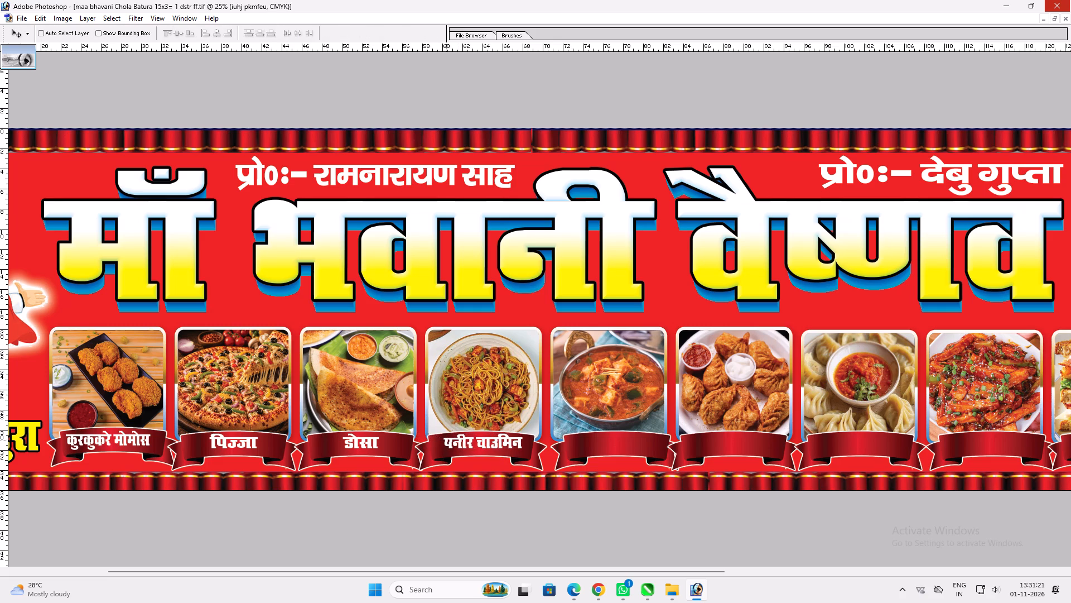
Duplicate the पनीर चाउमिन label onto the paneer curry ribbon, change its text to पनीर कढ़ाई, and centre it there.
alt+shift+drag(503, 453, 641, 448)
key(t)
click(624, 446)
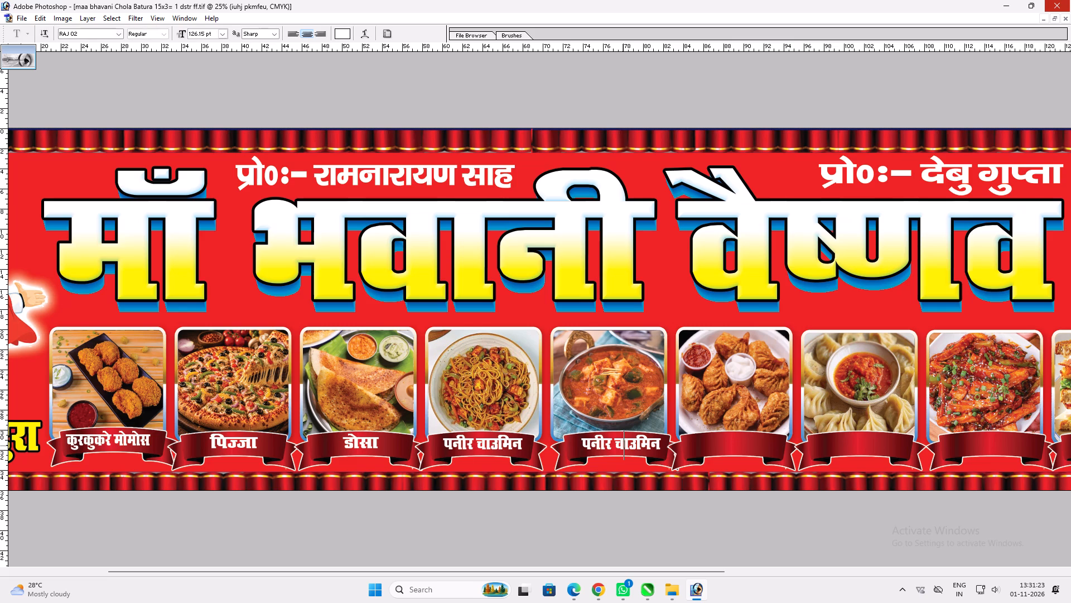
key(ctrl+a)
text(iuhj d)
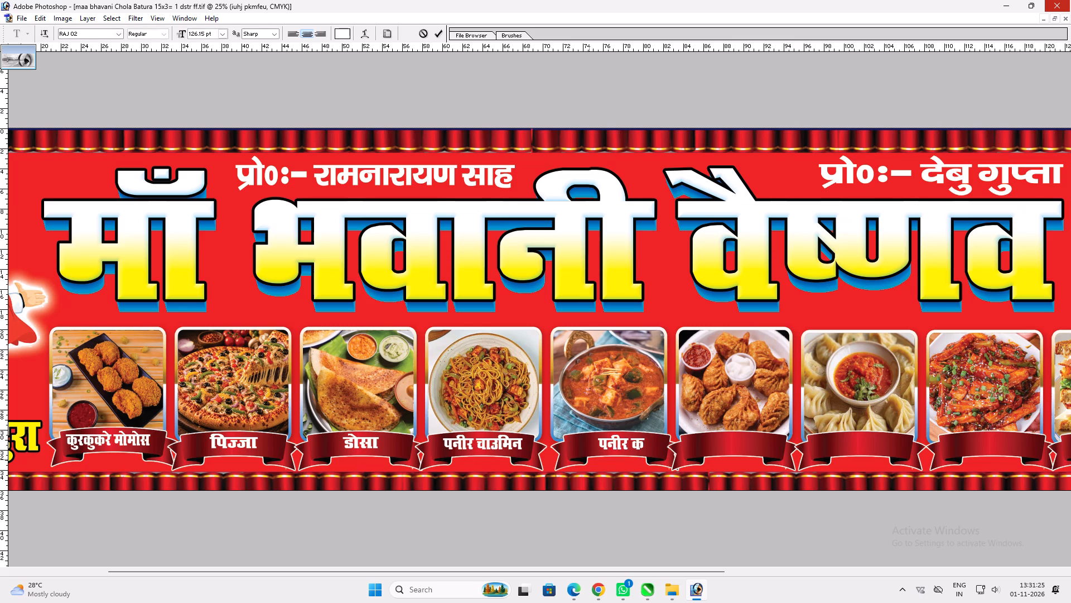
key(shift+less)
key(plus)
text(kbZ)
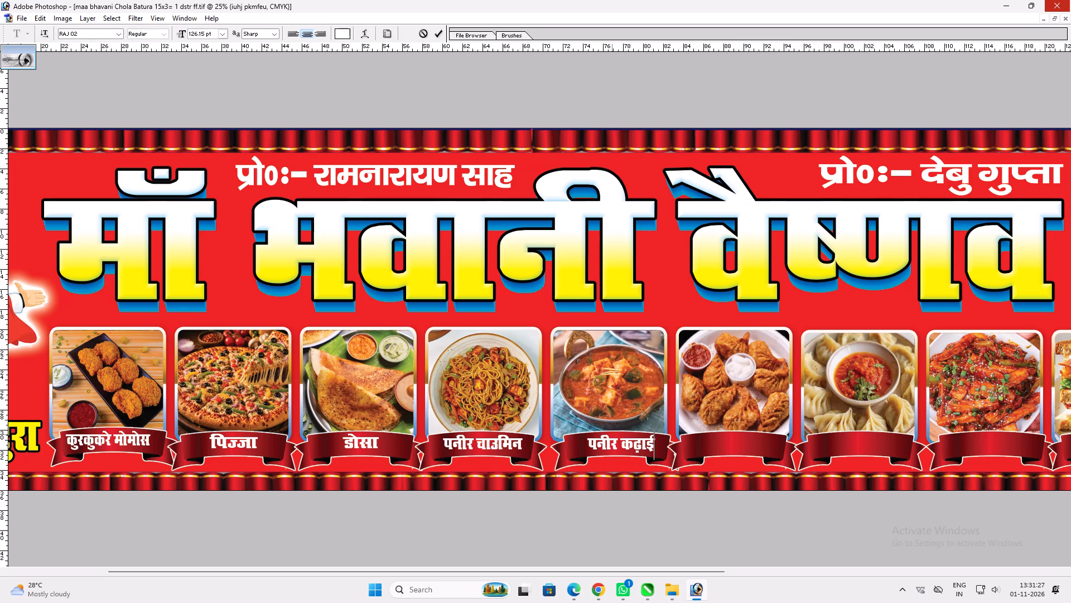
key(Return)
text(vvv)
drag(630, 437, 624, 437)
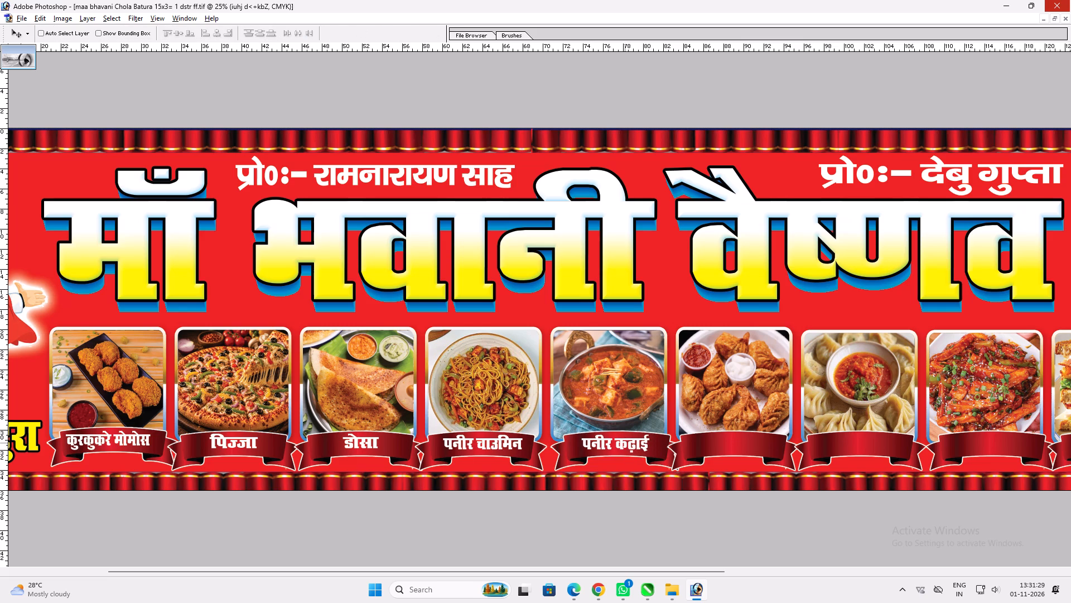
Duplicate the पनीर कढ़ाई label onto the ribbon under the adjacent fried momos photo and change its text to मोमोस.
alt+shift+drag(625, 443, 736, 452)
key(t)
click(725, 450)
key(ctrl+a)
text(ekske)
key(BackSpace)
key(BackSpace)
text(eksl)
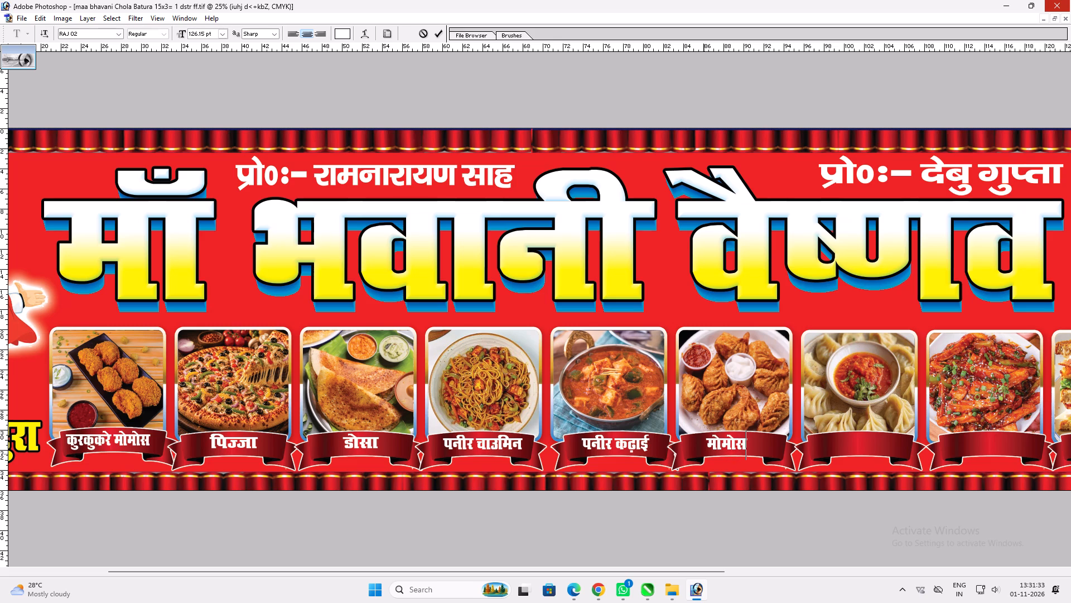
key(Return)
text(vvv)
Duplicate the मोमोस label onto the ribbon under the steamed momos photo and change its text to स्टीम मोमोस.
key(space)
key(space)
key(space)
key(space)
key(space)
key(space)
key(space)
key(space)
key(space)
drag(770, 454, 612, 430)
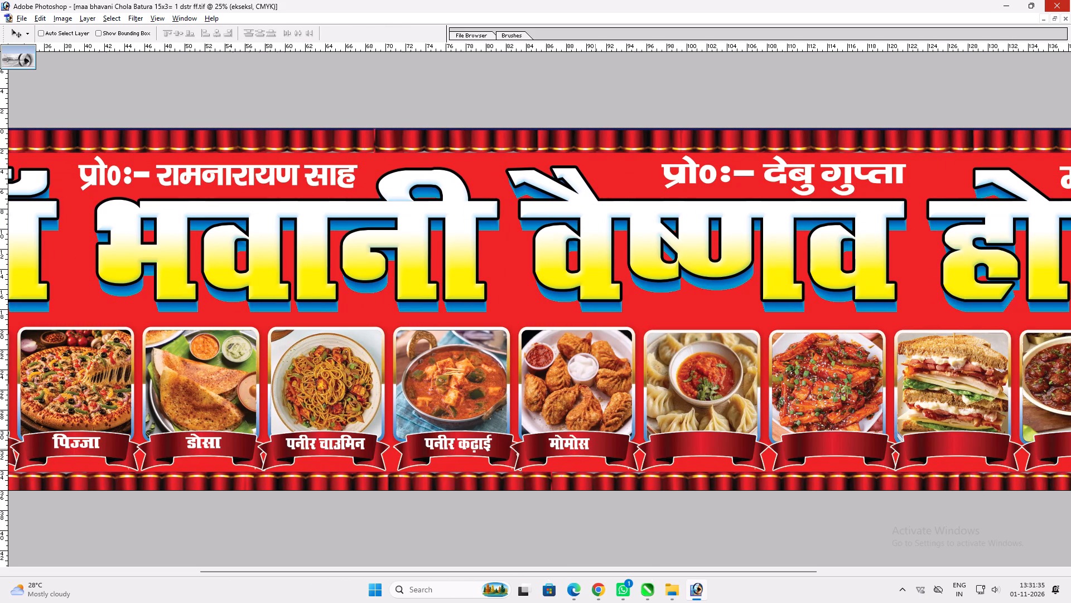
alt+shift+drag(588, 447, 724, 460)
key(t)
click(700, 449)
key(ctrl+a)
text(LVe)
key(BackSpace)
text(he ekeks)
key(BackSpace)
key(BackSpace)
key(BackSpace)
key(e)
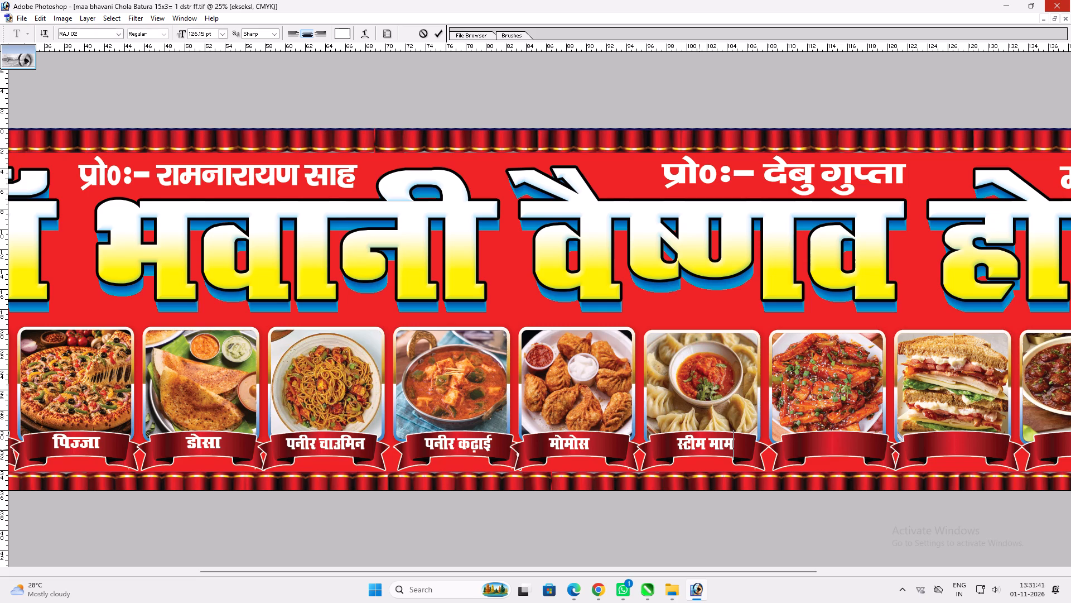
key(BackSpace)
key(BackSpace)
key(e)
key(BackSpace)
text(kseksl)
key(Return)
text(vv)
Duplicate the स्टीम मोमोस label onto the ribbon under the red chilli potato photo and change its text to चिल्ली पैटेटो.
alt+shift+drag(691, 446, 819, 442)
key(t)
click(809, 443)
key(ctrl+a)
text(fp)
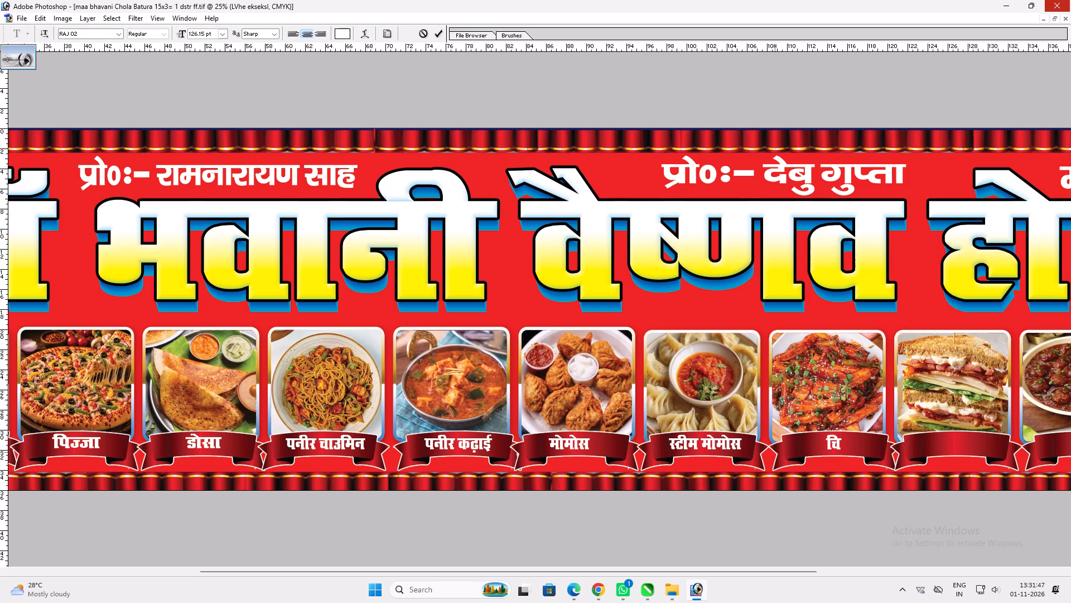
text(Yyh iSVsVks)
key(Return)
text(vv)
Duplicate the चिल्ली पैटेटो label onto the sandwich ribbon, change its text to सेण्डविच, and centre it there.
key(space)
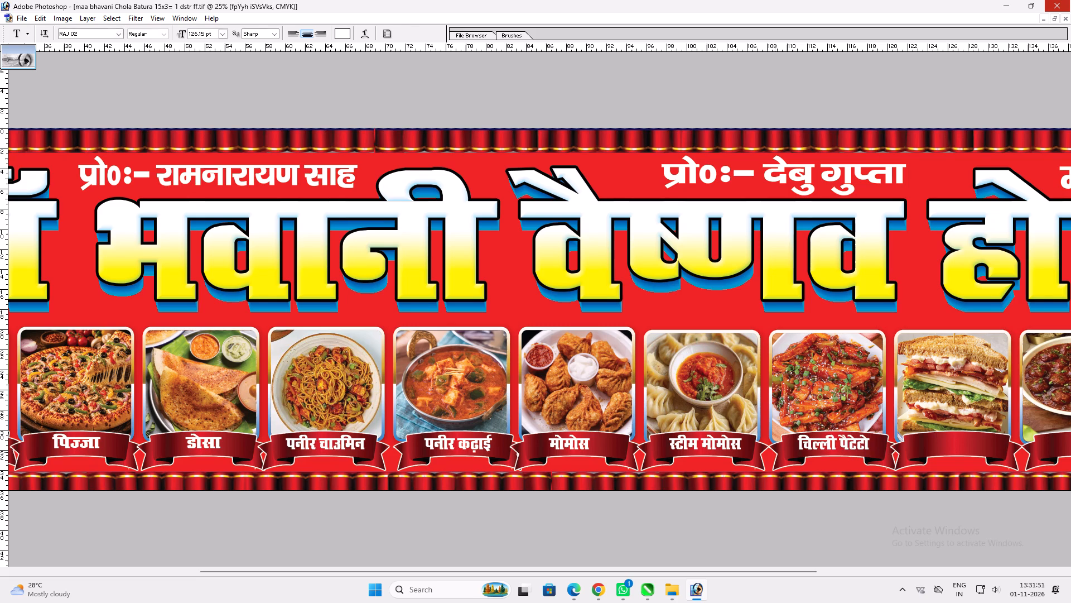
drag(797, 458, 568, 441)
key(v)
alt+shift+drag(612, 428, 743, 429)
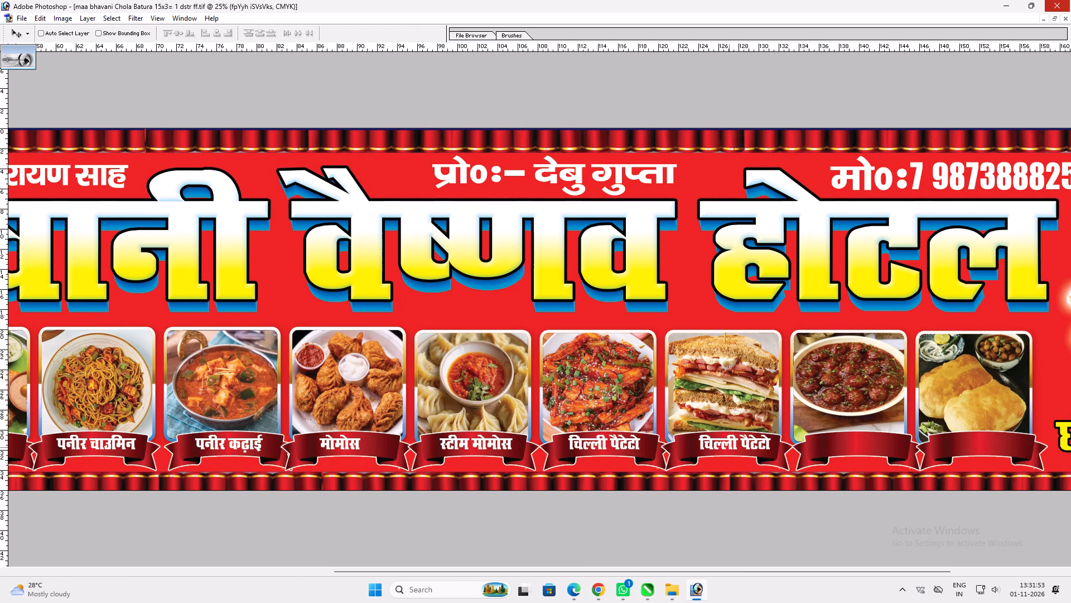
key(t)
click(727, 448)
key(ctrl+a)
text(ls.Mf)
text(op)
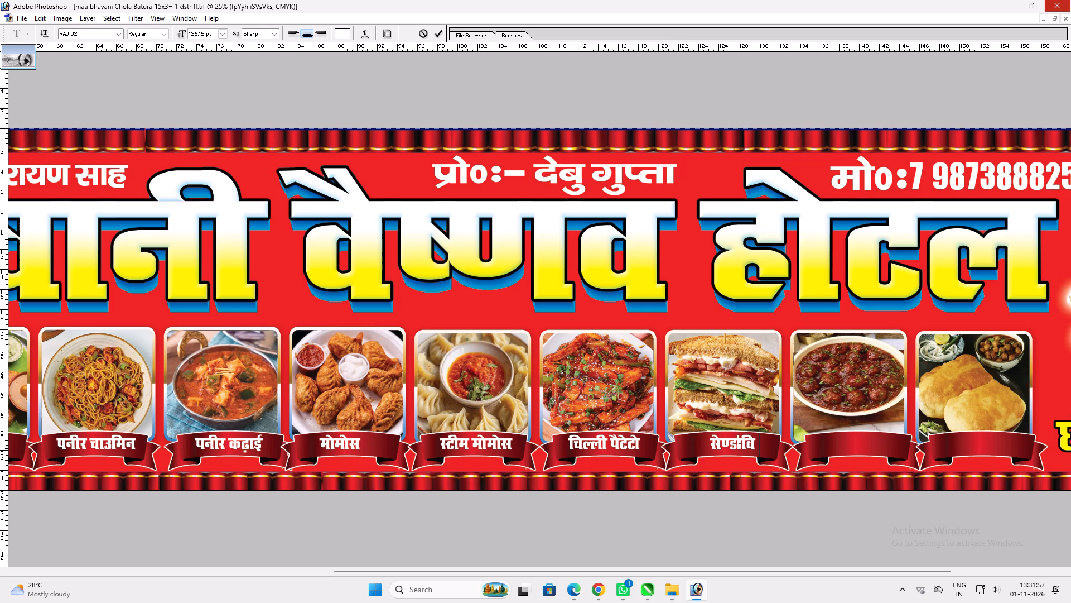
key(Return)
text(vvv)
drag(743, 444, 732, 446)
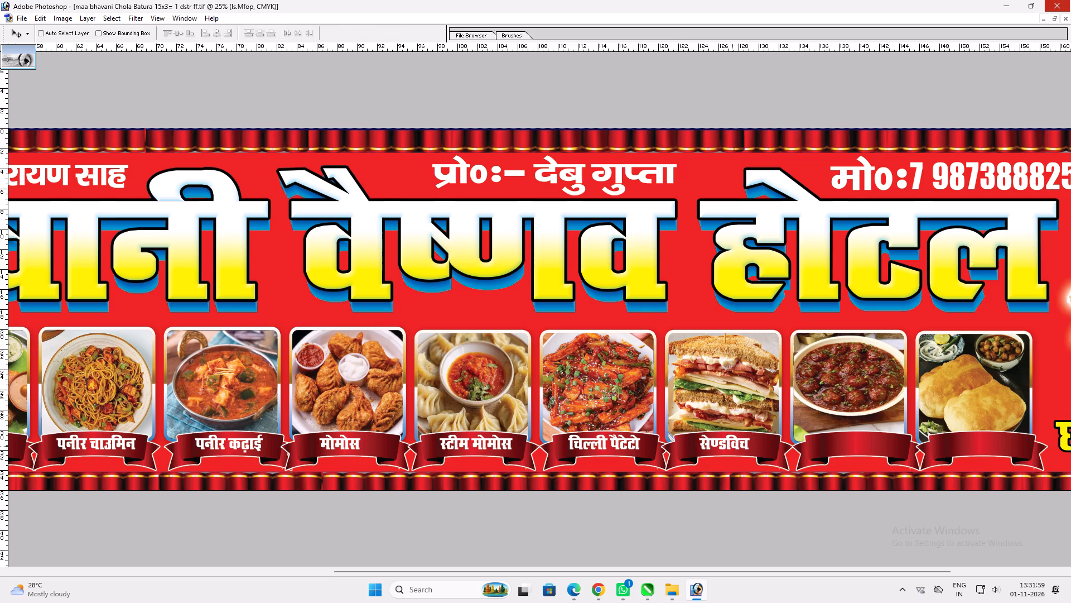
Duplicate the सेण्डविच label onto the ribbon under the manchurian photo and change its text to मंचूरियन.
alt+shift+drag(731, 446, 854, 436)
key(t)
click(842, 441)
key(ctrl+a)
text(eapqw)
key(BackSpace)
key(BackSpace)
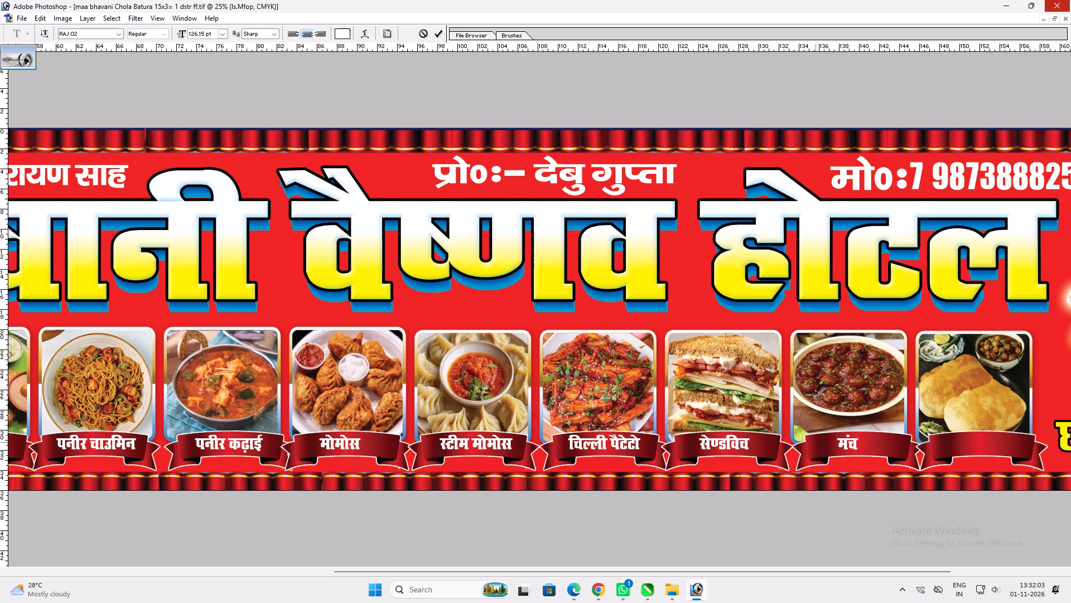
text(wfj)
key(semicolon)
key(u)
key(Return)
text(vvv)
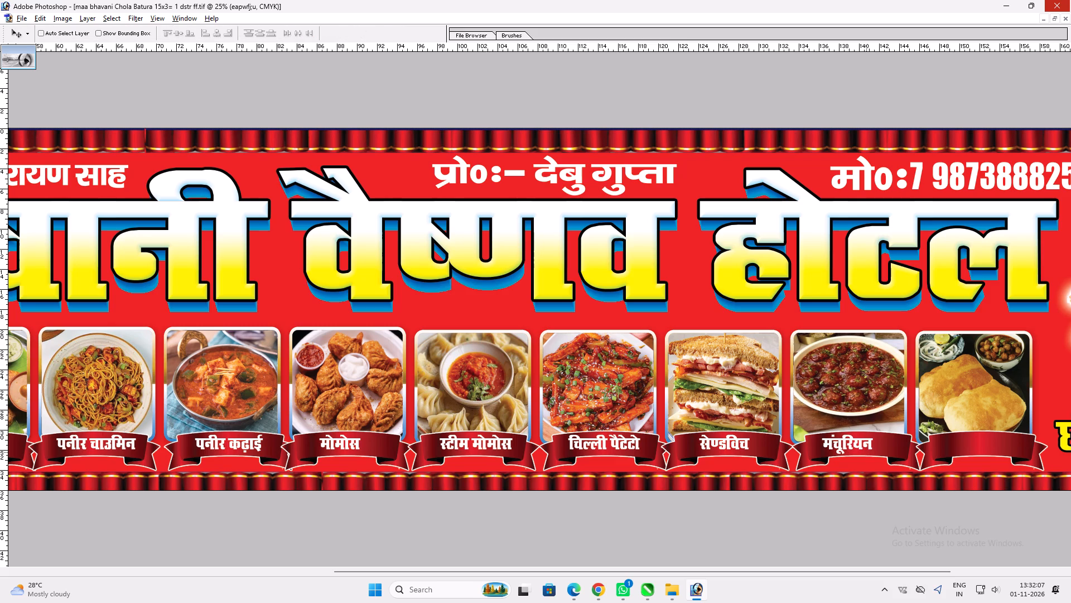
Duplicate the मंचूरियन label onto the empty ribbon under the puffed bhatura photo and change its text to छोला भटुरा.
alt+shift+drag(866, 452, 1004, 444)
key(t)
click(985, 442)
key(ctrl+a)
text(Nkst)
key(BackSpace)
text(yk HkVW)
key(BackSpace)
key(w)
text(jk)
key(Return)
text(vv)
Centre the छोला भटुरा label on its ribbon.
shift+drag(968, 447, 958, 444)
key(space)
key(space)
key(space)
right_drag(954, 441, 962, 445)
drag(968, 449, 983, 452)
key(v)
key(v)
shift+click(832, 390)
Save the banner as a layered TIFF in the 01.11.2026 folder under 2026 > November, keeping its file name.
key(ctrl+shift+s)
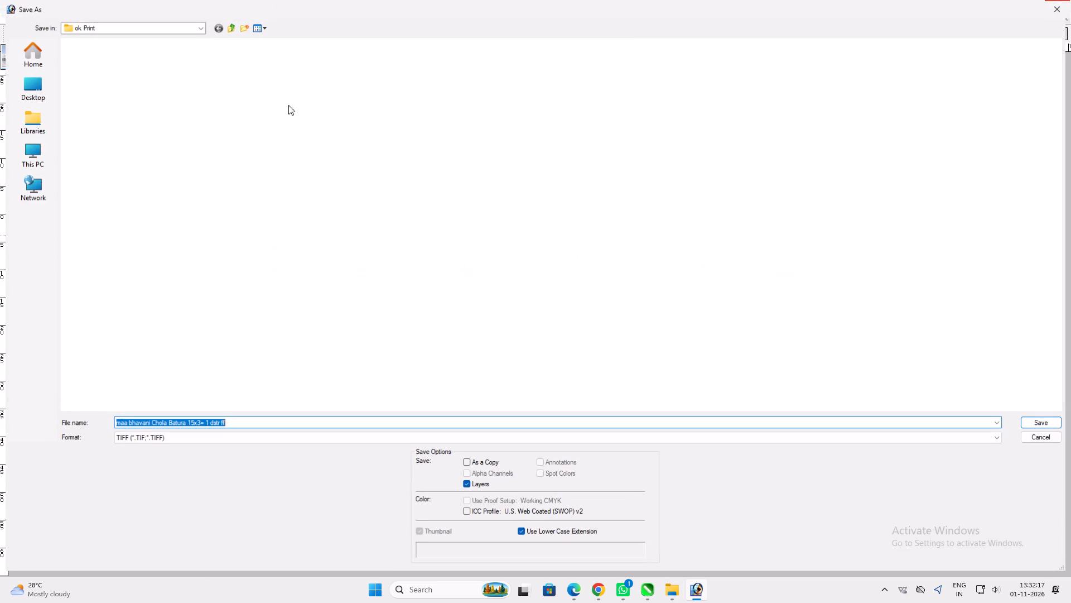
triple_click(228, 31)
click(46, 144)
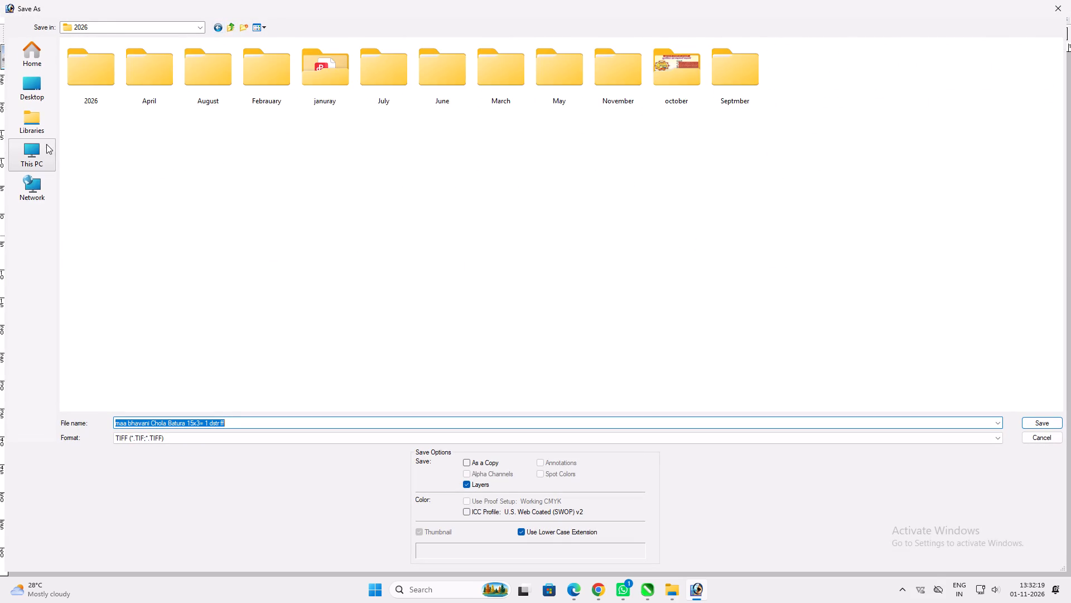
double_click(733, 75)
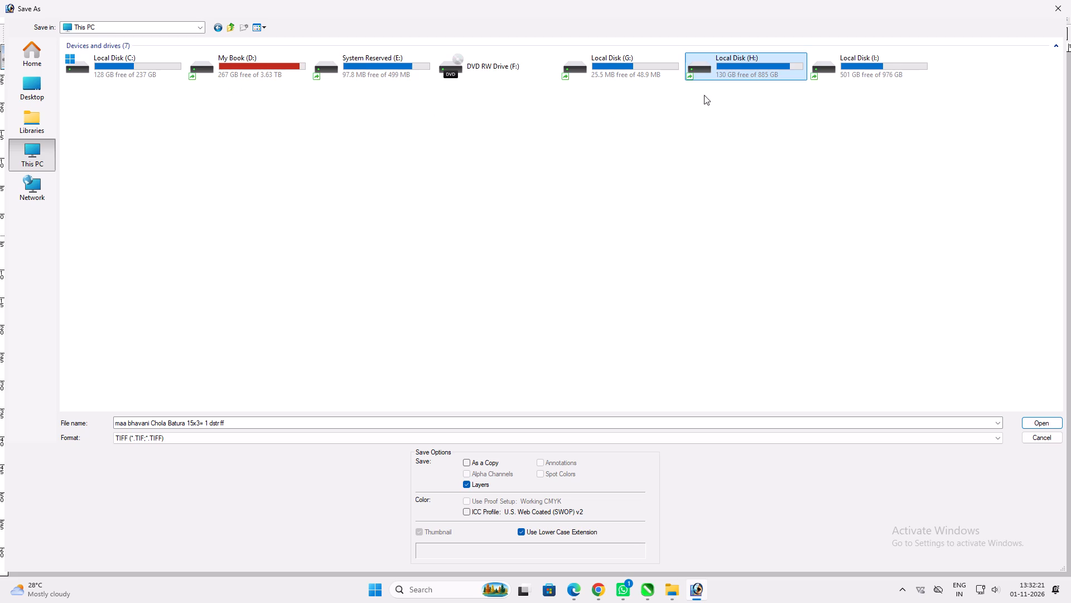
double_click(740, 66)
double_click(160, 66)
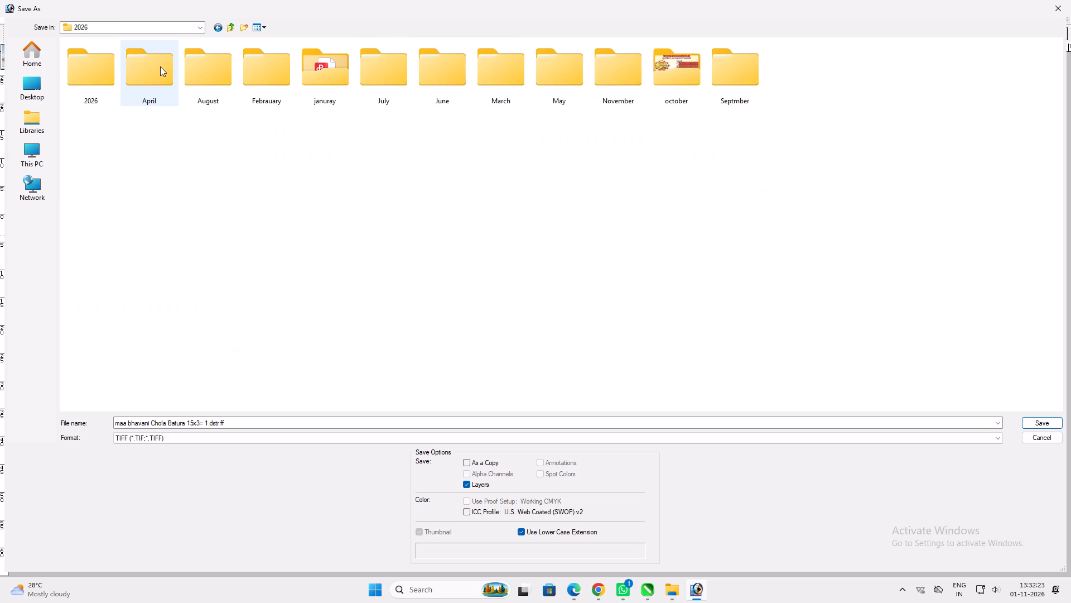
double_click(659, 67)
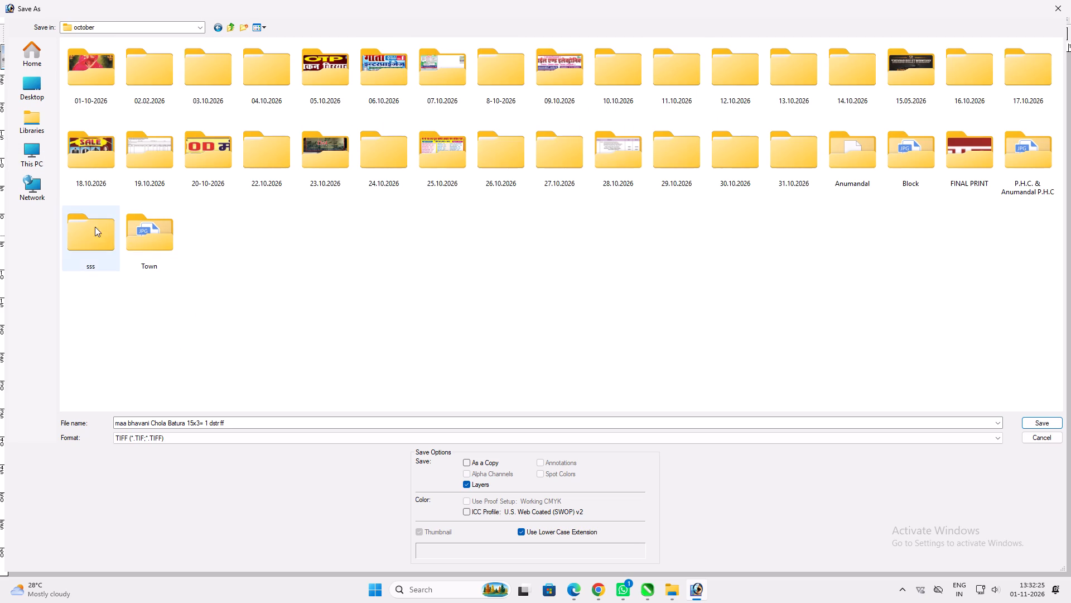
key(BackSpace)
double_click(626, 91)
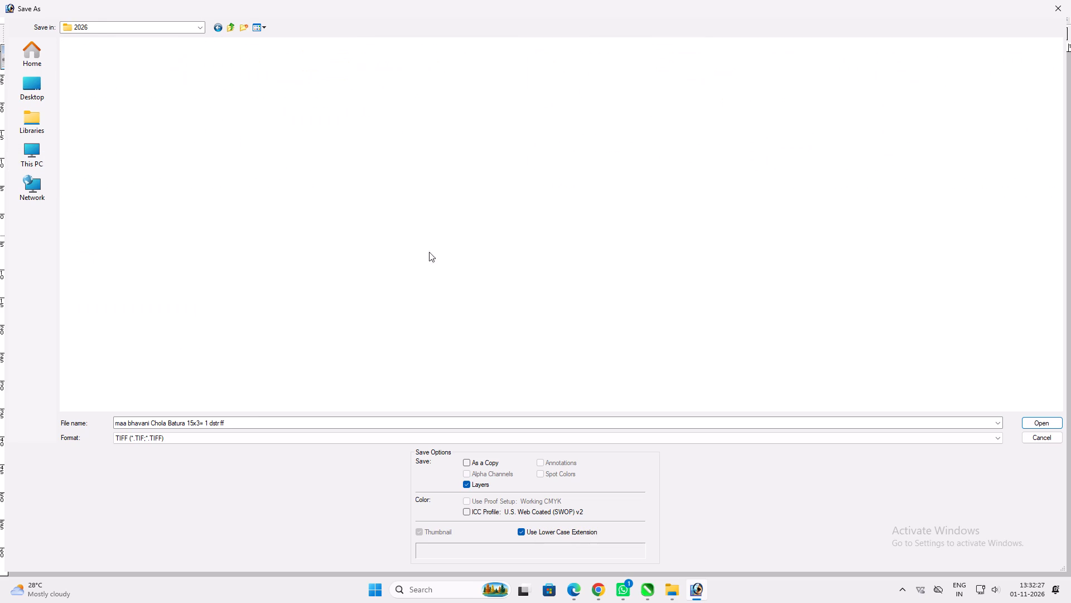
click(240, 418)
triple_click(110, 97)
click(109, 94)
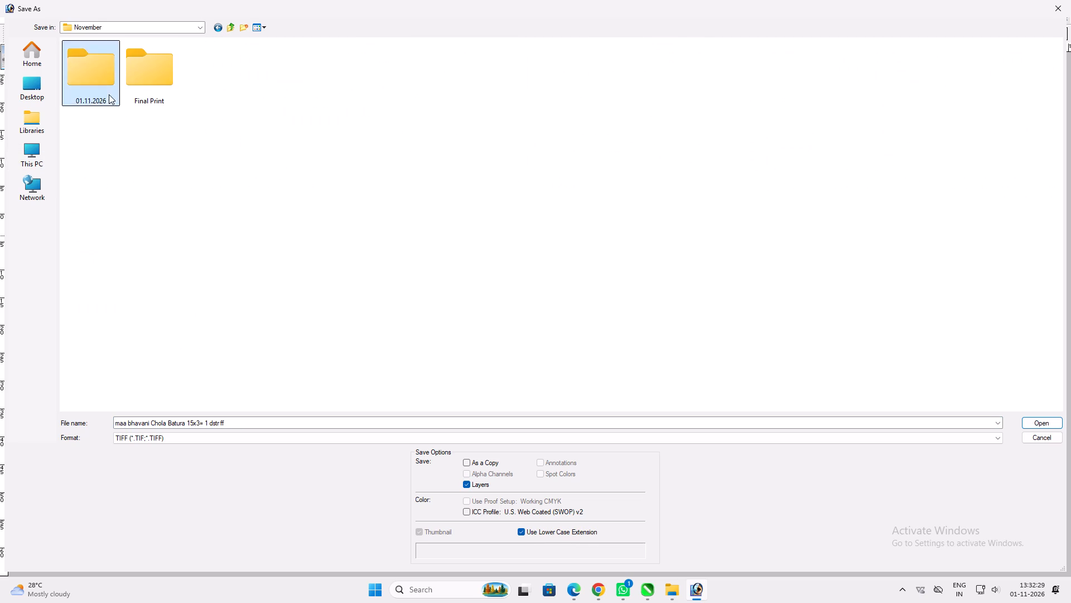
click(236, 424)
key(Return)
key(Return)
key(Return)
key(Return)
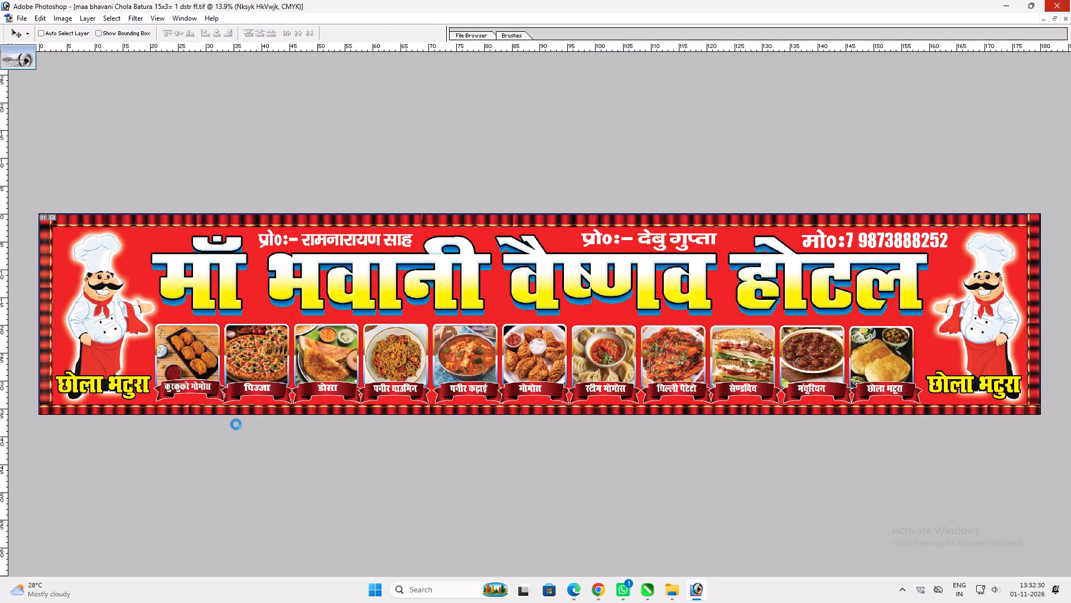
Switch to Chrome.
click(601, 588)
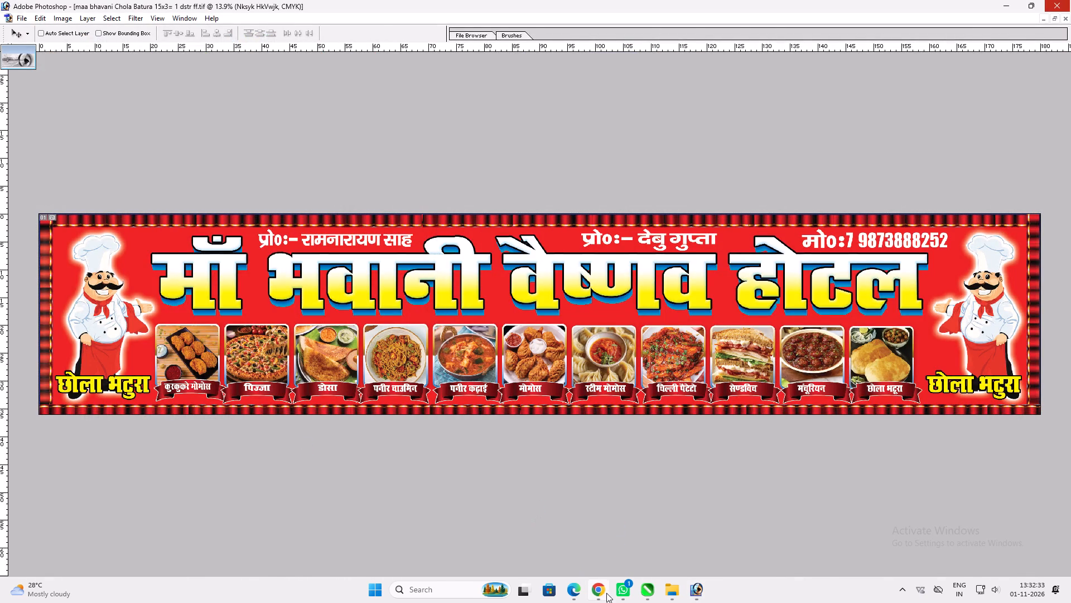
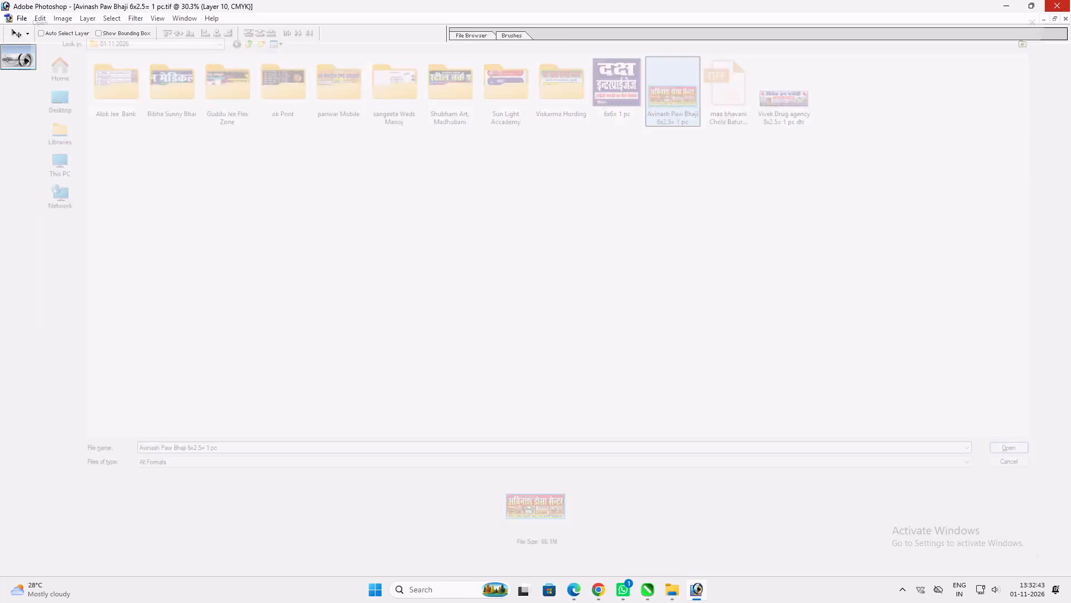
Open the yellow-strip नोट line of the अविनाश डोसा सेन्टर banner for text editing, placing the cursor just after बड़ा.
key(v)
ctrl+click(356, 444)
key(alt+l)
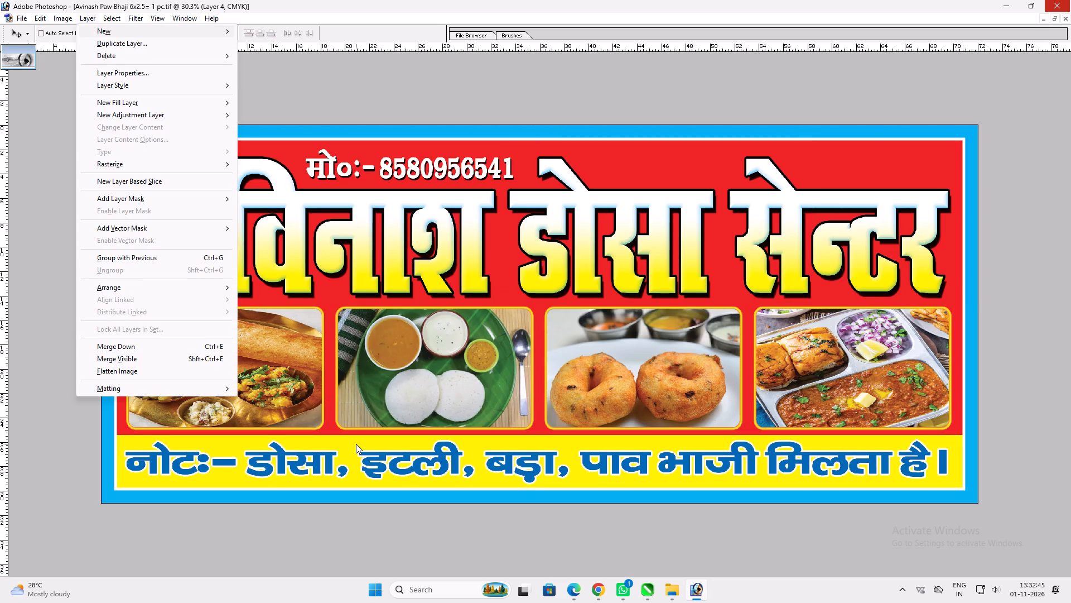
click(356, 444)
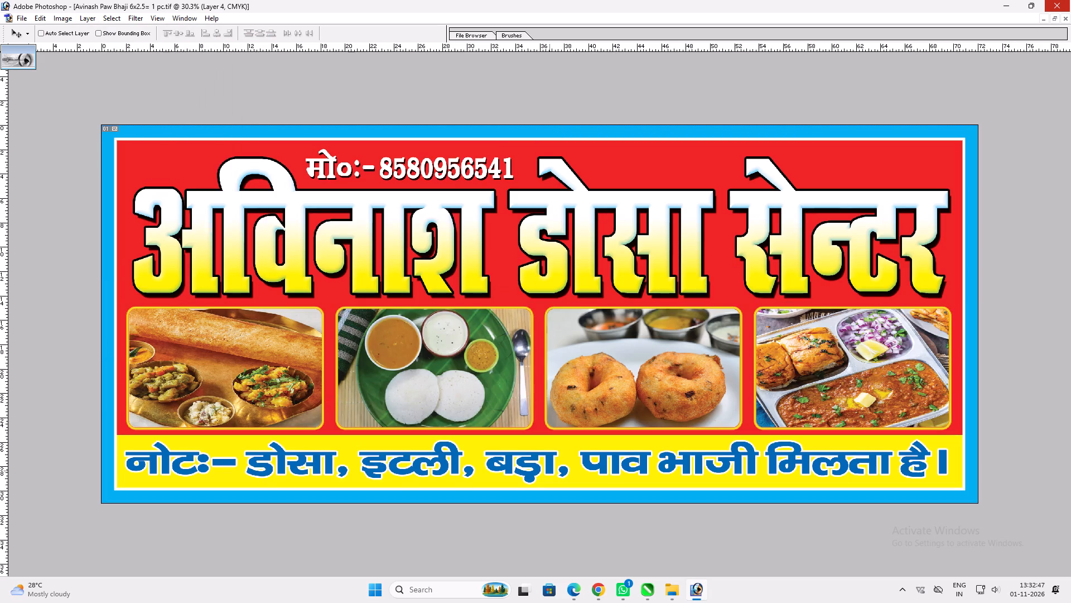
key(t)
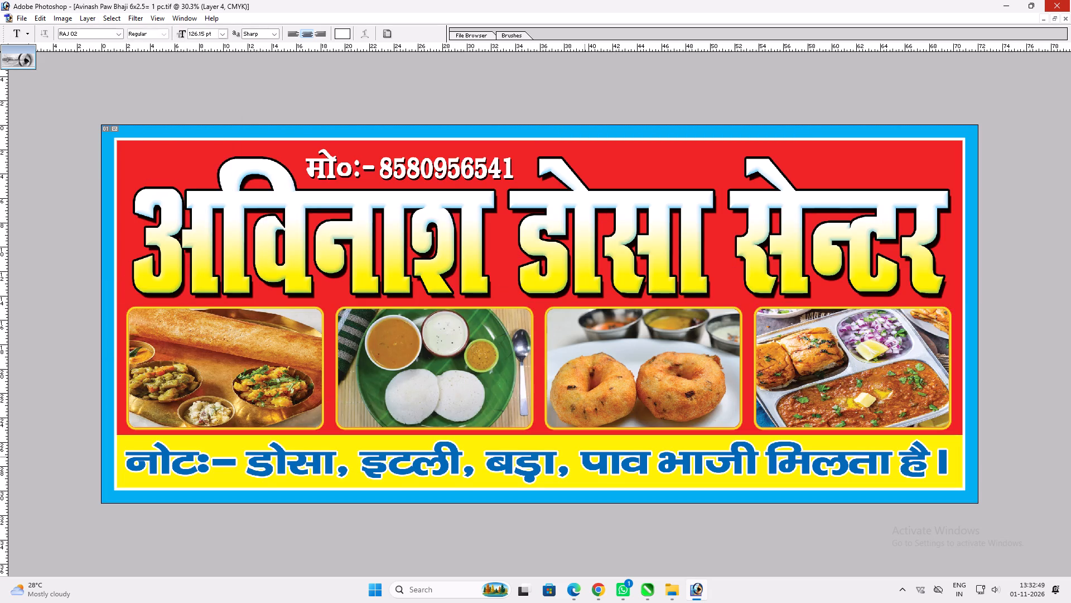
click(585, 457)
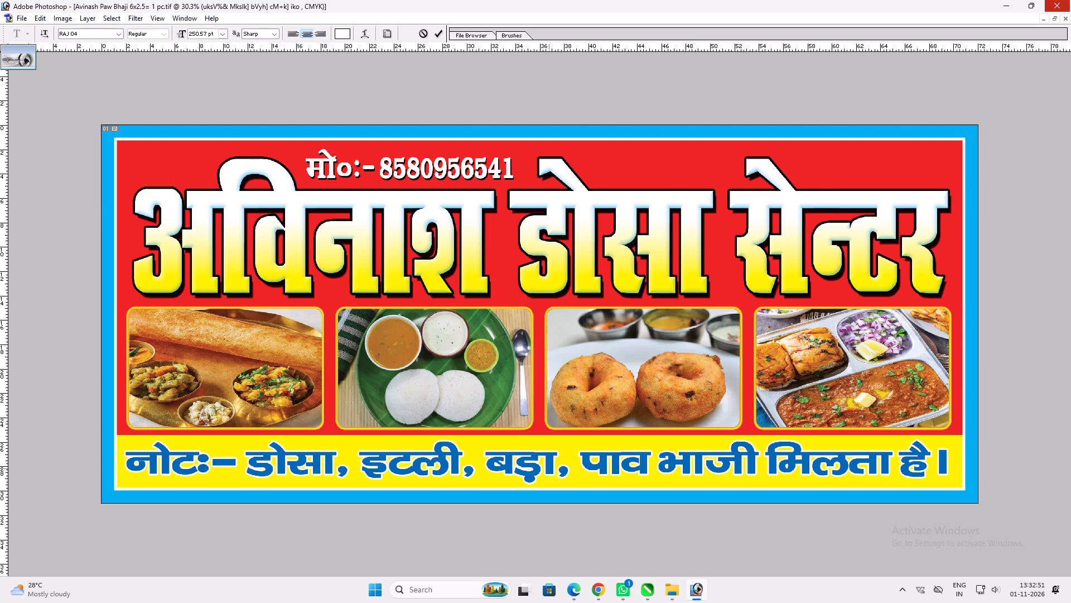
click(558, 469)
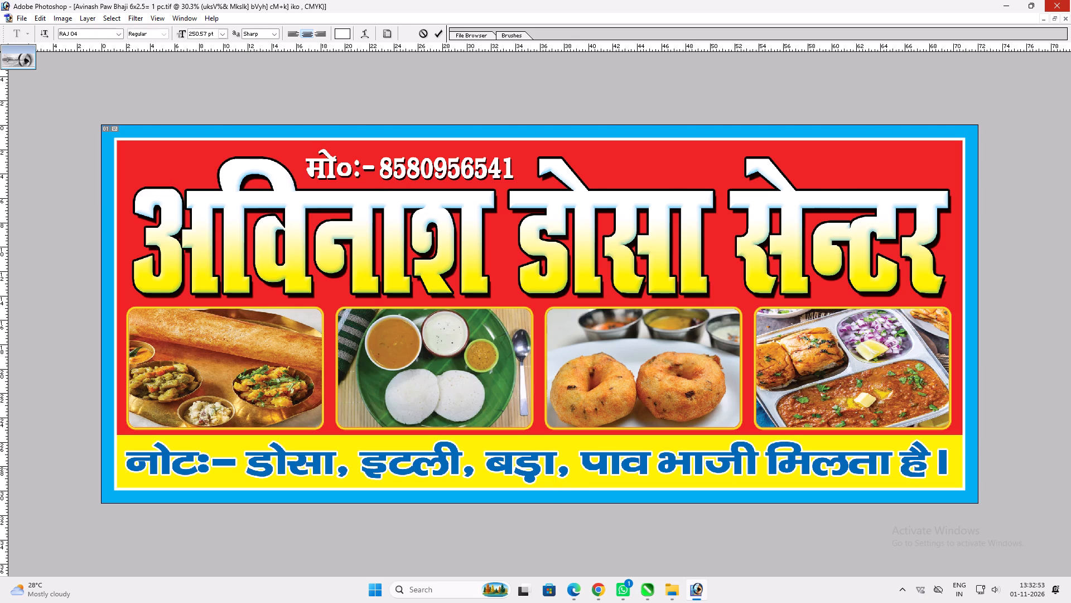
Insert the word सम्बर before बड़ा in the note line at the bottom of the banner.
click(482, 467)
text(lE)
key(c)
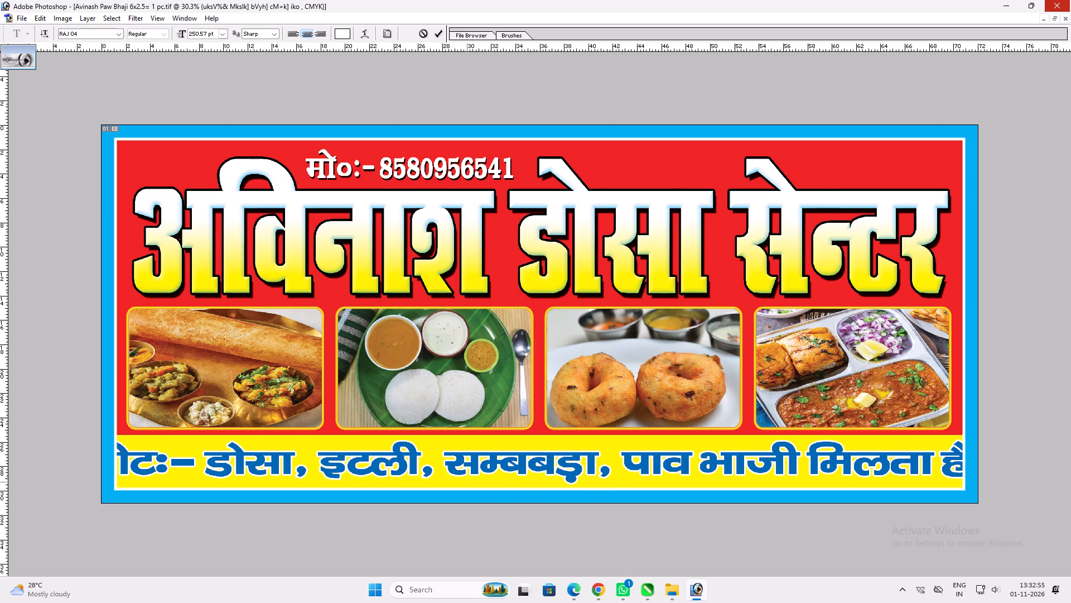
text(j)
key(space)
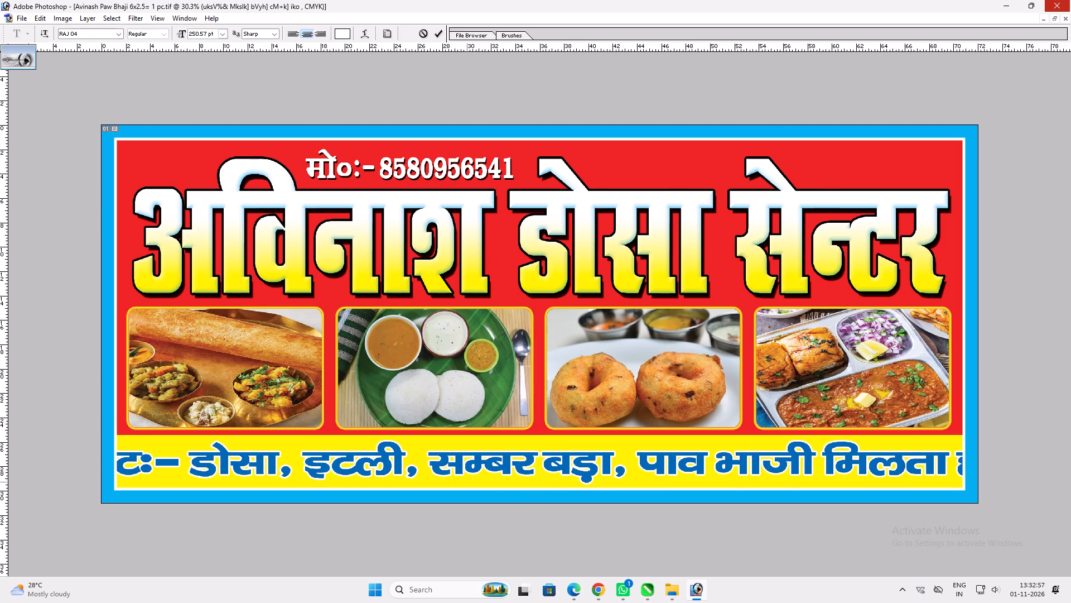
key(Return)
Cut इटली out of the note line and remove its leftover comma and space.
drag(401, 469, 309, 462)
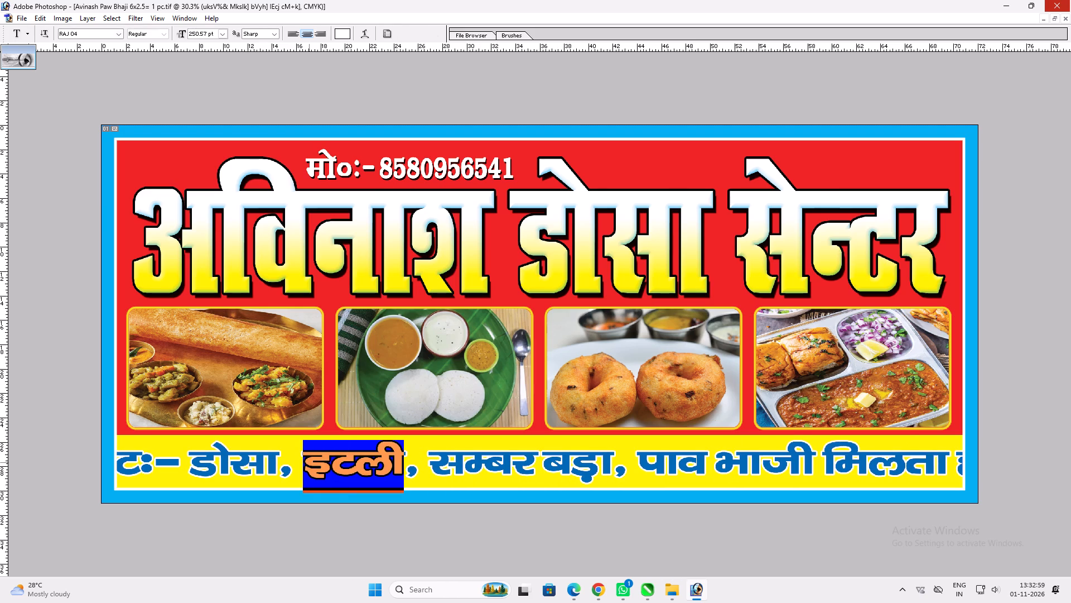
drag(309, 462, 303, 461)
key(ctrl+x)
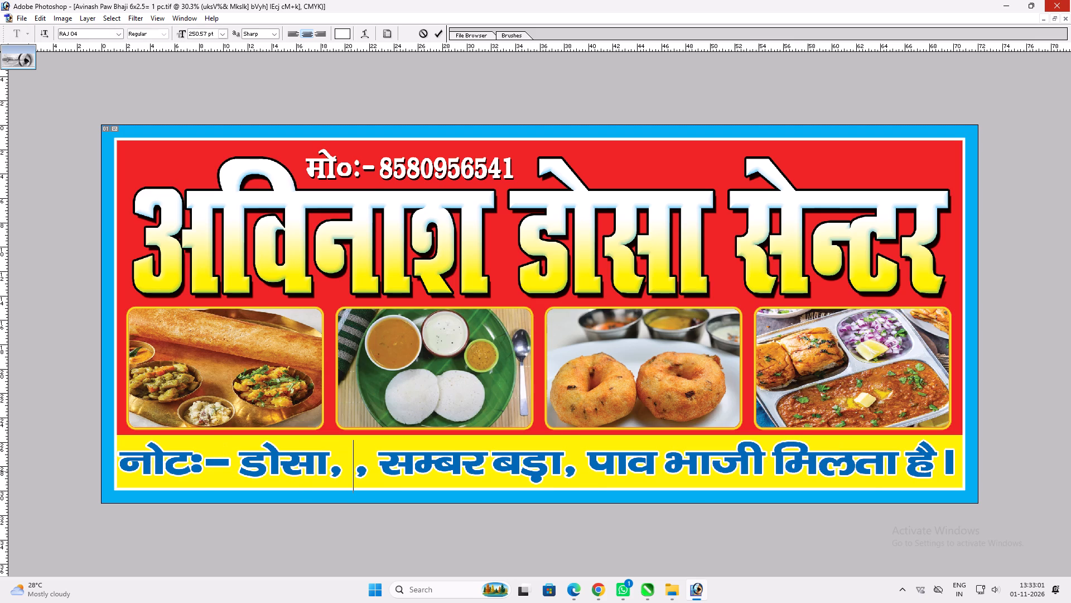
click(366, 470)
key(BackSpace)
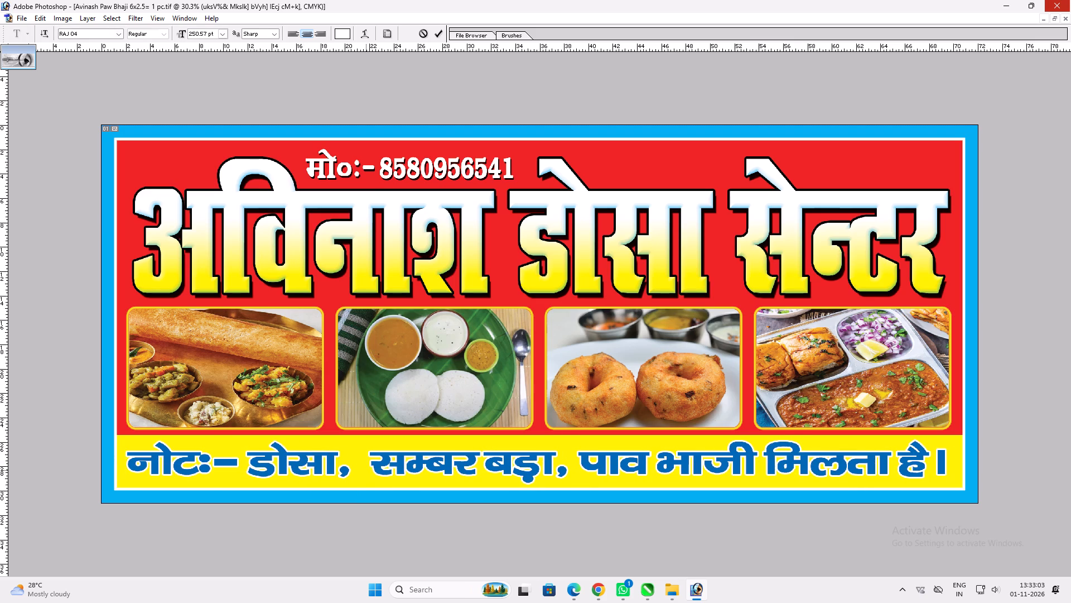
key(BackSpace)
key(Return)
text(vv)
Delete the yellow strip behind the note line.
ctrl+click(355, 451)
key(alt+l)
key(alt+l)
key(alt+l)
key(v)
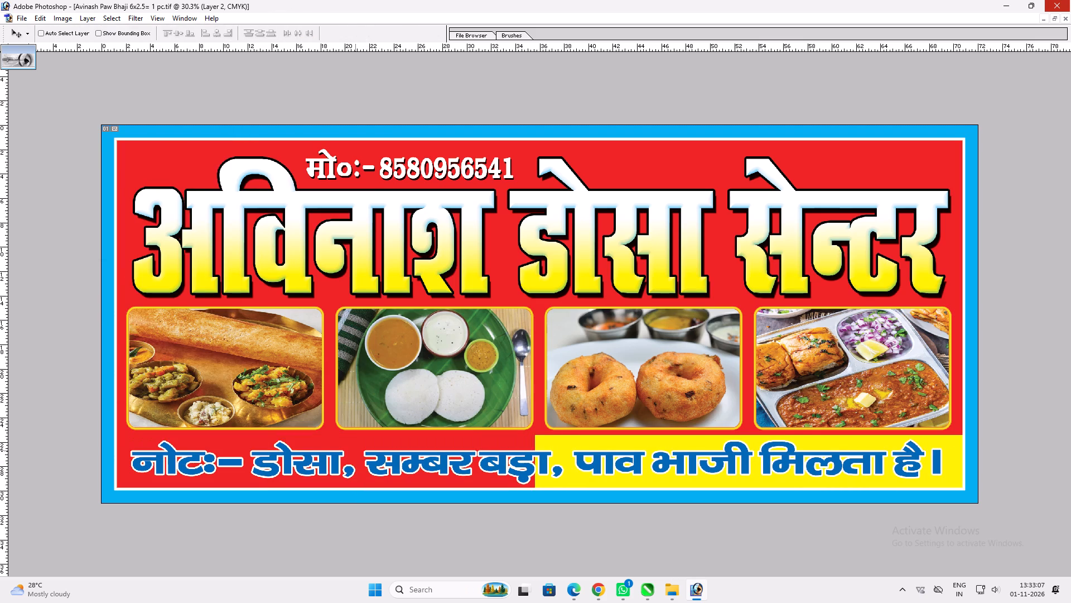
Link the dosa photo with its frame, checking with trial moves and undoing them.
right_click(315, 407)
drag(333, 411, 338, 413)
drag(310, 397, 314, 420)
key(ctrl+z)
ctrl+shift+right_click(295, 388)
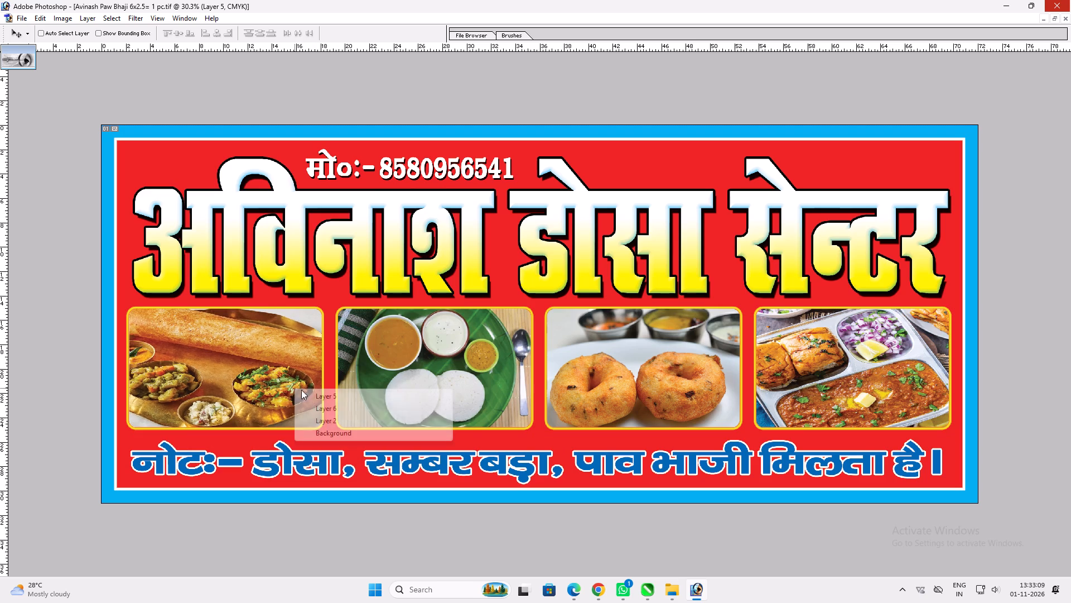
ctrl+shift+click(325, 406)
right_click(309, 392)
click(345, 412)
drag(330, 400, 332, 433)
key(ctrl+z)
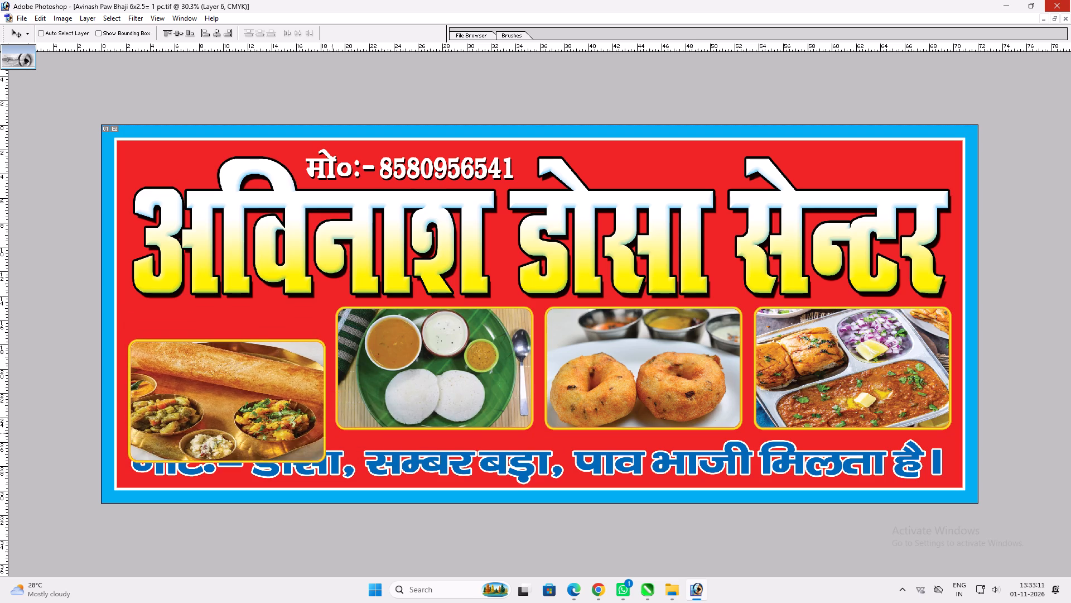
Link the idli, vada and pav bhaji photos and frames with the dosa photo, undoing each trial move.
ctrl+shift+click(381, 377)
ctrl+shift+right_click(381, 377)
ctrl+shift+click(416, 398)
ctrl+shift+right_click(570, 362)
ctrl+shift+click(584, 367)
ctrl+shift+right_click(583, 361)
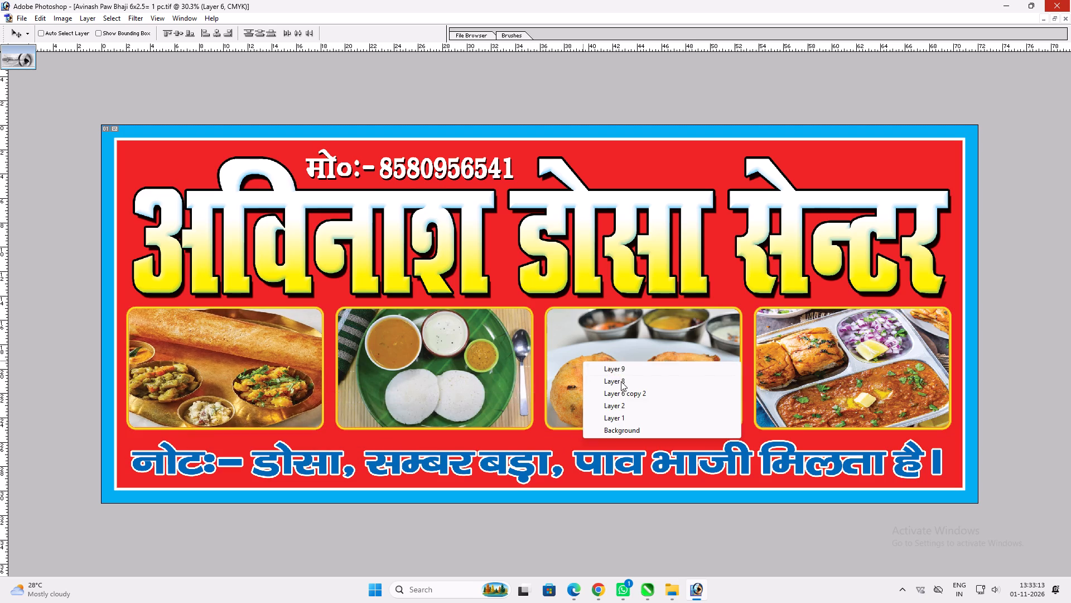
ctrl+shift+click(621, 381)
drag(616, 367, 624, 403)
key(ctrl+z)
ctrl+shift+right_click(667, 361)
ctrl+shift+click(704, 389)
drag(692, 366, 699, 391)
key(ctrl+z)
ctrl+shift+click(807, 363)
ctrl+shift+right_click(803, 359)
ctrl+shift+click(823, 379)
drag(818, 370, 822, 391)
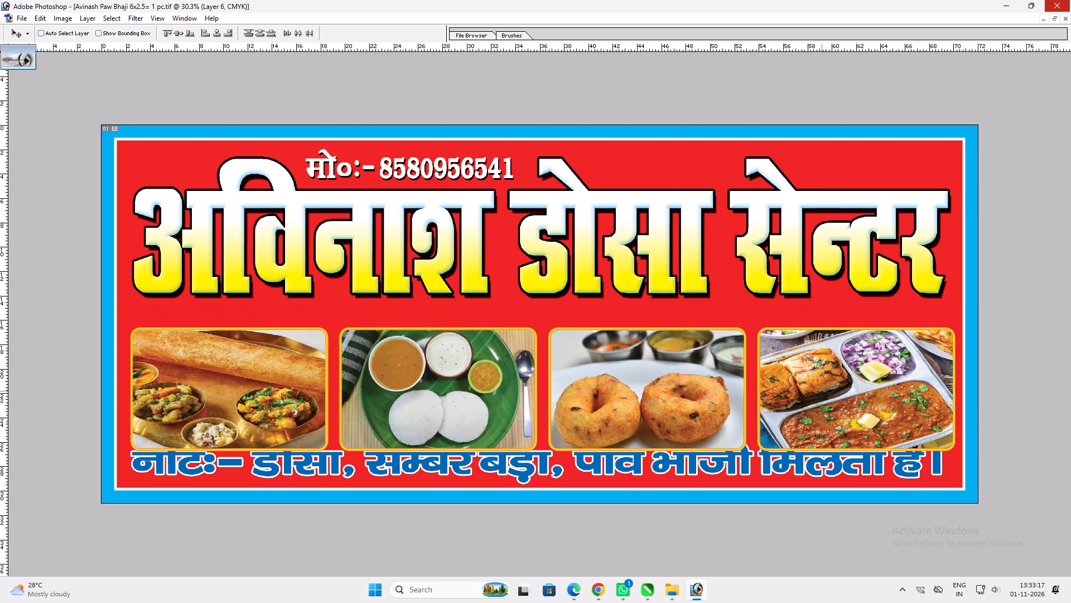
key(ctrl+z)
Stretch the four linked photo frames downward to about 129% height, keeping their width at 100%.
key(ctrl+t)
shift+drag(747, 424, 747, 460)
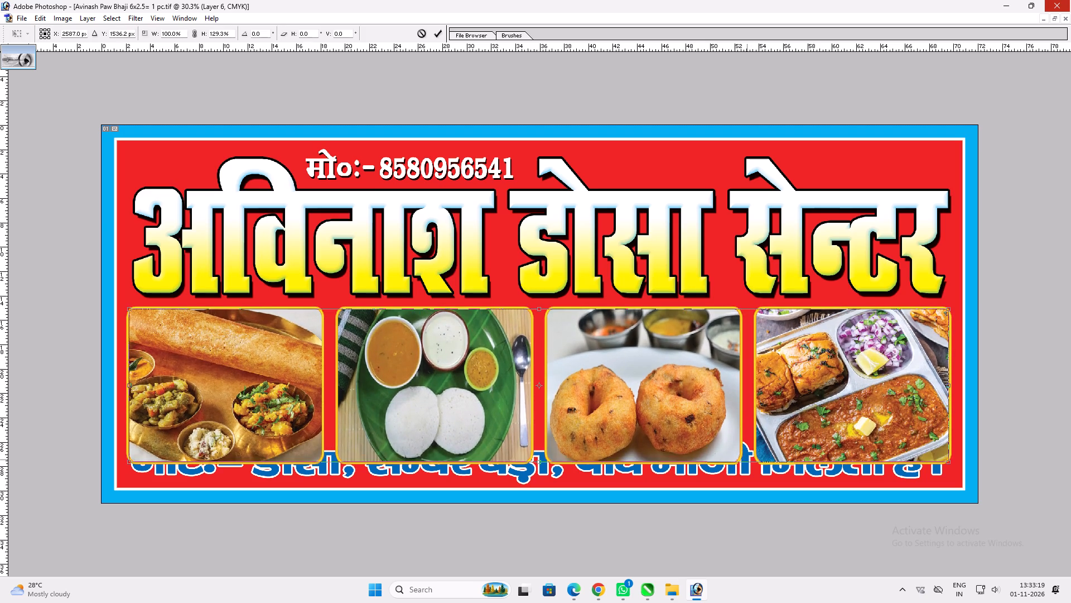
shift+drag(747, 460, 746, 460)
key(shift+Return)
key(v)
Bring the note line in front of the photos and move it up over them.
ctrl+click(693, 467)
key(ctrl+shift+bracketright)
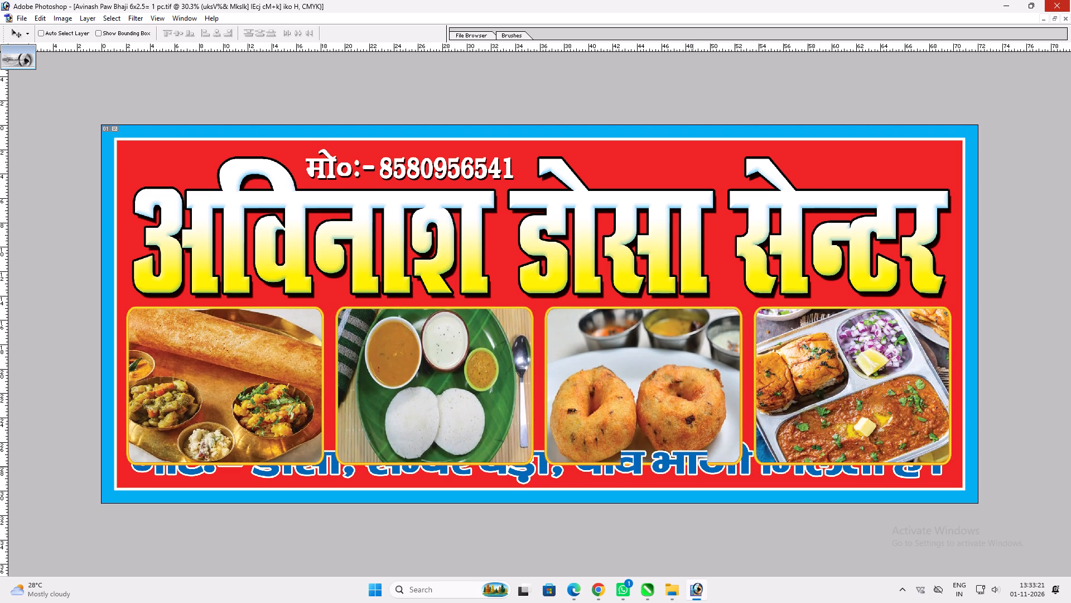
key(v)
drag(460, 454, 570, 394)
Duplicate the note line, replace the copy's text with the cut इटली, and place it low on the idli photo.
alt+drag(570, 396, 562, 448)
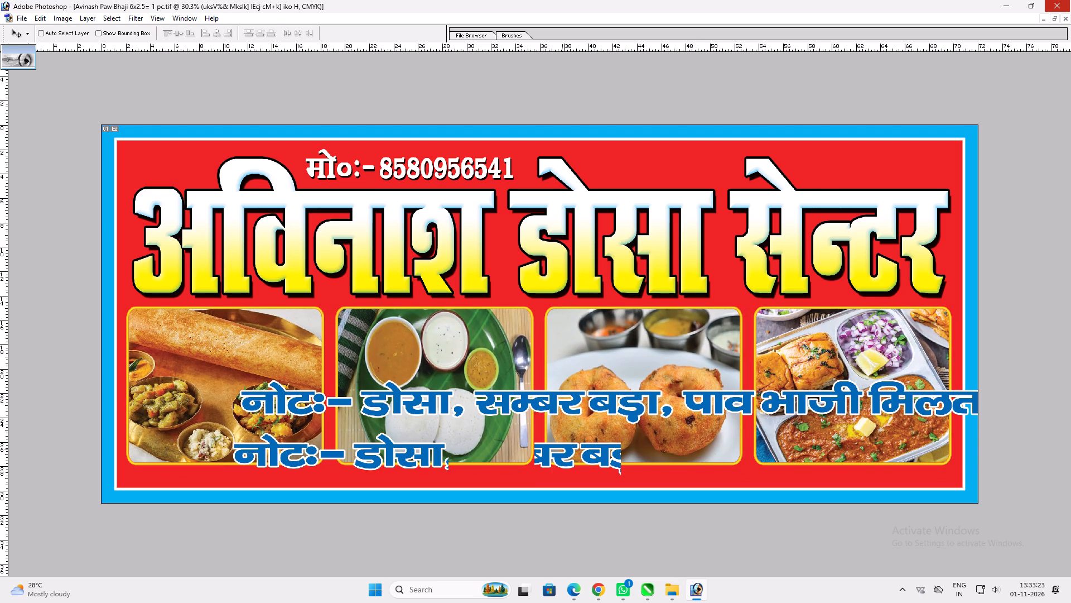
key(t)
click(558, 456)
key(ctrl+a)
key(ctrl+v)
key(Return)
text(vvv)
key(v)
key(v)
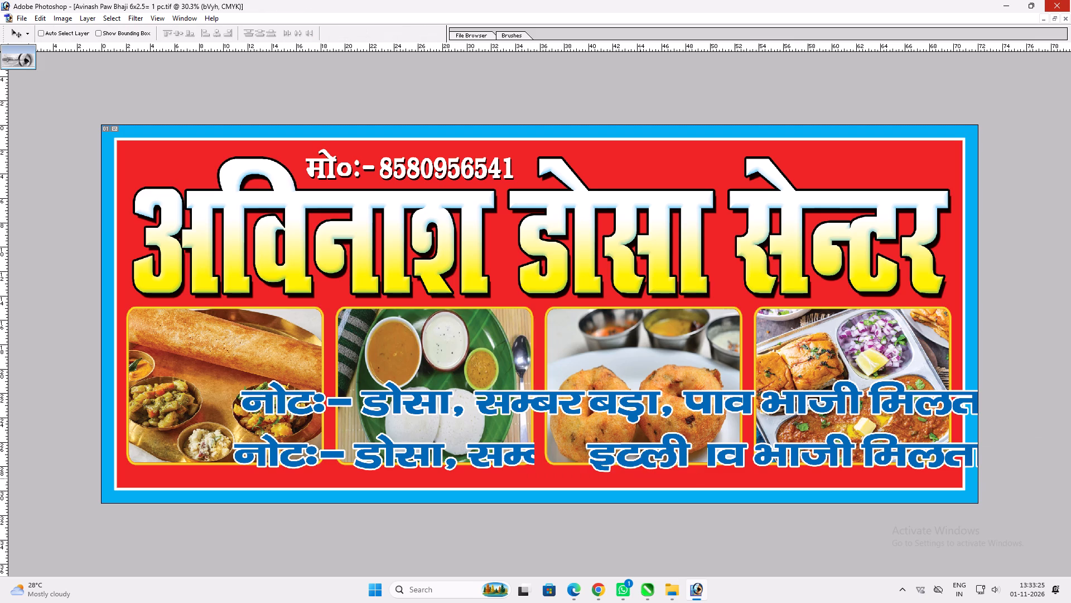
drag(680, 462, 478, 453)
Cut डोसा out of the note line and move the remaining line higher over the photos.
key(t)
drag(452, 416, 372, 403)
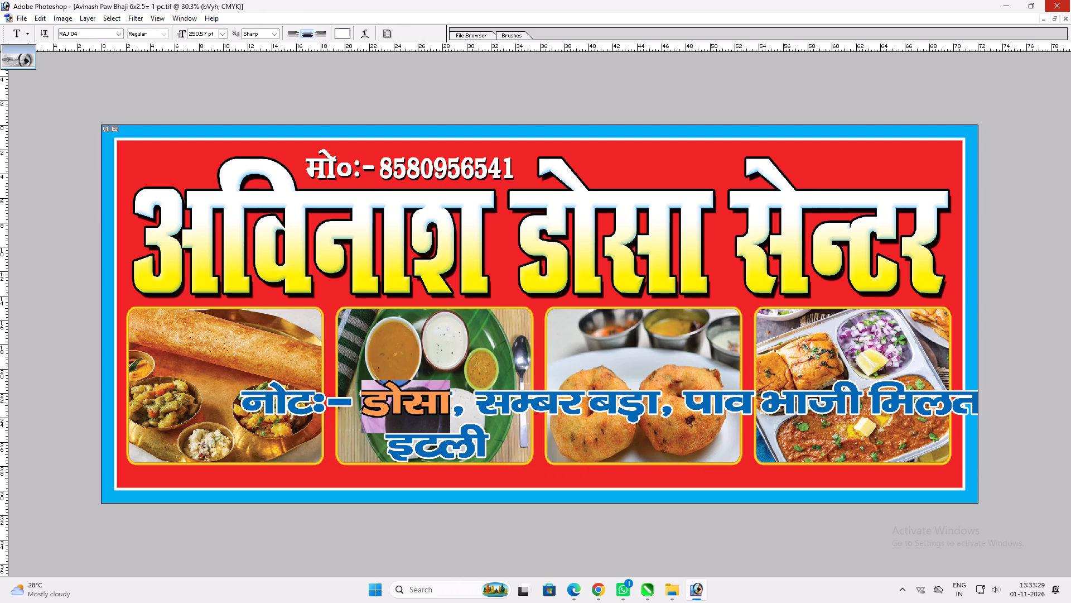
drag(372, 403, 371, 403)
key(ctrl+x)
key(Return)
key(v)
key(v)
key(v)
key(v)
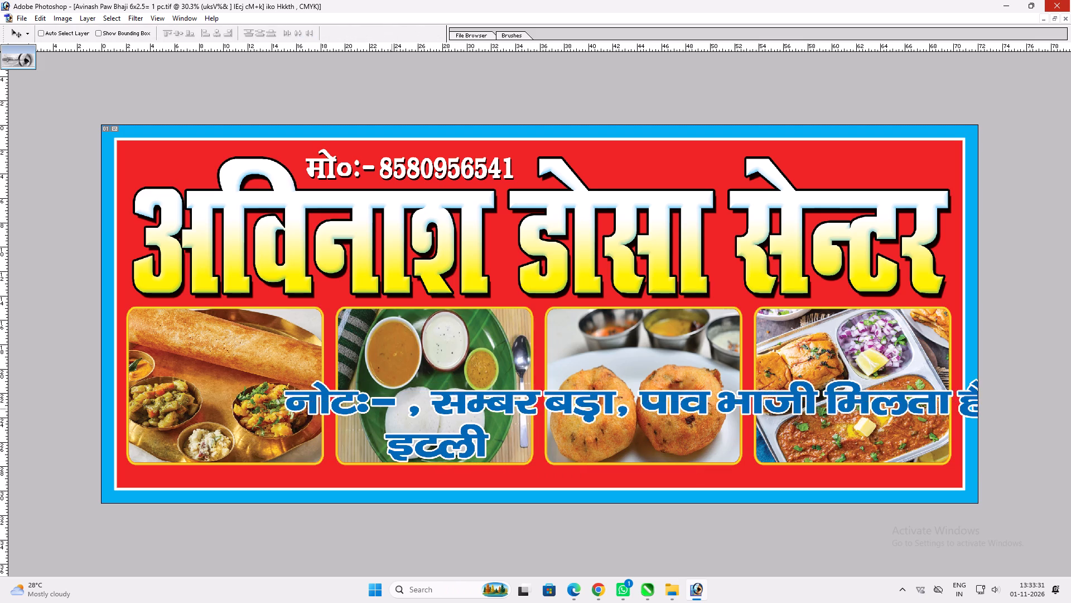
drag(394, 400, 426, 350)
Duplicate the इटली label onto the lower part of the dosa photo and change its text to डोसा.
ctrl+click(443, 454)
alt+drag(447, 452, 228, 445)
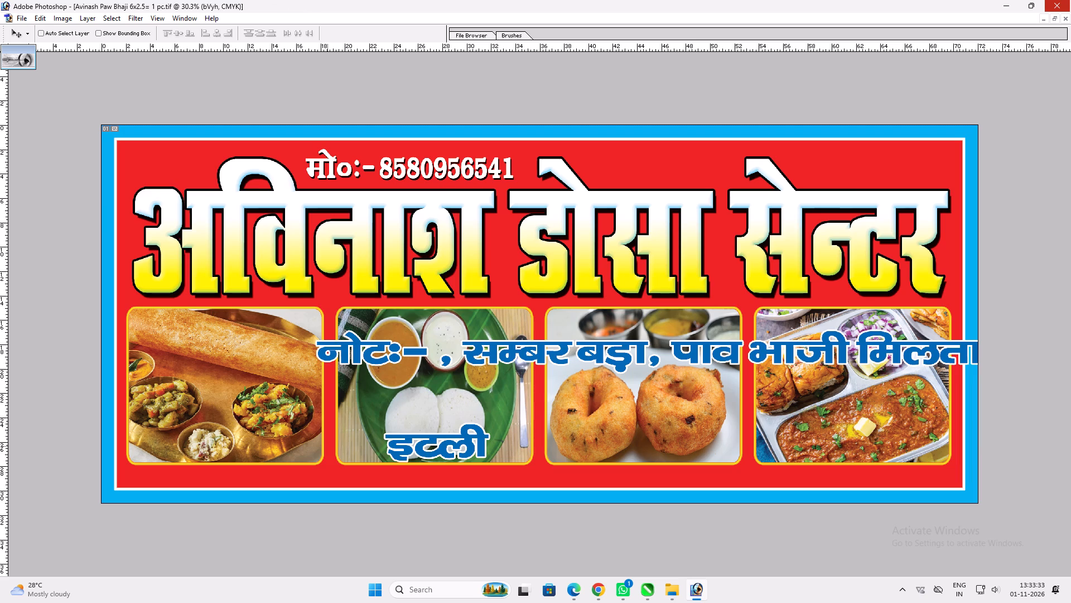
alt+drag(228, 445, 225, 445)
key(t)
click(224, 449)
key(ctrl+a)
key(ctrl+v)
key(Return)
text(vvvv)
Duplicate the डोसा label onto the vada photo and replace its text with सम्बर बड़ा cut from the note line.
alt+shift+drag(220, 449, 648, 420)
key(t)
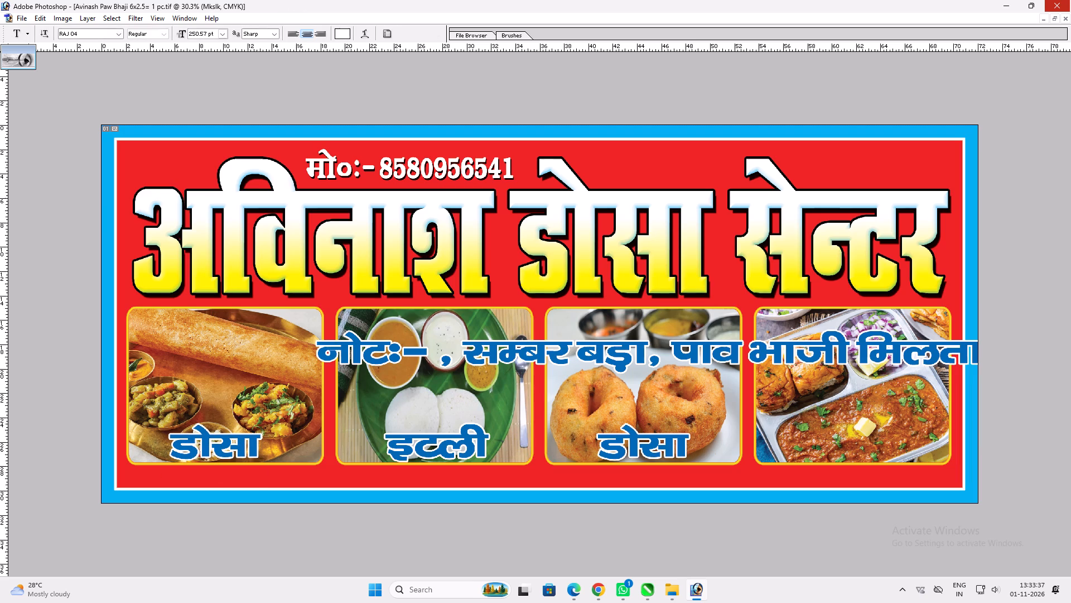
drag(647, 354, 471, 362)
key(ctrl+x)
key(ctrl+Return)
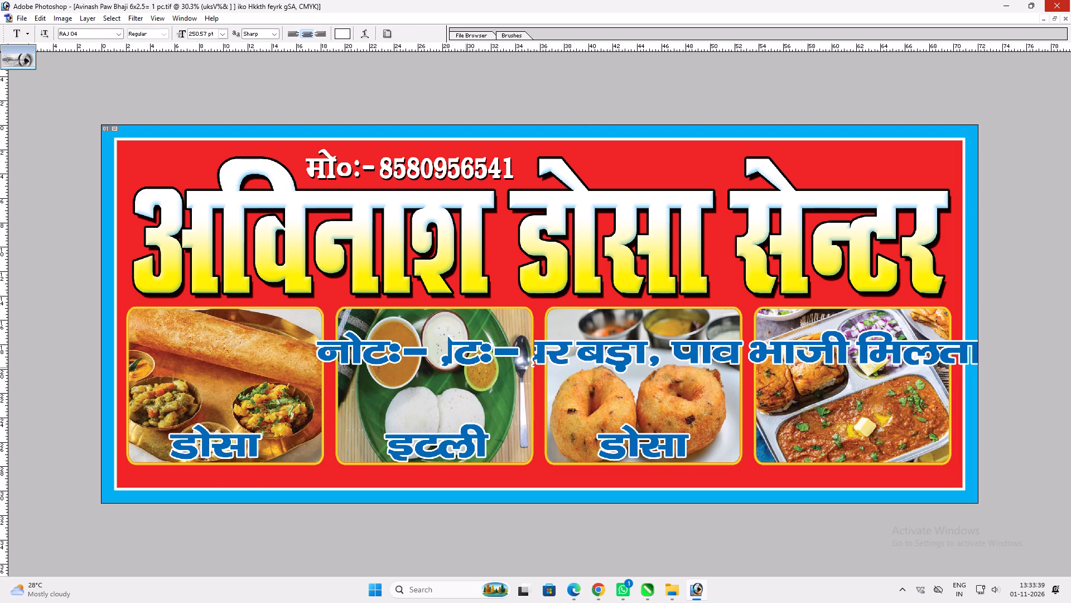
click(663, 449)
key(ctrl+a)
key(ctrl+v)
key(Return)
text(vvv)
key(v)
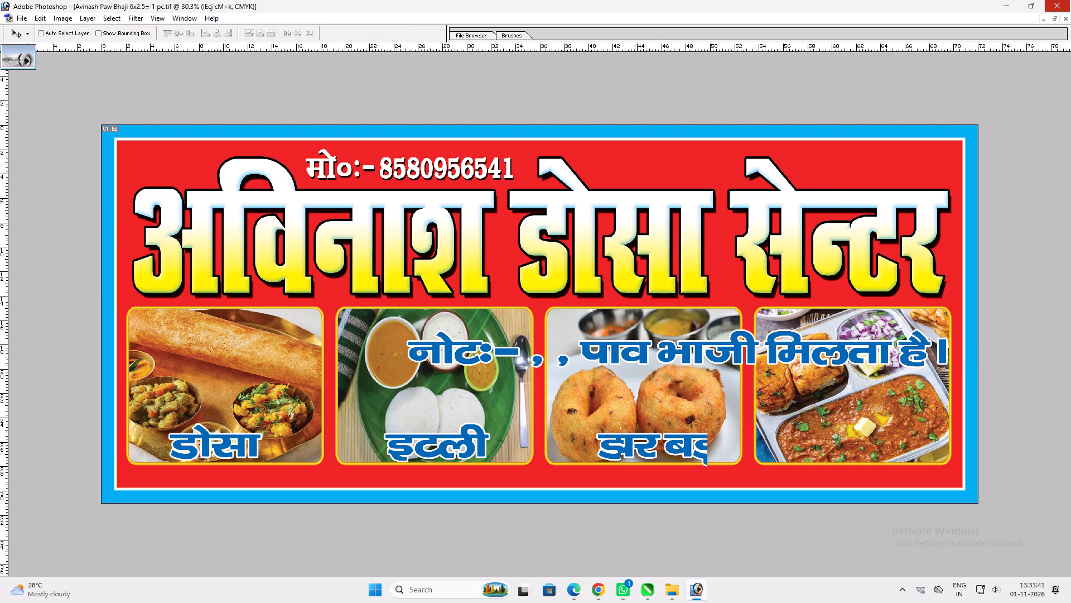
shift+drag(648, 447, 863, 431)
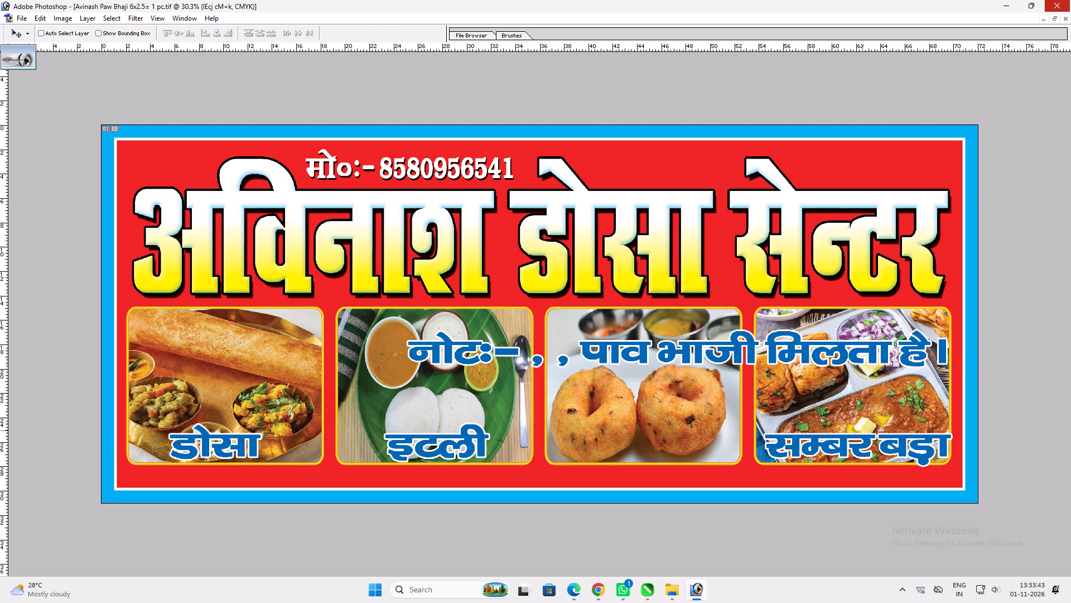
drag(827, 441, 618, 431)
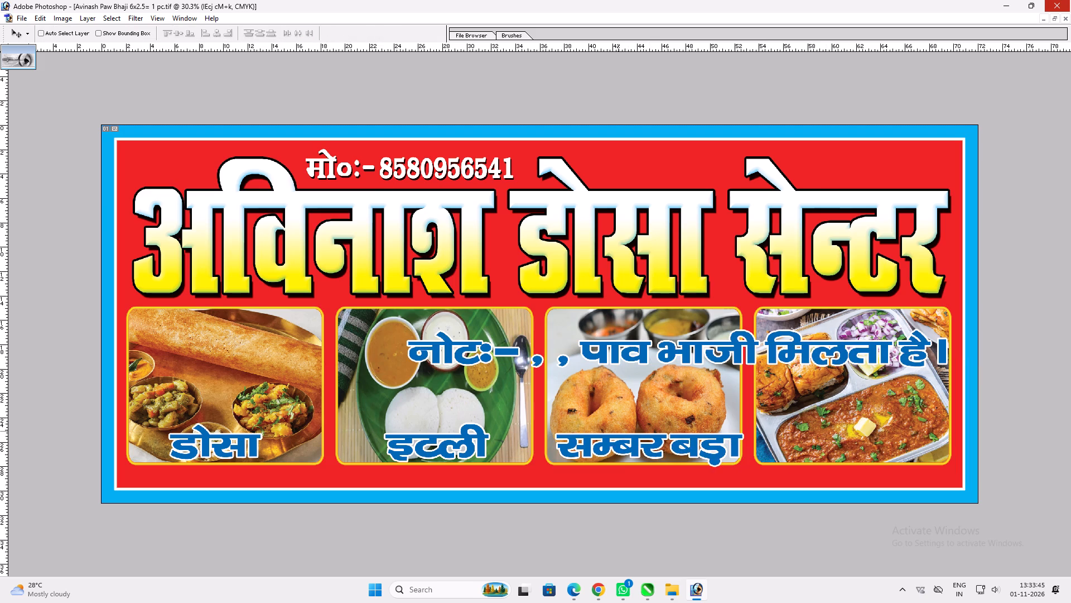
drag(618, 431, 610, 431)
Cut पाव भाजी out of the remaining note line.
key(t)
drag(581, 353, 762, 362)
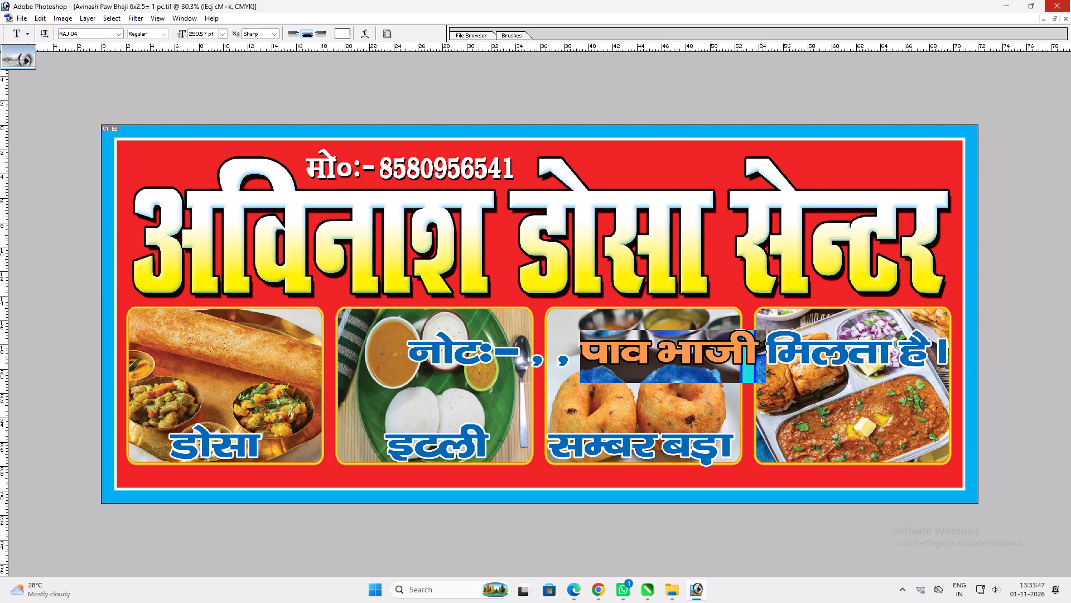
drag(762, 362, 757, 362)
key(ctrl+x)
key(Return)
key(v)
key(v)
Duplicate the सम्बर बड़ा label onto the pav bhaji photo and change its text to पाव भाजी.
right_click(725, 438)
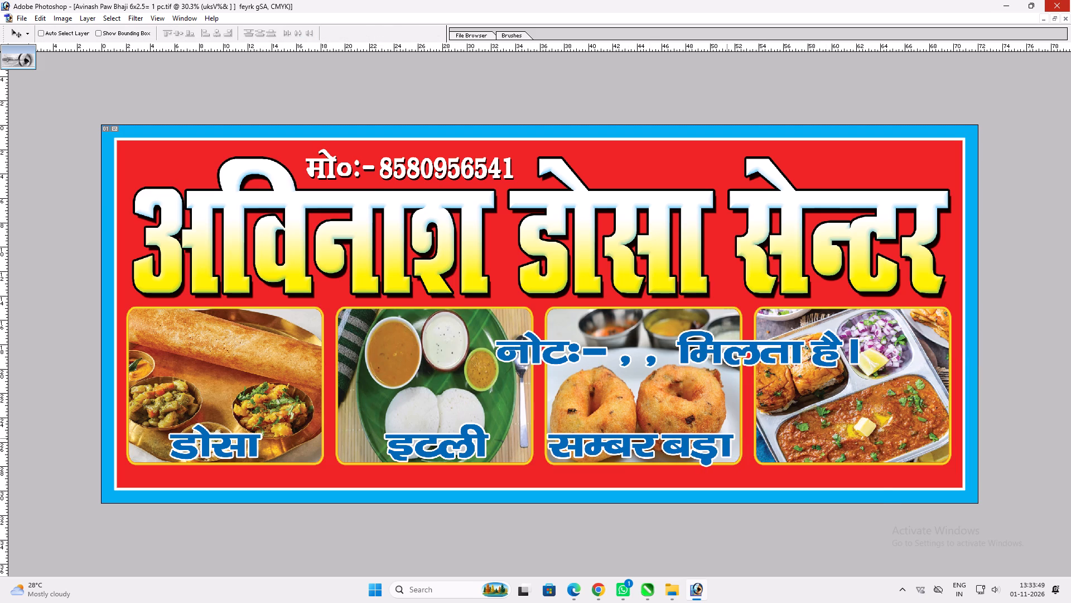
click(745, 448)
alt+shift+drag(719, 447, 935, 453)
key(t)
click(904, 454)
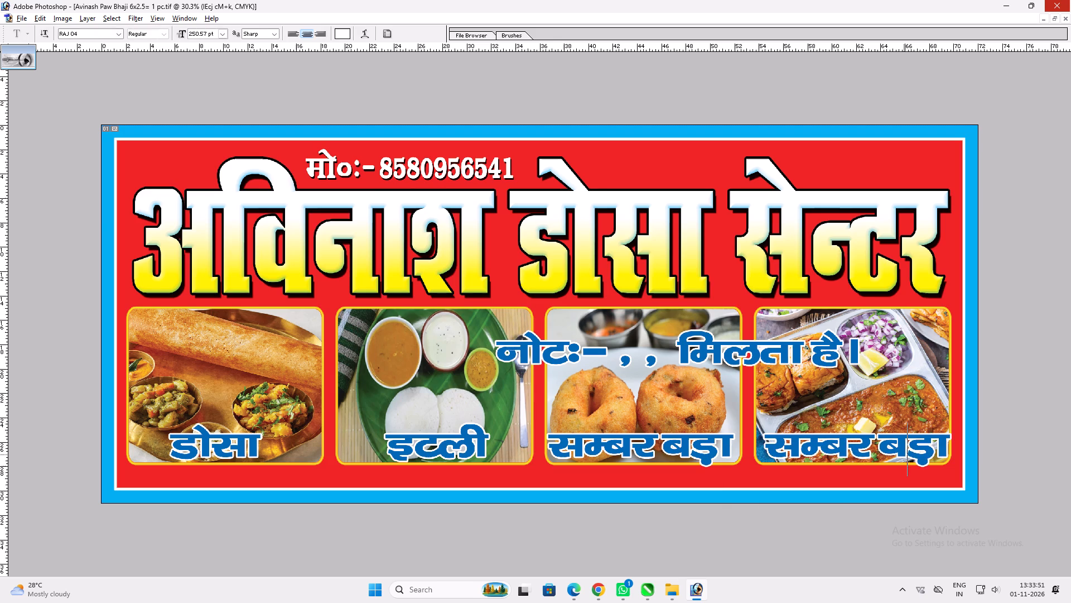
key(ctrl+a)
key(ctrl+v)
key(Return)
text(vv)
key(v)
Delete the leftover note line reading नोटः- मिलता है from over the photos.
ctrl+click(798, 352)
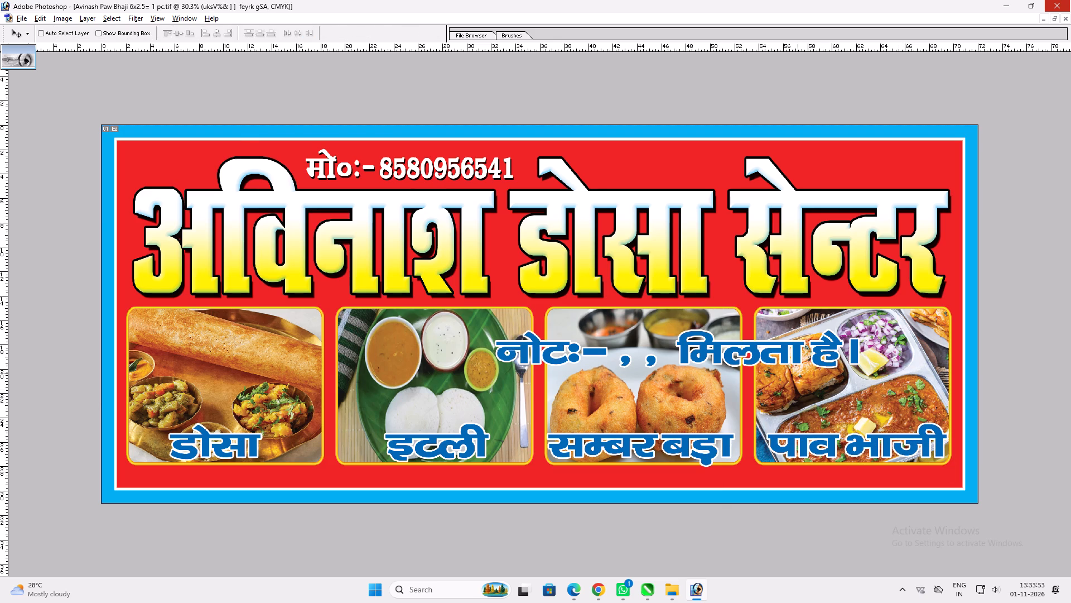
key(alt+l)
key(alt+l)
key(alt+l)
key(v)
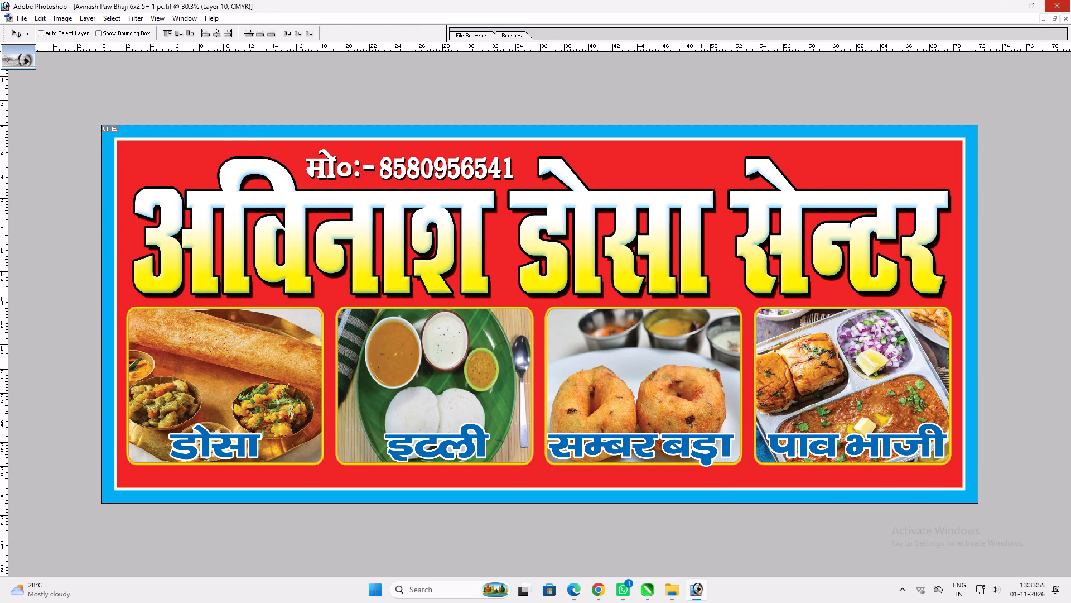
Delete the phone number text above the अविनाश डोसा सेन्टर heading.
key(t)
click(447, 173)
key(ctrl+a)
key(BackSpace)
key(Return)
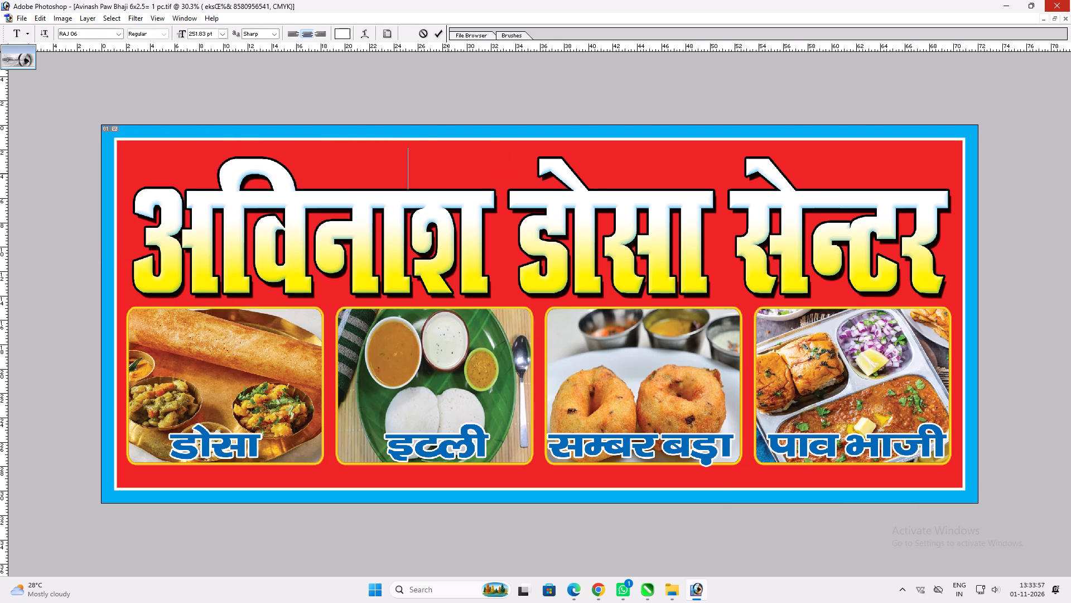
Save the banner file and capture an image of the screen.
key(ctrl+s)
key(v)
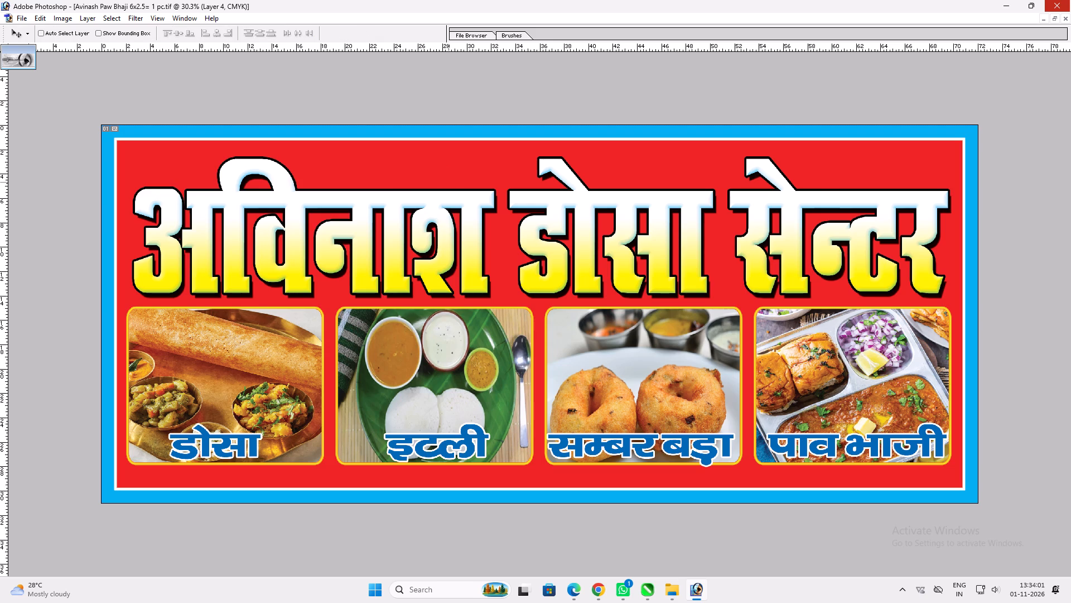
key(ctrl+s)
key(Print)
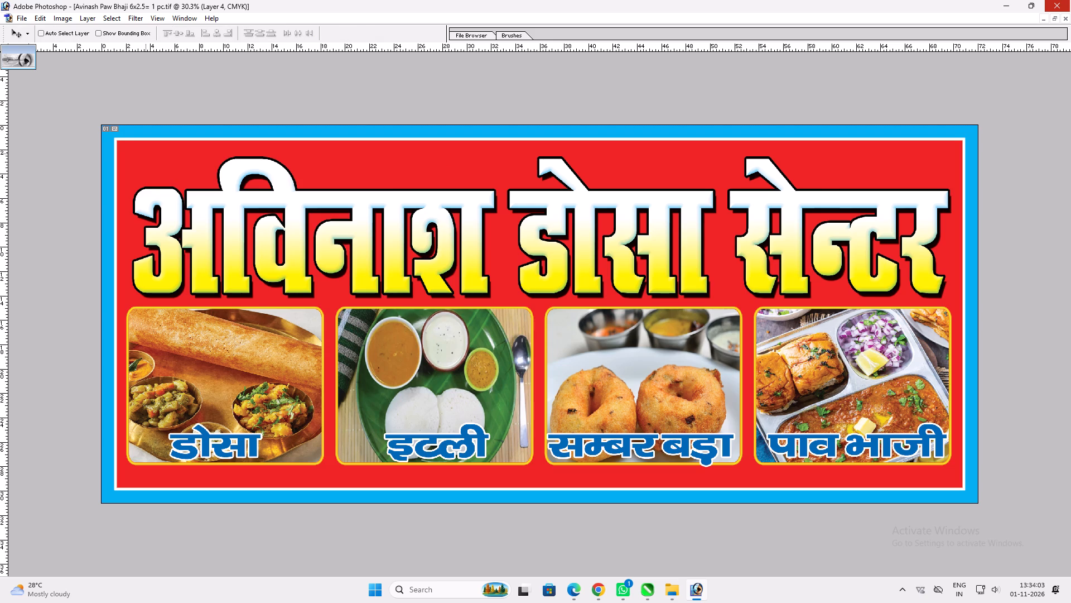
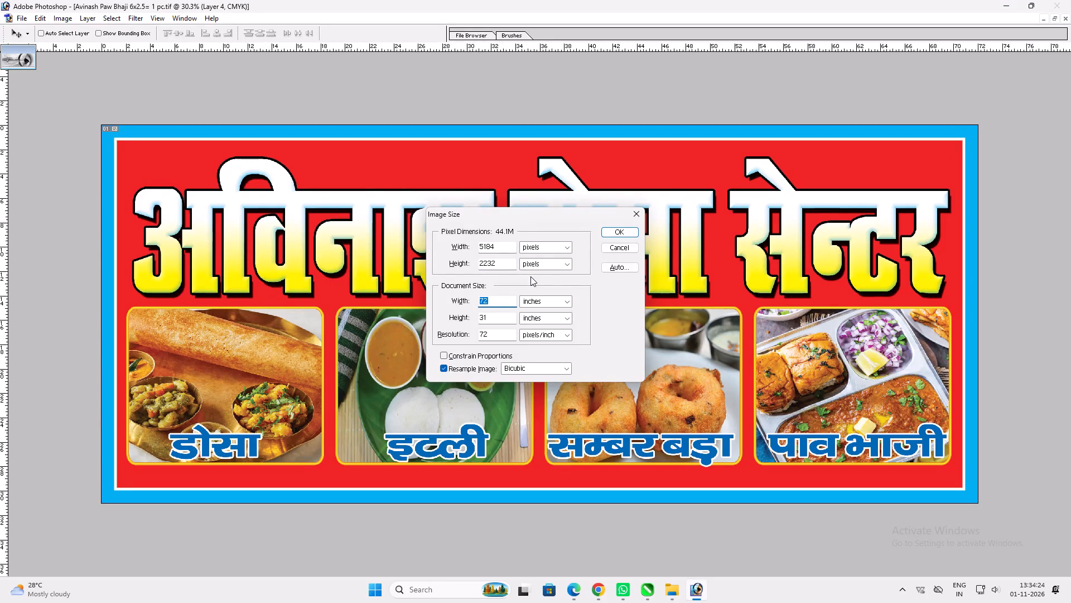
Resize the banner to a height of 32 inches without changing its width, and save the file.
key(Tab)
key(Tab)
key(Tab)
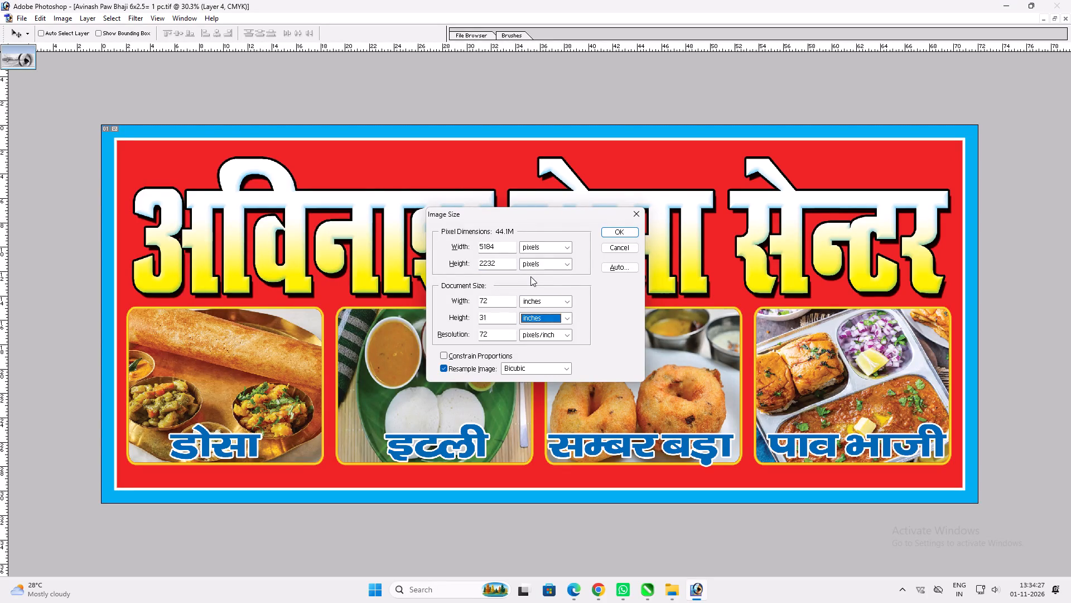
key(shift+Tab)
text(32)
key(Return)
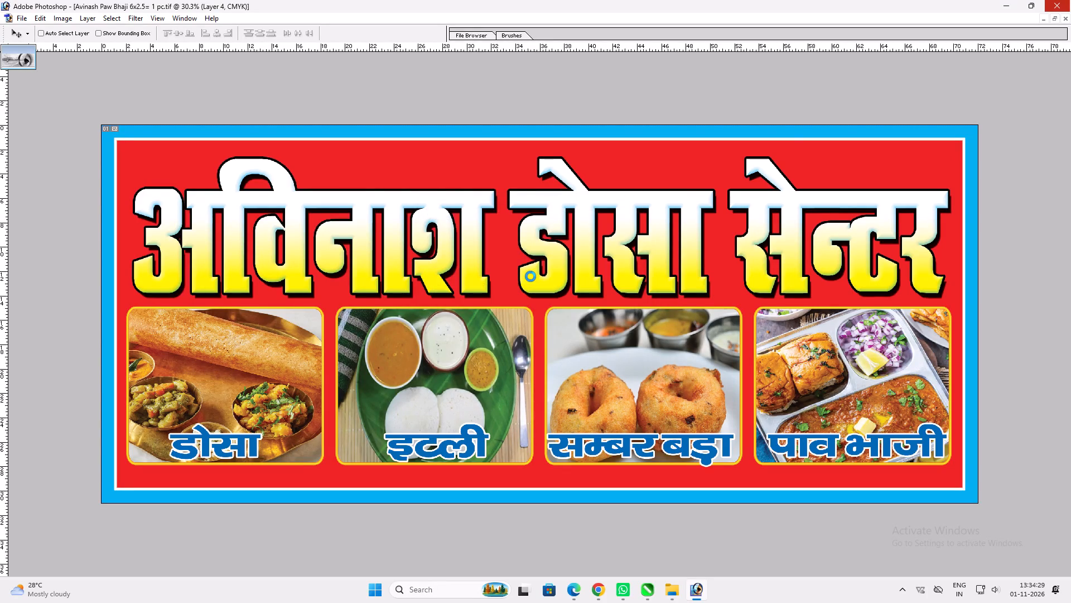
key(ctrl+s)
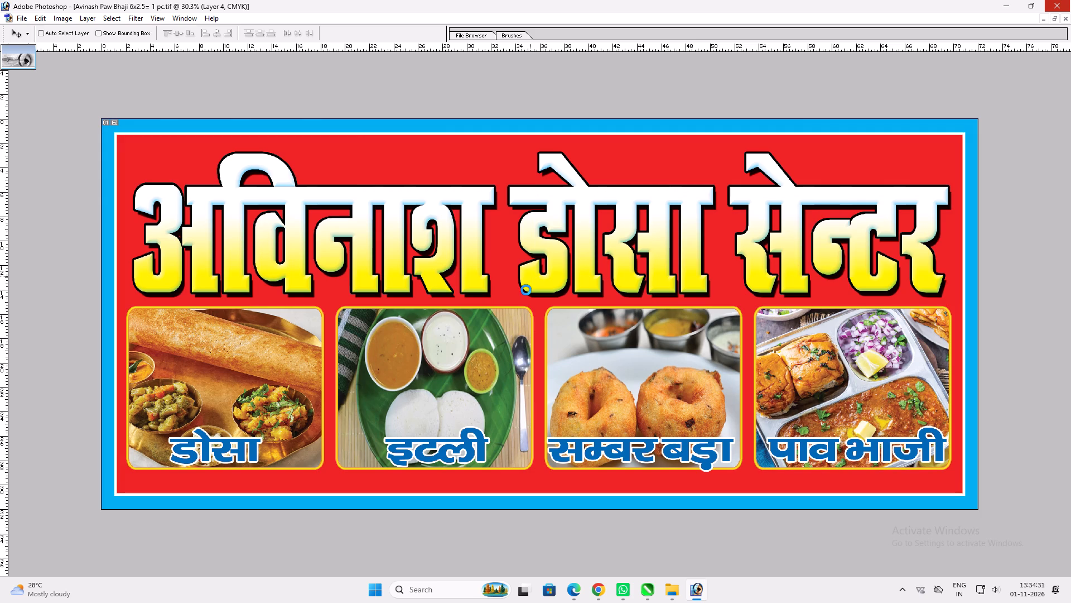
Resize the banner again to a height of 19 inches, keeping the width at 72 inches.
key(alt+i)
key(alt+i)
key(Tab)
key(Tab)
key(Tab)
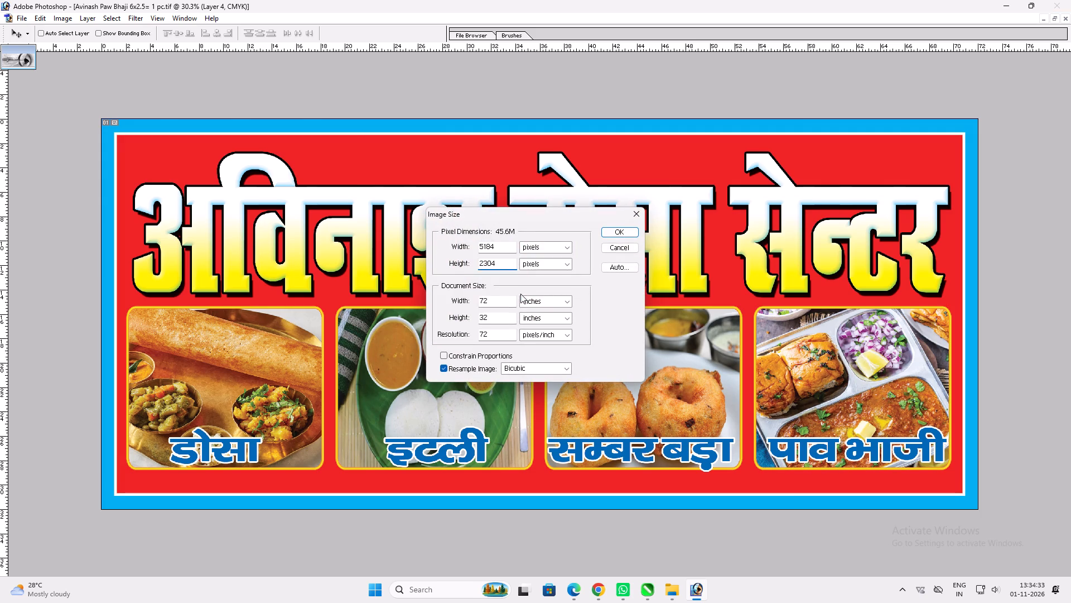
key(Tab)
key(Tab)
key(Tab)
key(Tab)
key(shift+Tab)
key(1)
key(9)
key(Return)
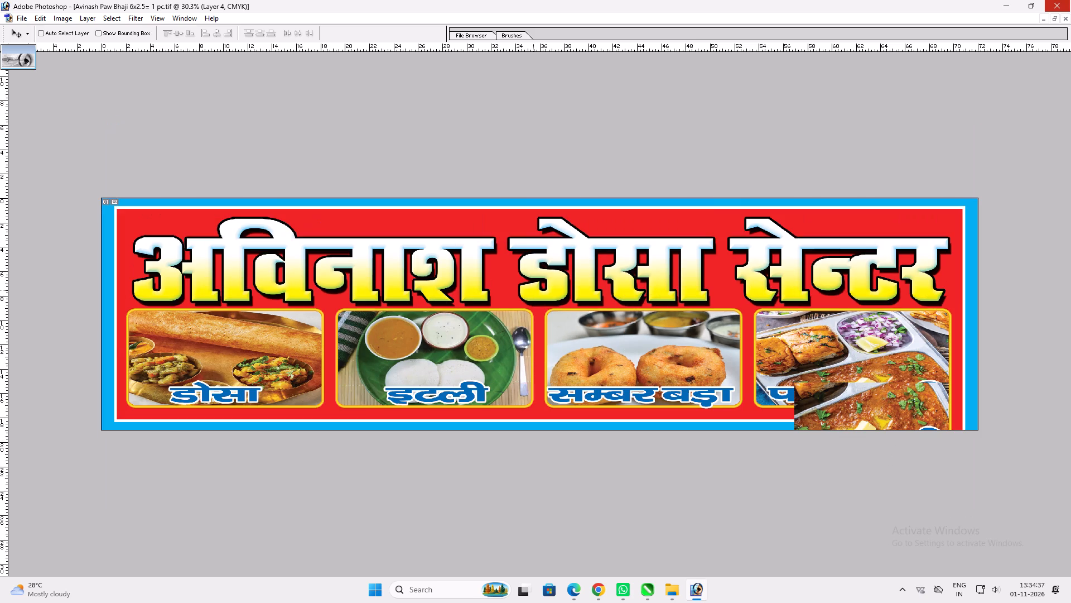
Copy the layer style of the blue and white border, and delete that border layer.
ctrl+click(505, 201)
key(alt+l)
key(alt+y)
key(c)
key(alt+l)
key(alt+l)
key(alt+l)
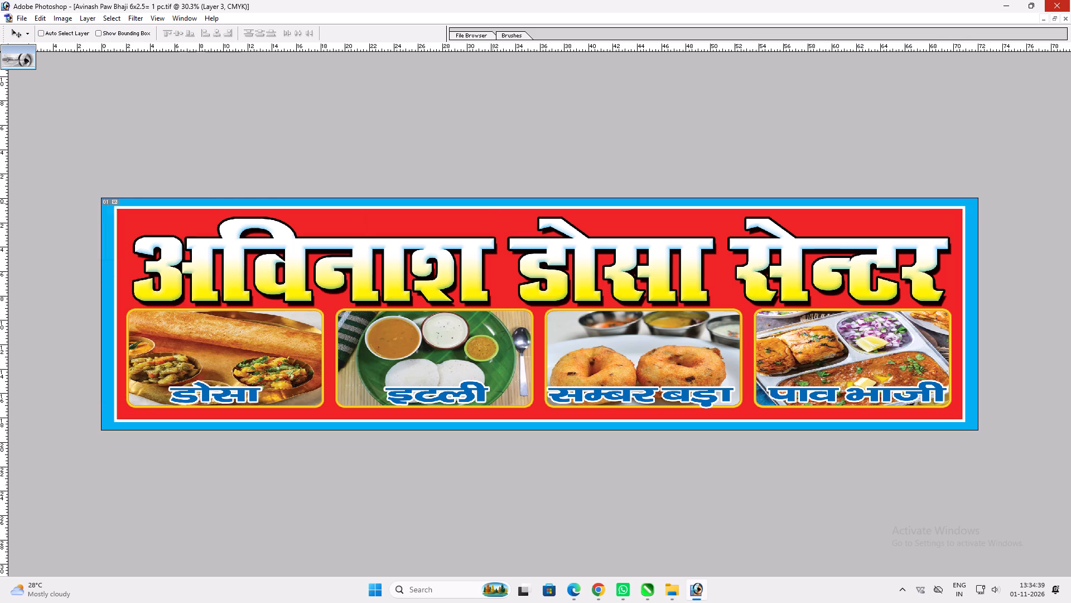
Add a new layer and stroke the whole canvas outline on it with a 40 px width.
key(ctrl+a)
key(alt+l)
key(alt+w)
key(alt+l)
key(alt+e)
key(s)
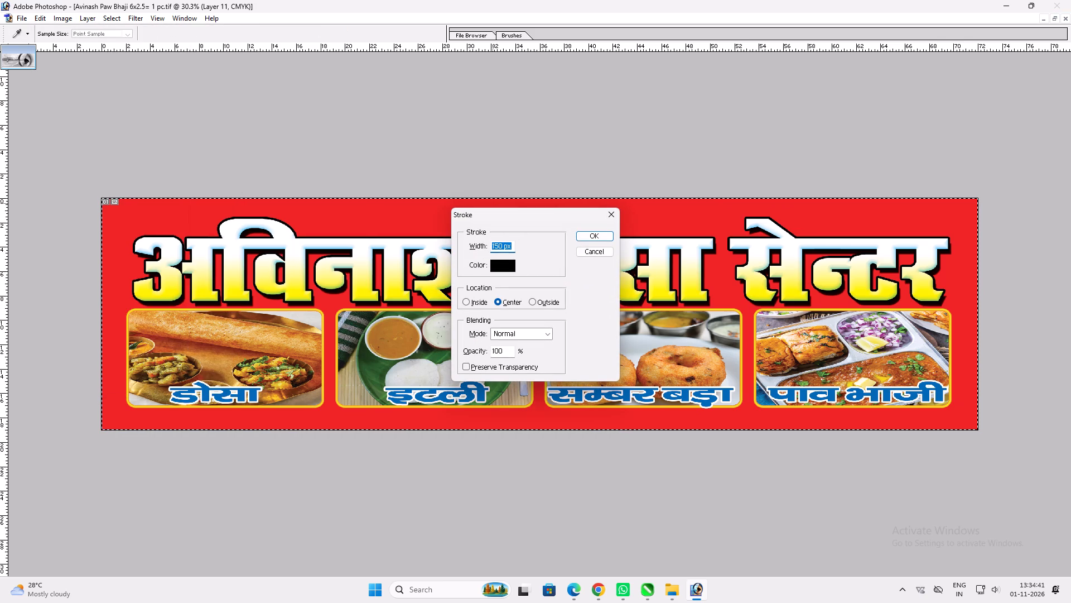
text(40)
key(Return)
key(ctrl+d)
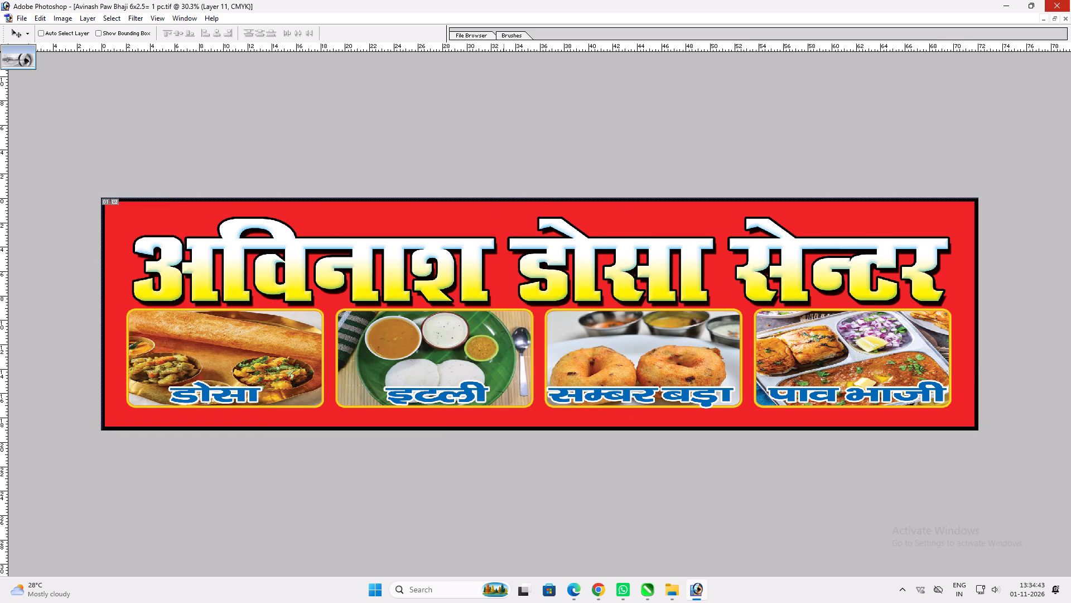
Paste the copied layer style onto the new border and make its white outline thinner.
key(alt+l)
key(alt+y)
text(pv)
key(alt+l)
key(alt+y)
key(k)
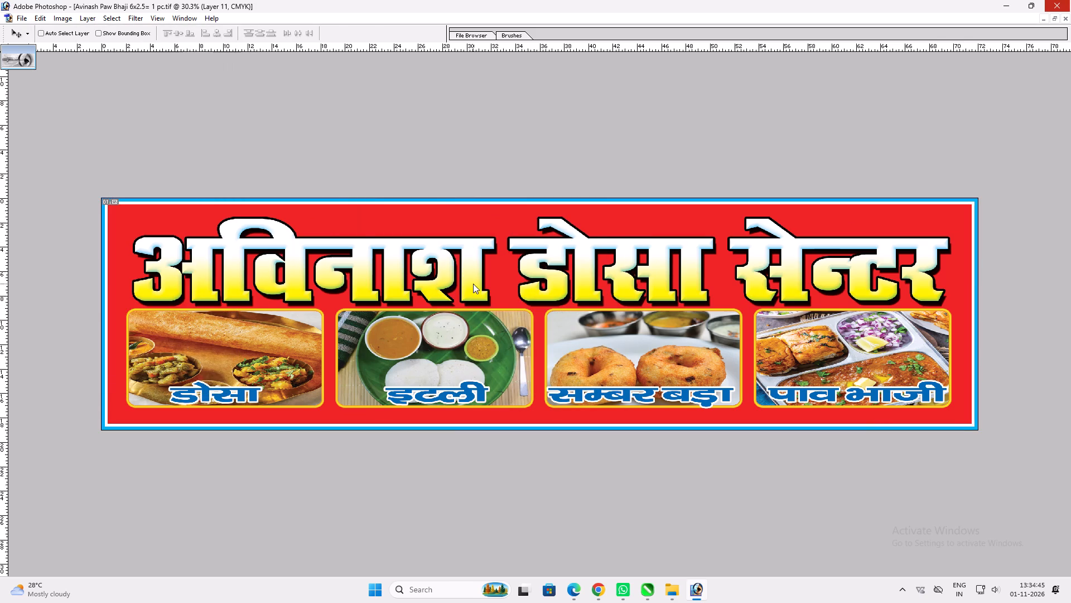
scroll(712, 344, down, 6)
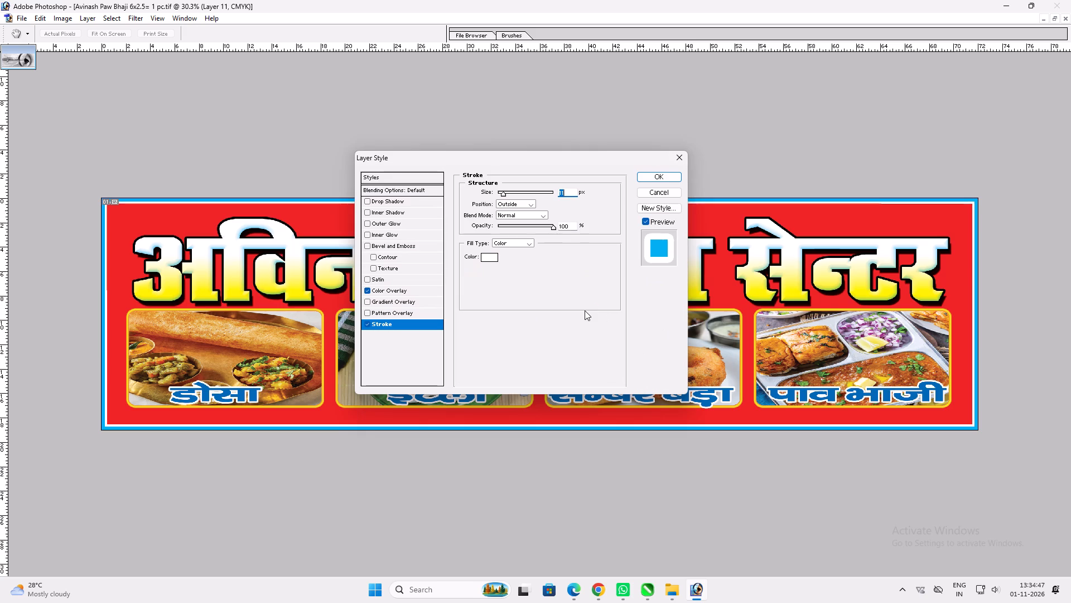
scroll(585, 310, down, 2)
key(Return)
Move the अविनाश डोसा सेन्टर heading up and left, and stretch it wider to align with the photo row's outer edge.
key(v)
ctrl+click(579, 277)
drag(581, 273, 581, 263)
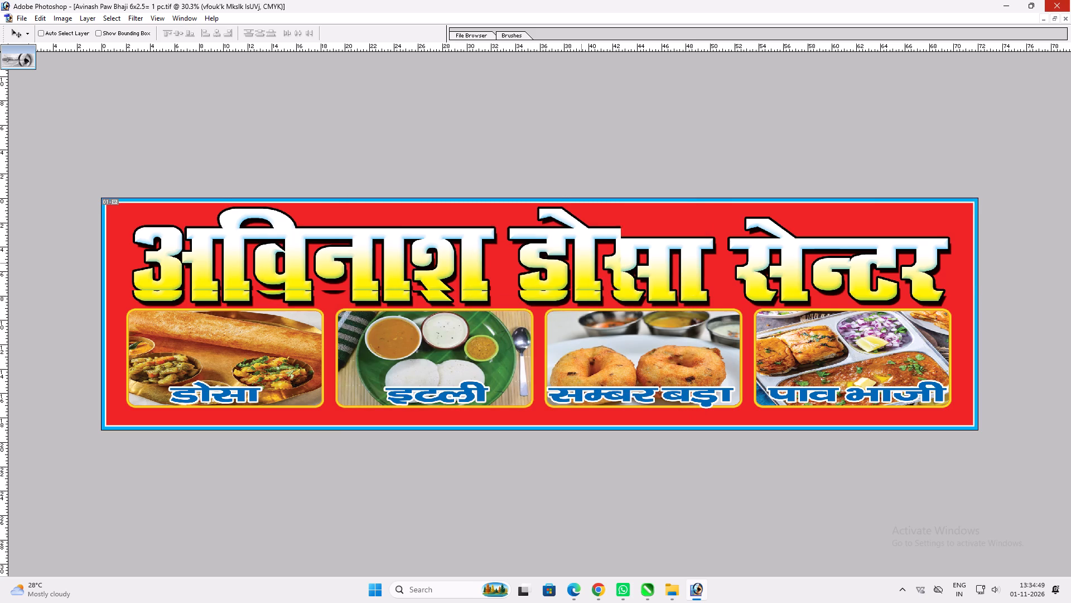
drag(581, 263, 569, 265)
key(ctrl+t)
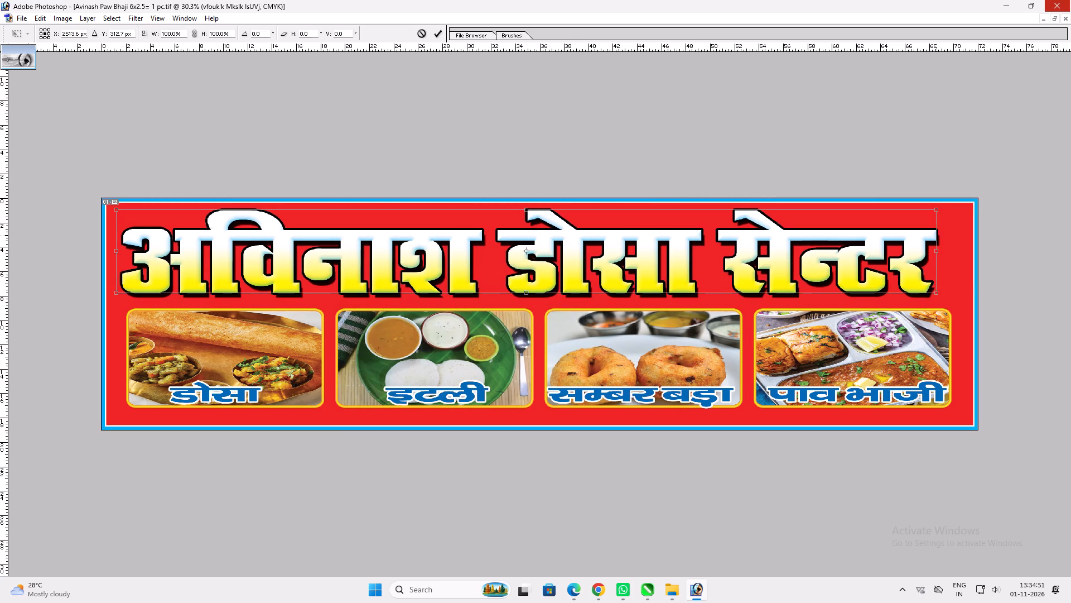
shift+drag(936, 236, 951, 232)
key(shift+Return)
key(v)
Stretch the row of four framed dish photos downward to about 110% height.
right_click(699, 335)
click(725, 341)
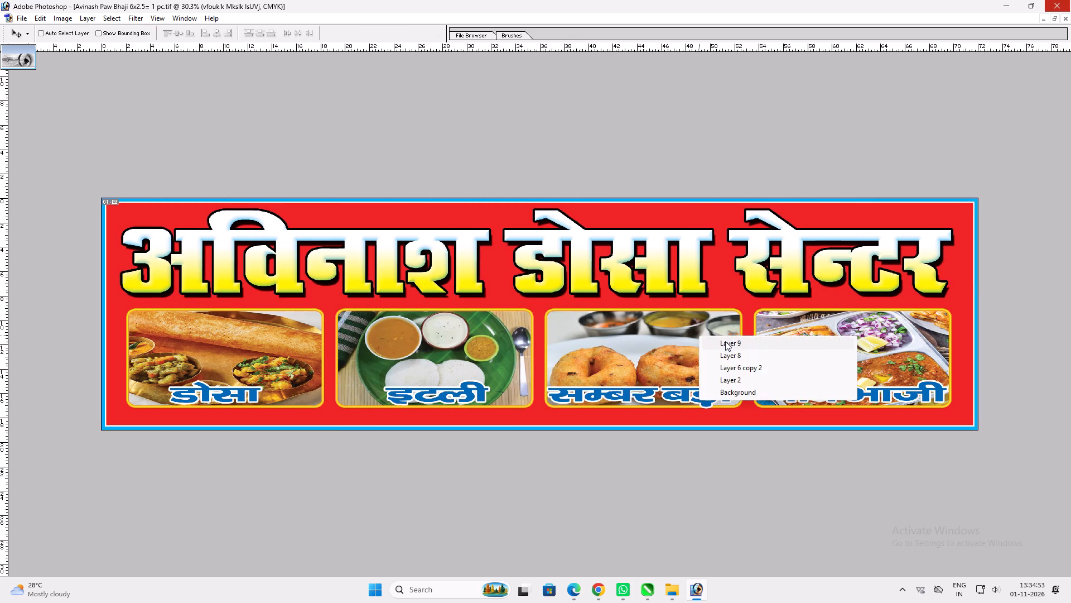
key(ctrl+t)
shift+drag(736, 401, 736, 411)
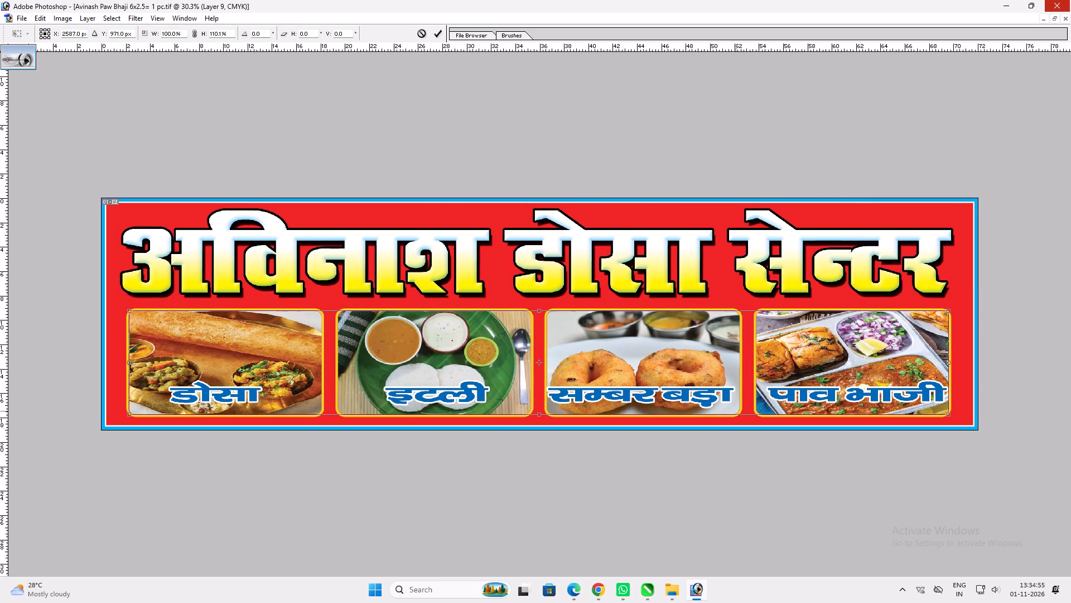
key(shift+Return)
key(v)
Link the four dish labels and move them together about 40 px down towards the photos' bottom edges.
ctrl+click(803, 394)
drag(803, 394, 814, 405)
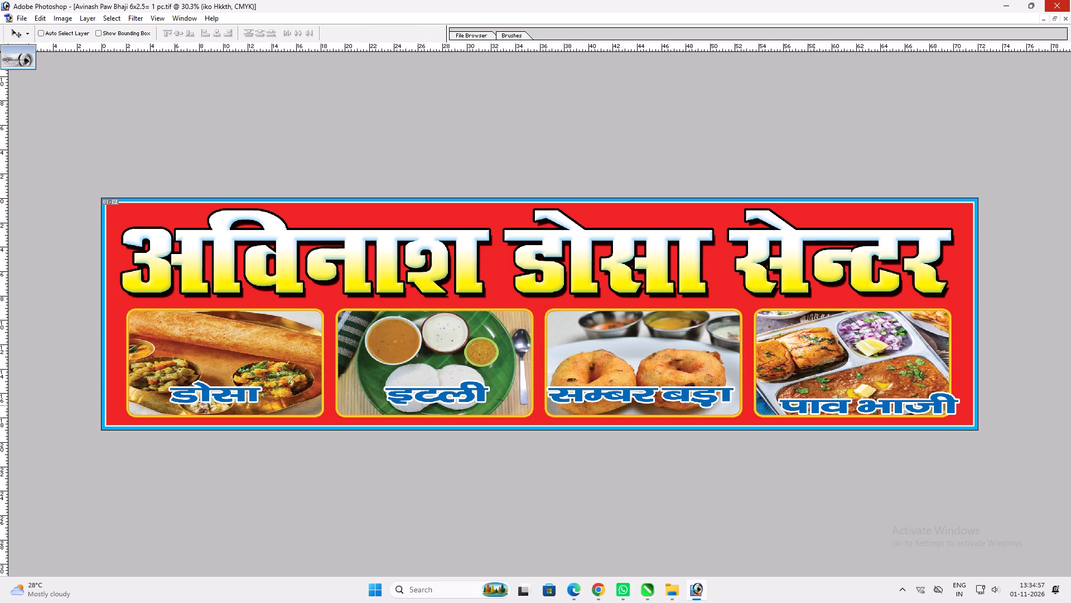
key(ctrl+z)
ctrl+shift+click(725, 389)
ctrl+shift+click(482, 389)
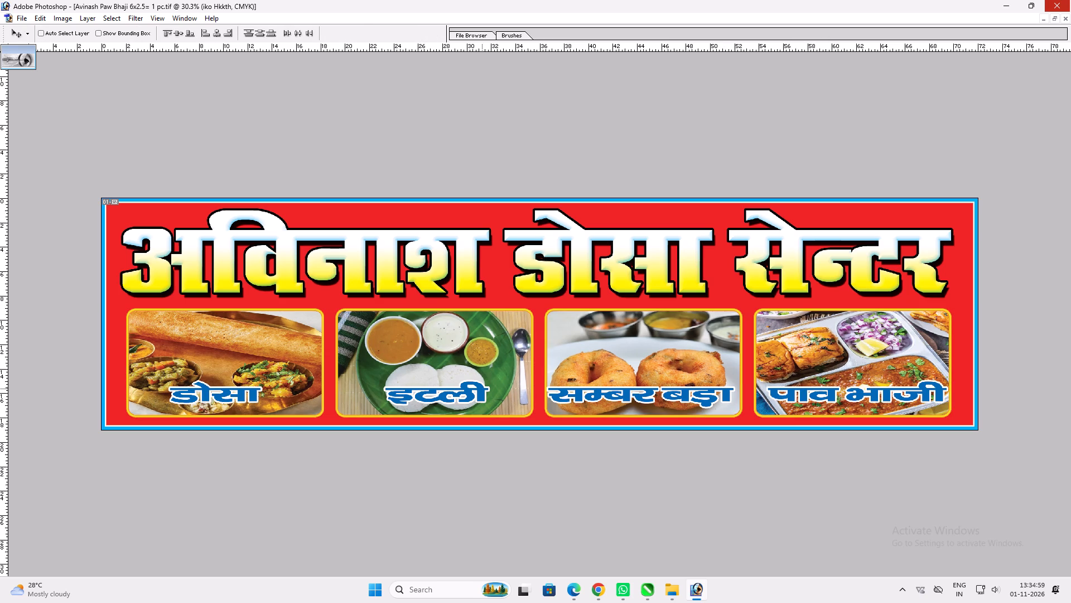
ctrl+shift+click(255, 391)
key(shift+Down)
key(shift+Down)
key(shift+Down)
key(shift+Down)
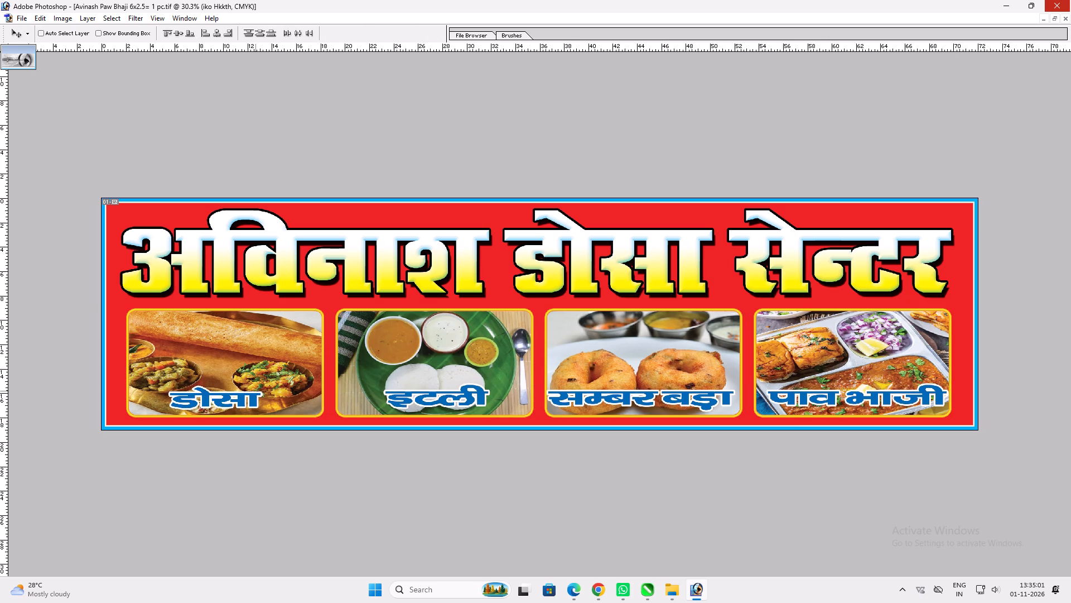
Save the resized banner as a new TIFF named Avinash Paw Bhaji 6x19= 1 pc.
key(ctrl+shift+s)
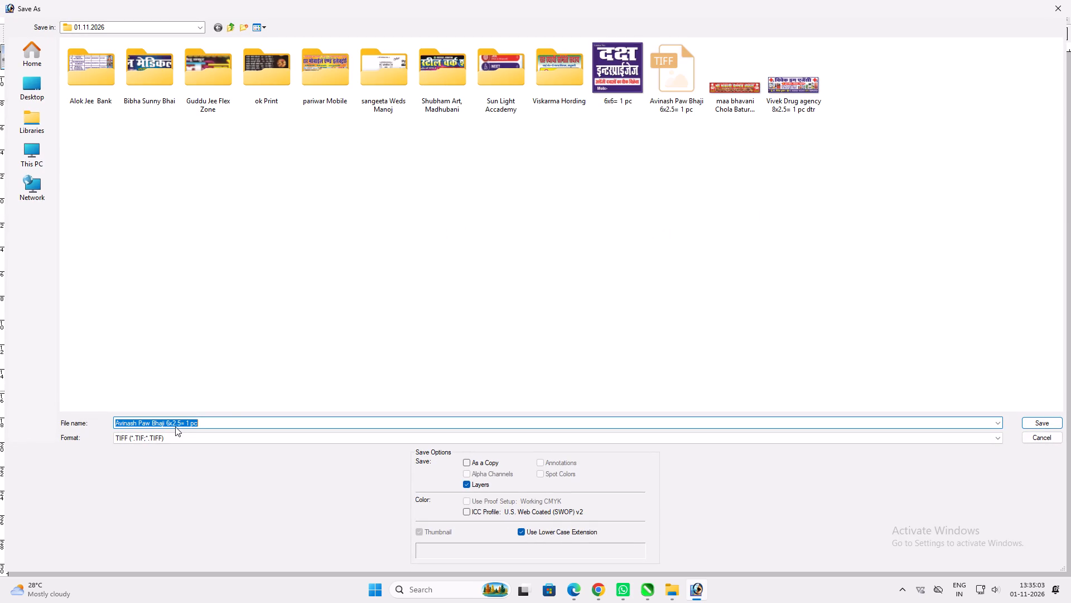
drag(172, 426, 180, 423)
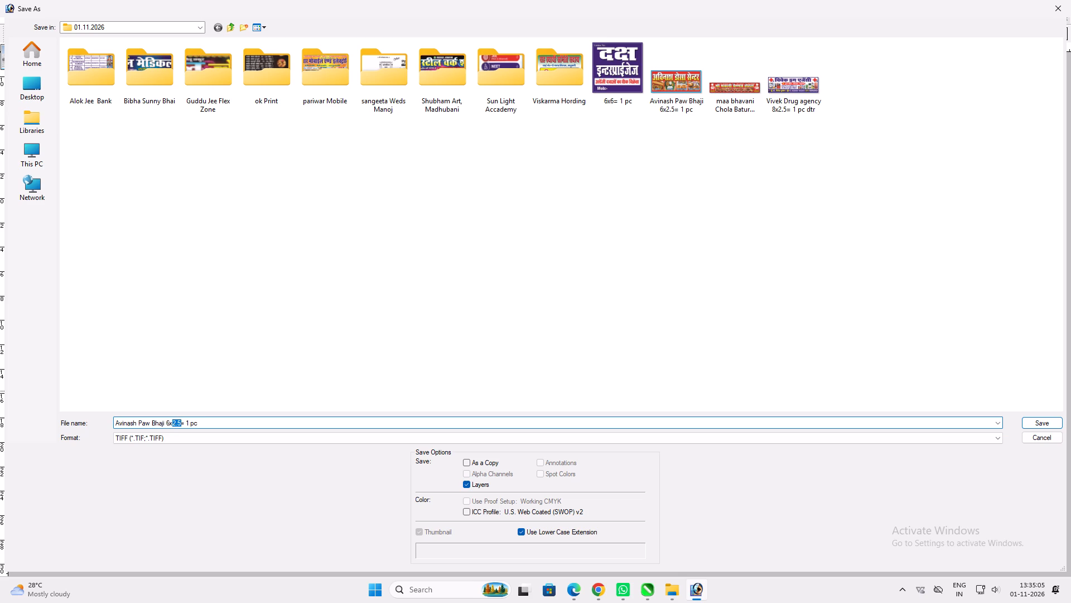
text(19)
key(Return)
key(Return)
key(Return)
key(Return)
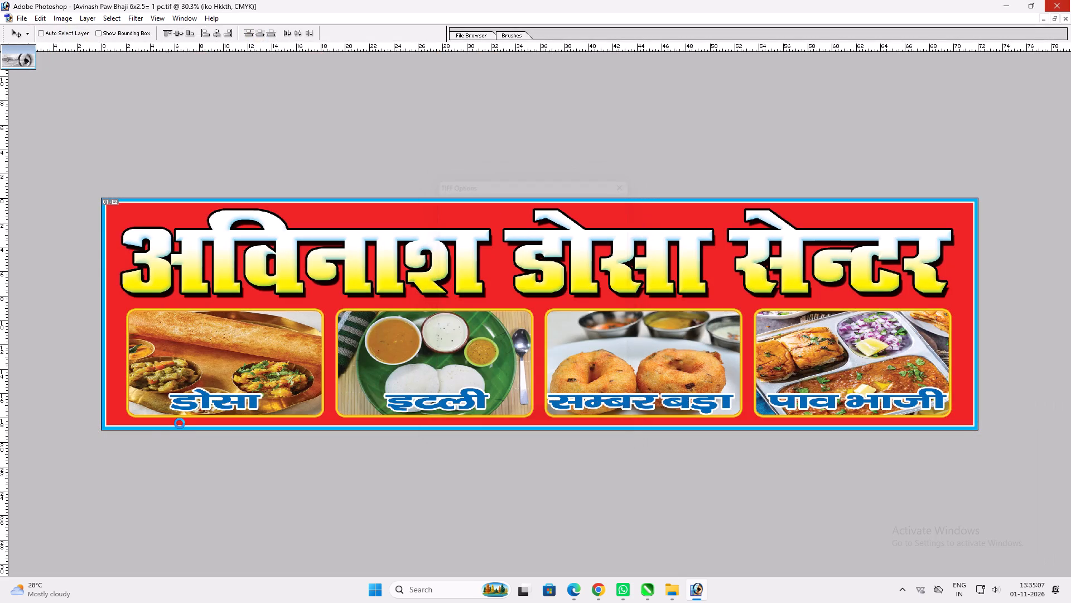
Close the banner and the Untitled-1 document, discarding the unsaved changes to Untitled-1.
key(ctrl+w)
key(ctrl+w)
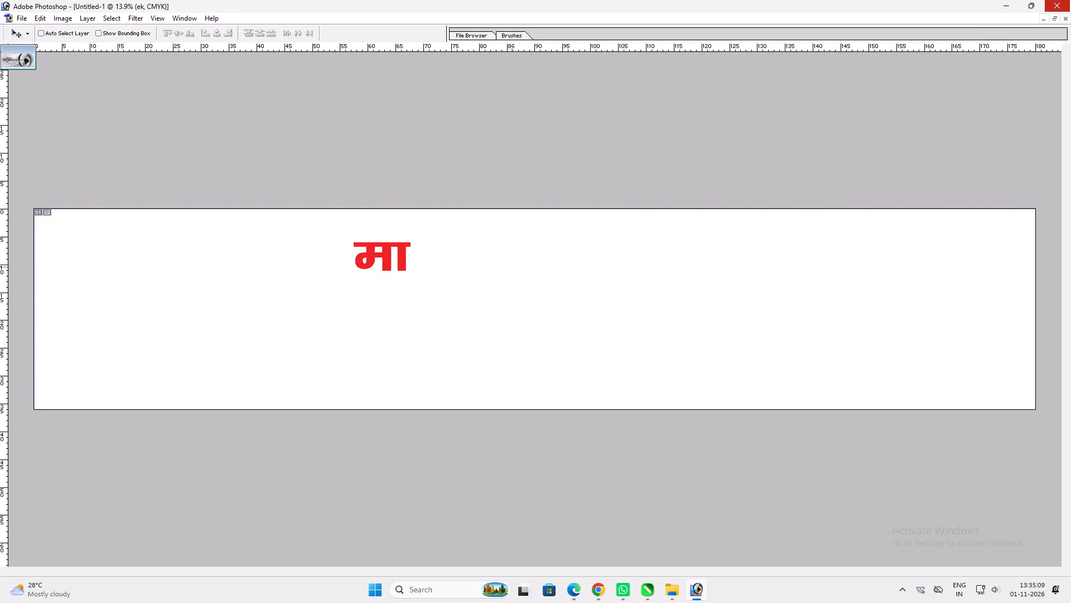
key(ctrl+w)
click(540, 213)
click(541, 223)
Rename the Avinash Paw Bhaji 6x2.5= 1 pc file in the 01.11.2026 folder as Avinash Paw Bhaji 6x32= 1 pc.
double_click(542, 242)
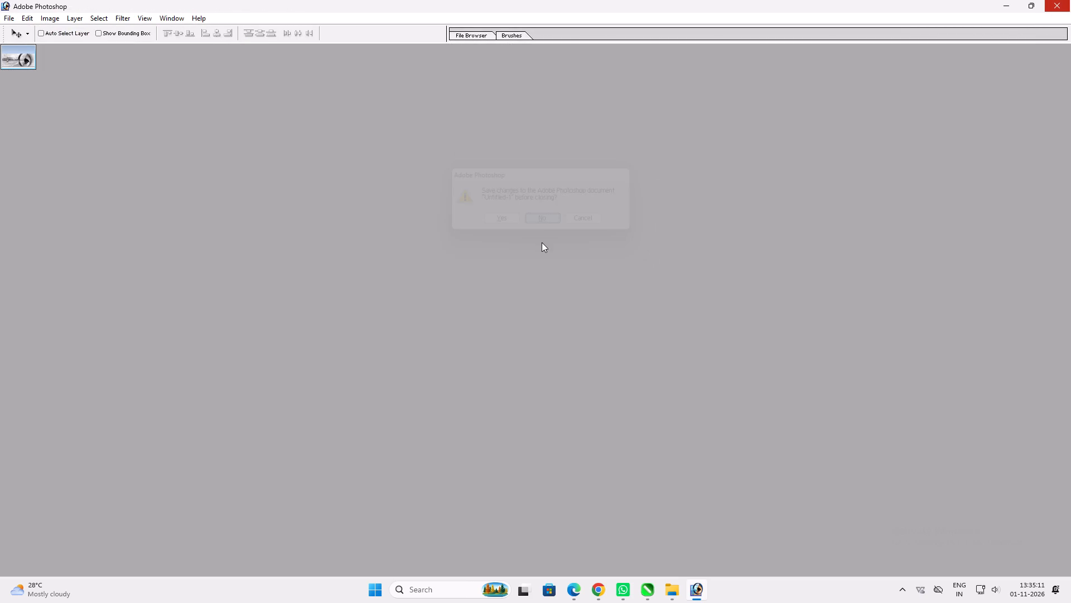
click(689, 95)
click(750, 88)
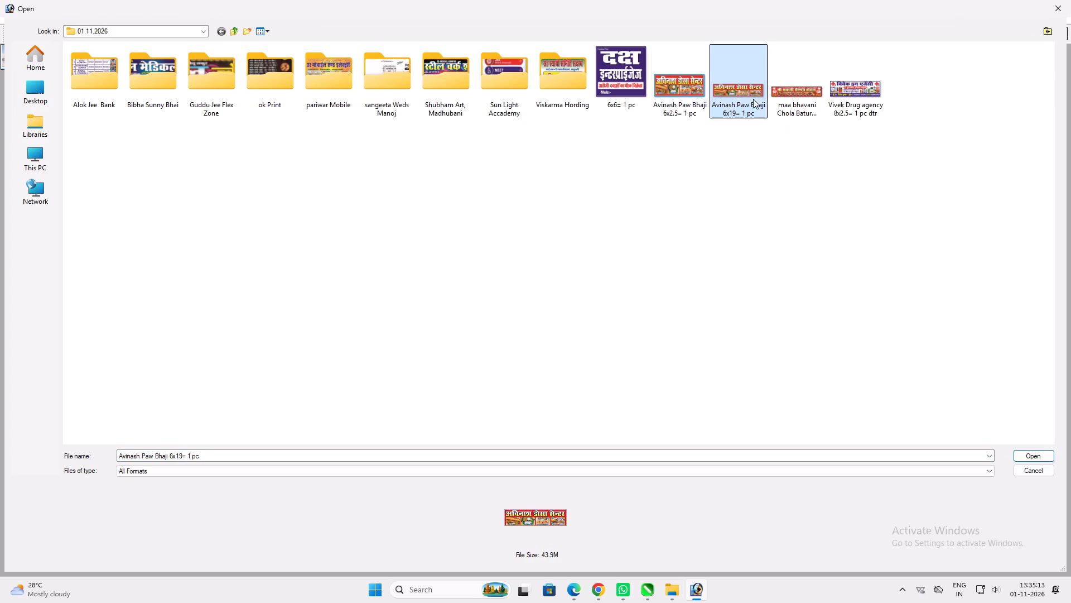
click(693, 91)
click(752, 91)
key(F2)
click(697, 96)
key(F2)
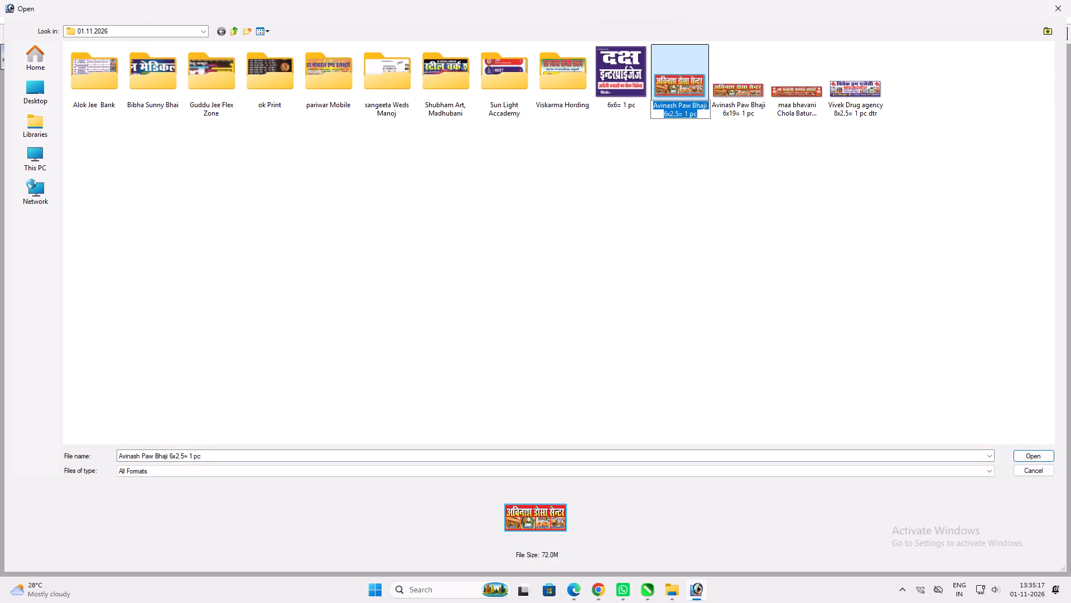
drag(679, 114, 670, 117)
text(32)
click(671, 192)
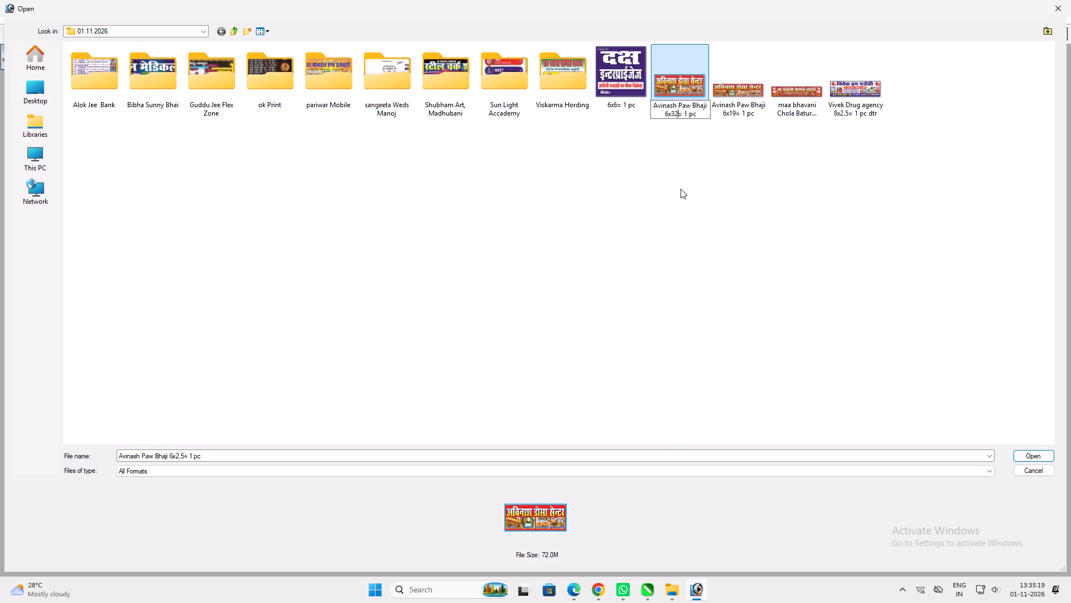
Copy the 6x32 and 6x19 Avinash Paw Bhaji files into the Final Print folder and close the file browser.
drag(741, 146, 667, 71)
key(ctrl+c)
key(ctrl+c)
key(ctrl+c)
key(ctrl+c)
key(ctrl+c)
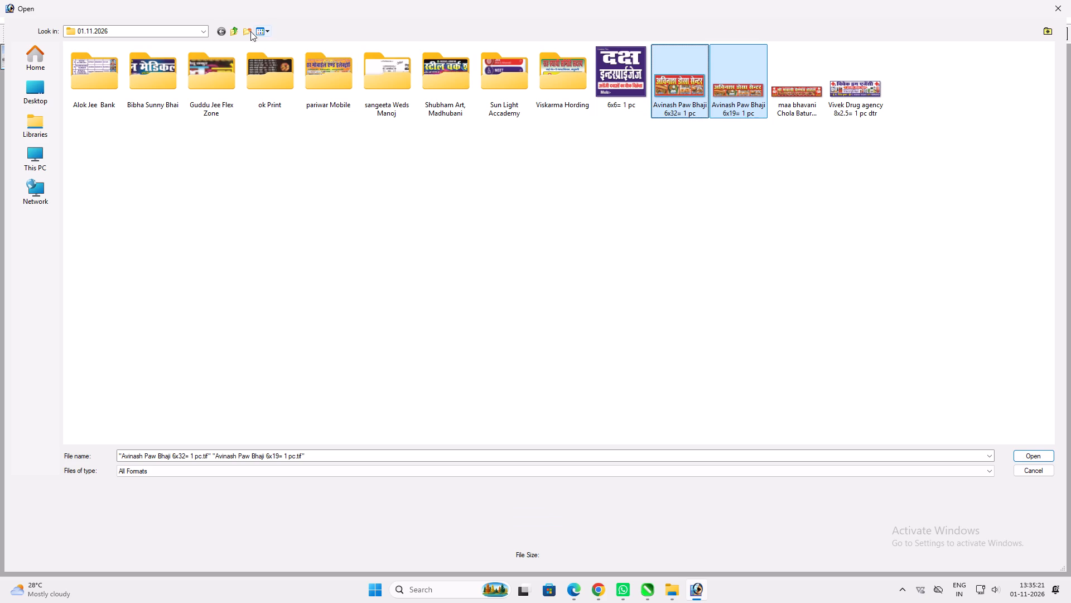
click(239, 33)
double_click(166, 85)
click(254, 162)
key(ctrl+v)
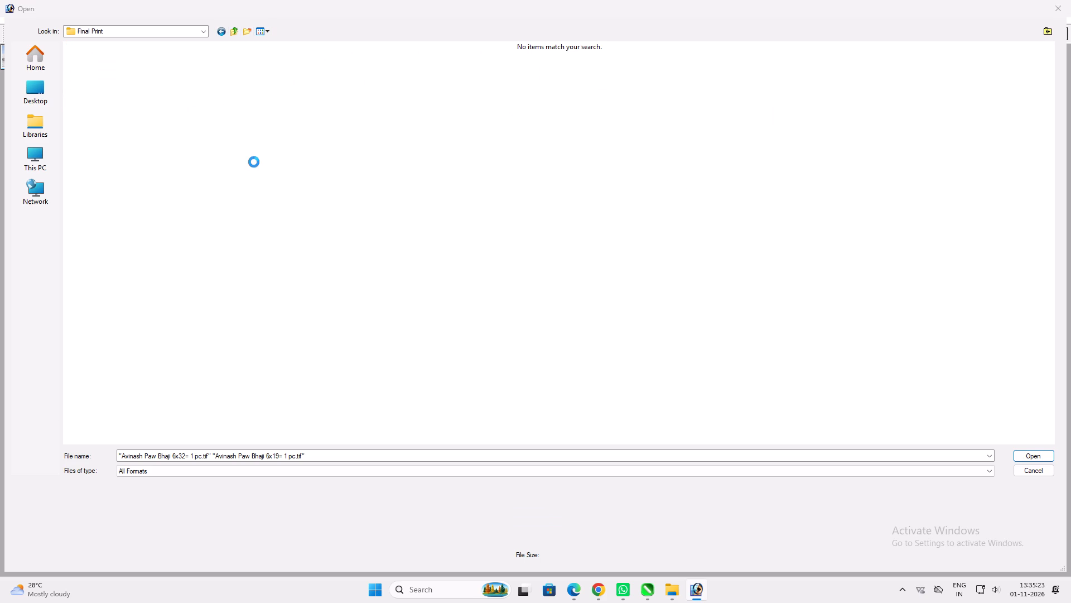
click(1070, 0)
Open the maa bhavani Chola banner file from the 01.11.2026 folder.
double_click(706, 121)
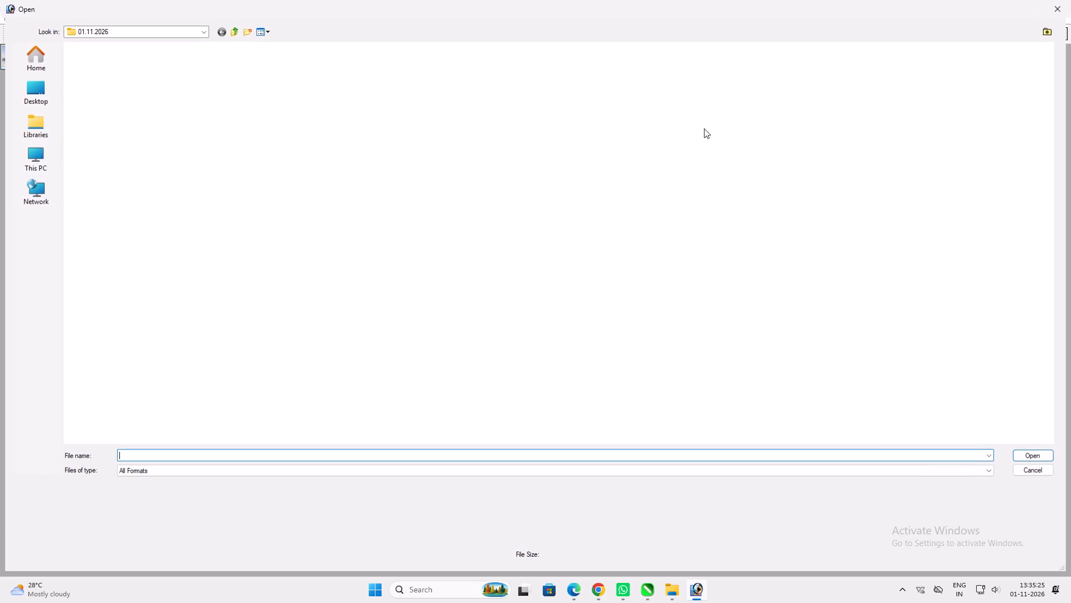
click(785, 85)
key(Return)
key(space)
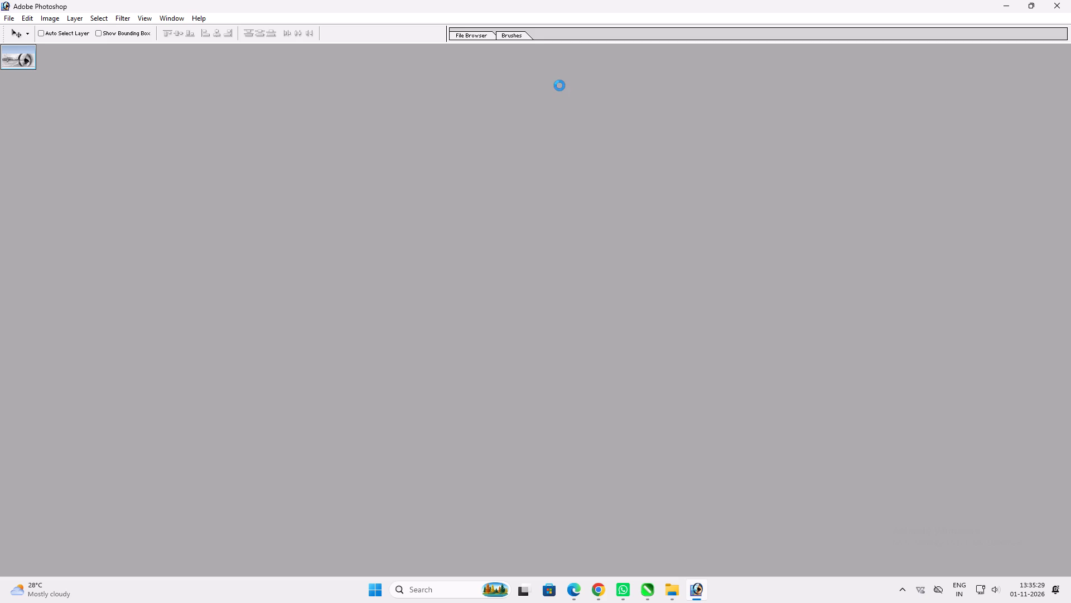
Capture an image of the whole माँ भवानी वैष्णव होटल banner, fitted to the screen.
click(552, 63)
key(f)
key(ctrl+0)
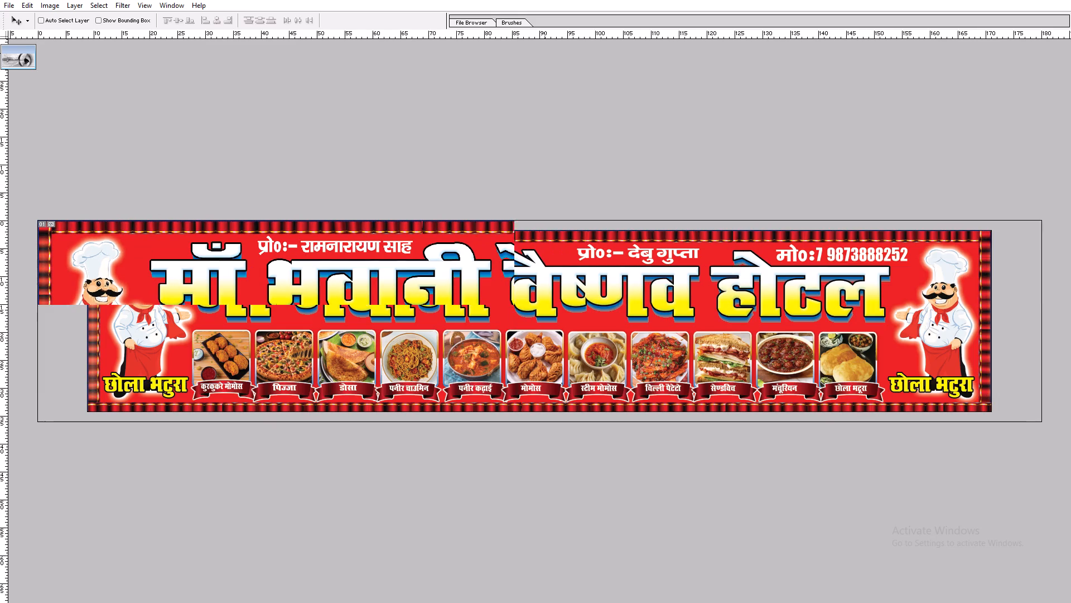
key(Print)
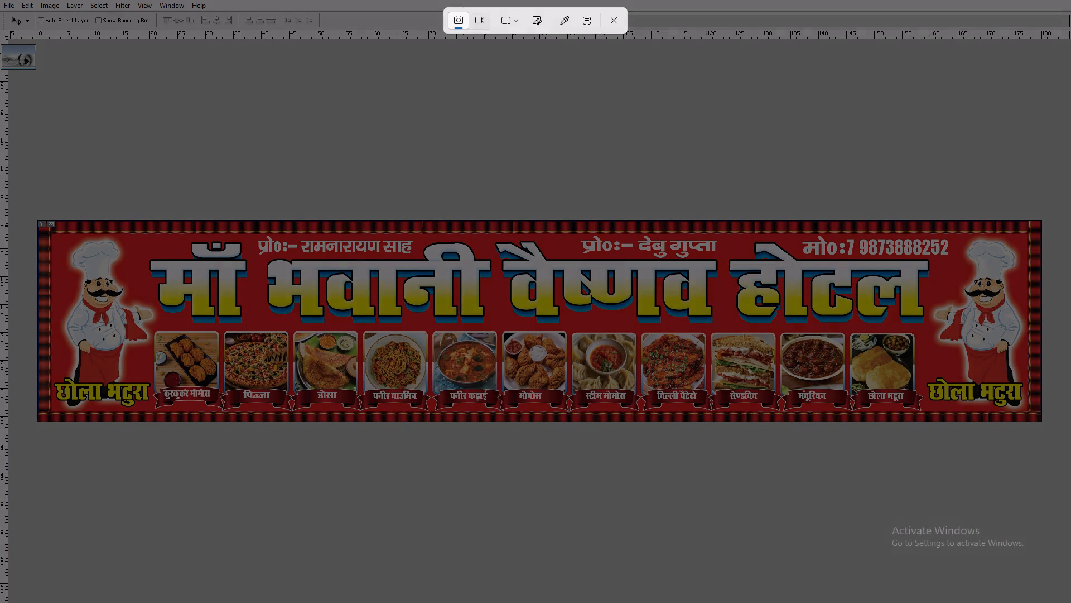
drag(31, 217, 1046, 427)
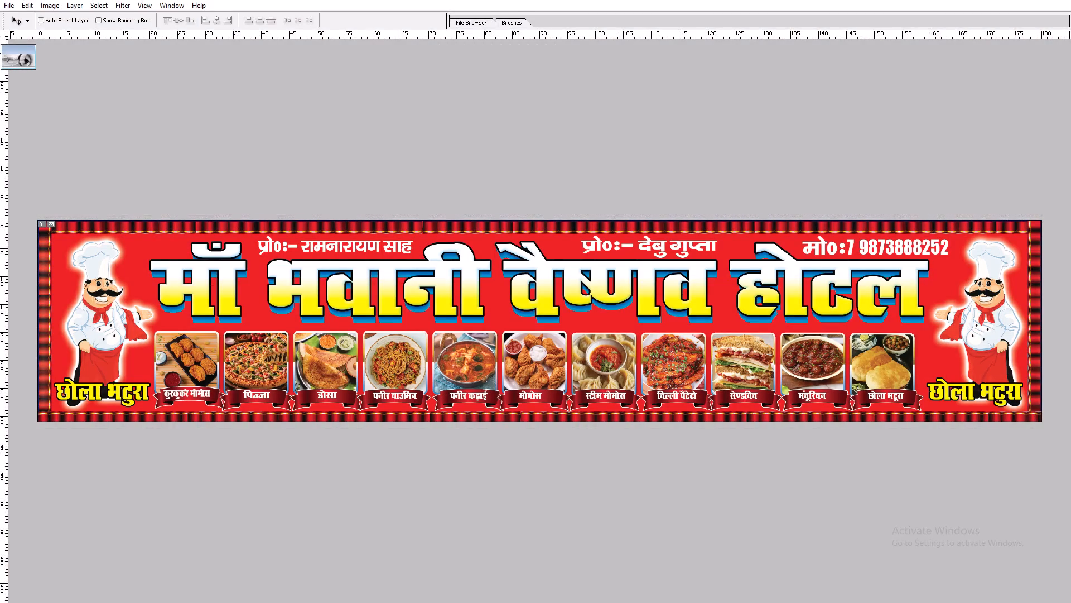
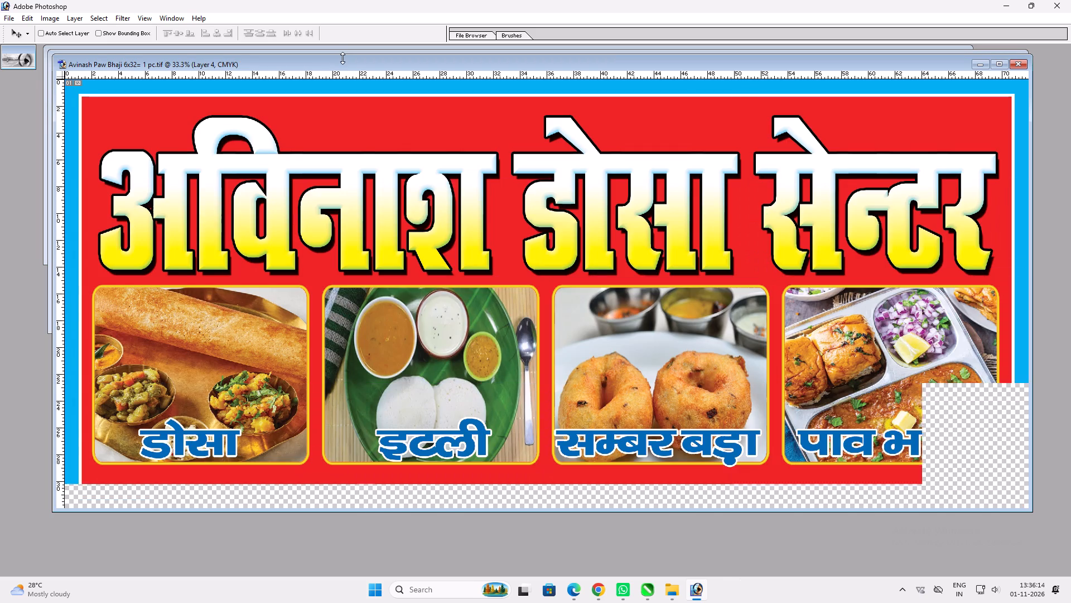
Close the Avinash Paw Bhaji 6x32= 1 pc banner and the next open document.
double_click(342, 64)
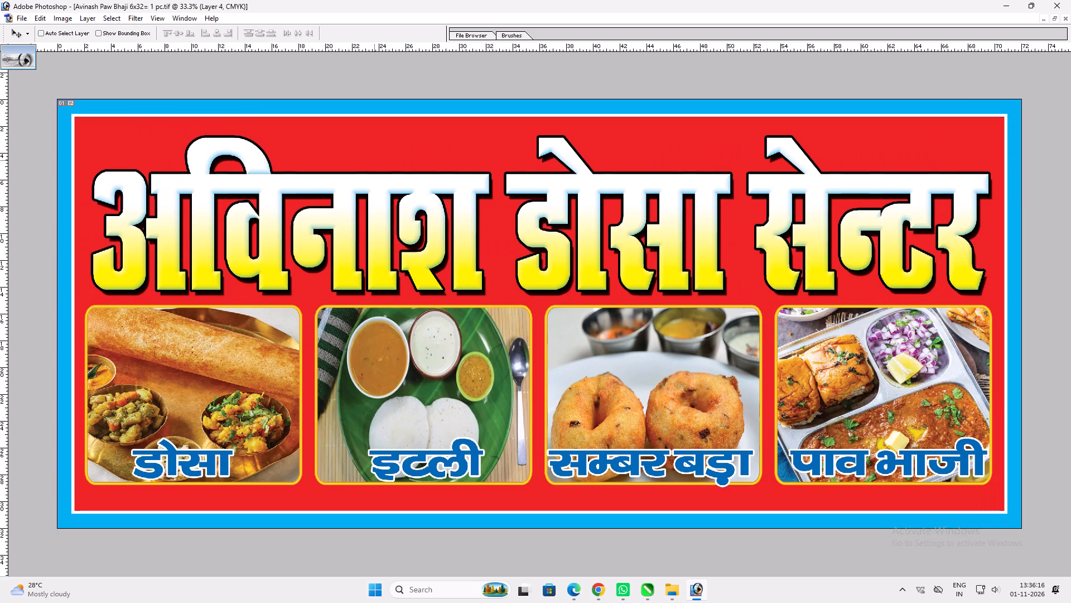
key(ctrl+w)
key(ctrl+w)
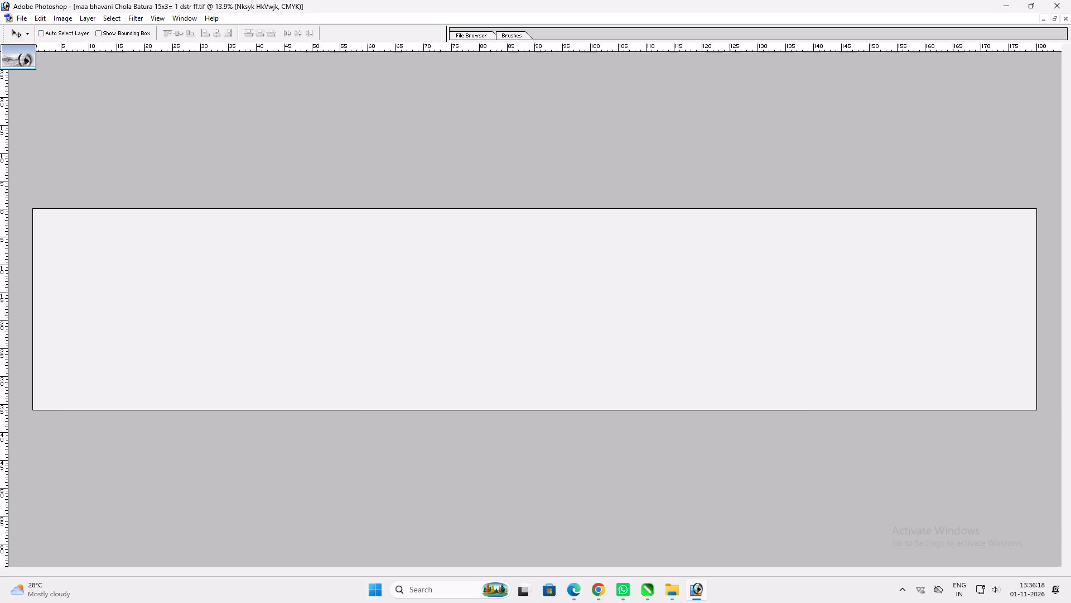
Open the Avinash Paw Bhaji 6x19= 1 pc banner file from the 01.11.2026 folder.
key(ctrl+o)
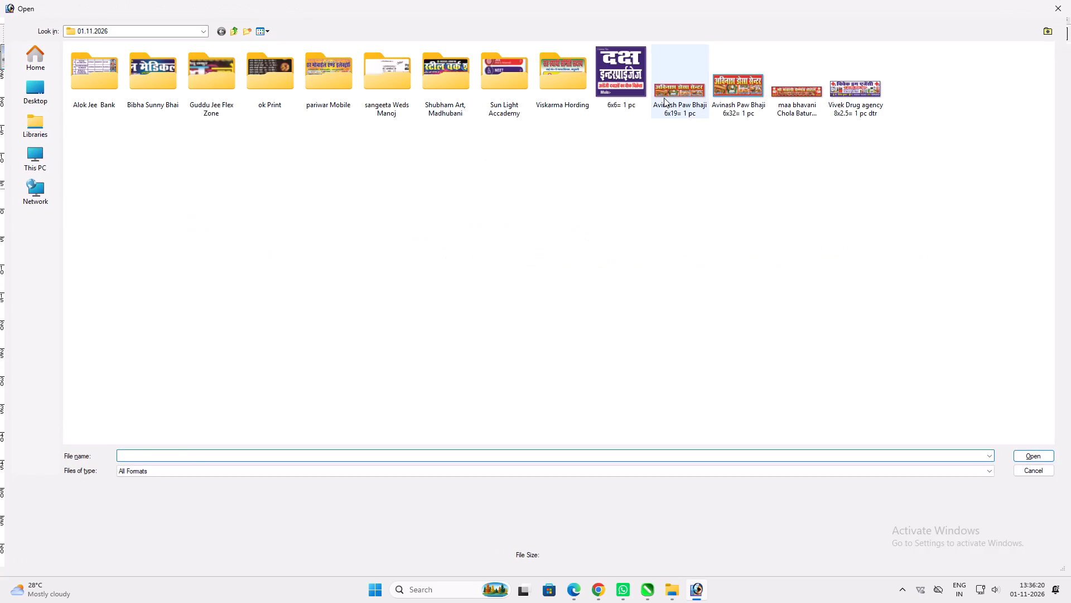
click(664, 98)
key(Return)
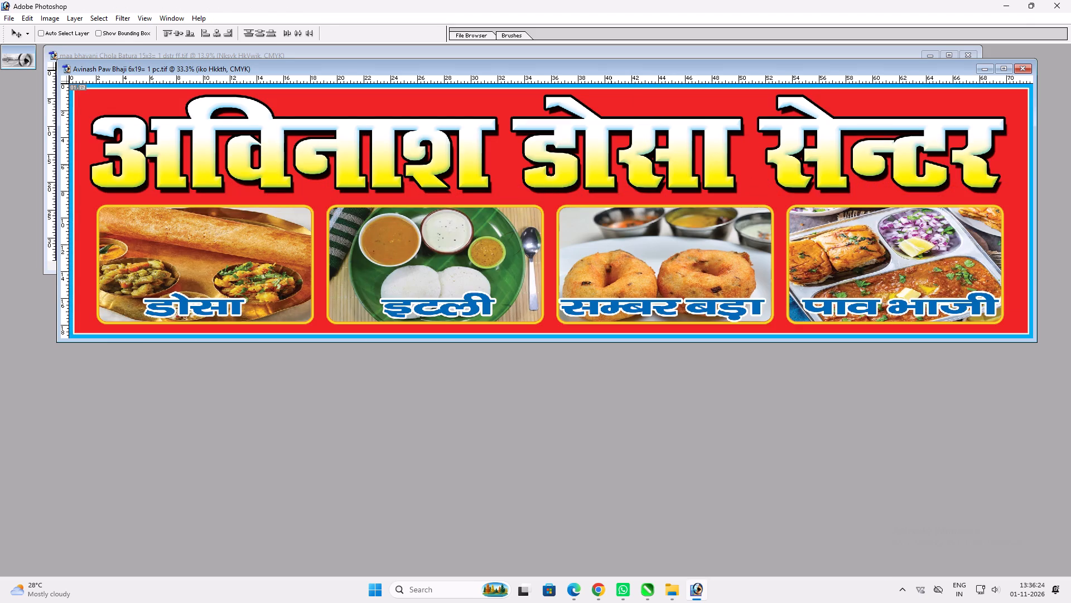
Capture an image of the 6x19 अविनाश डोसा सेन्टर banner in full-screen view.
key(f)
key(Print)
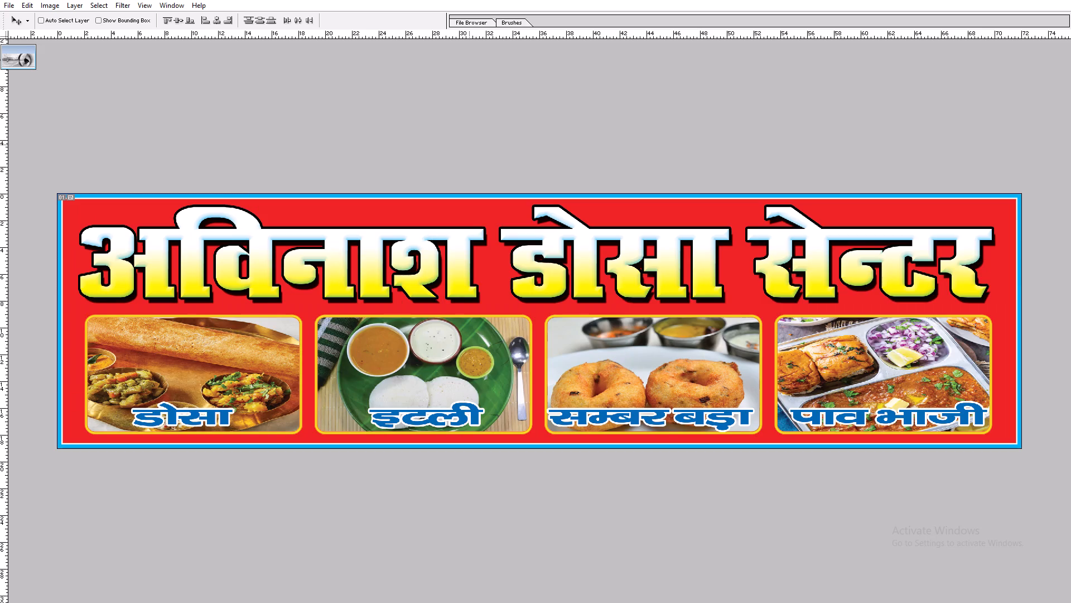
drag(52, 189, 1012, 452)
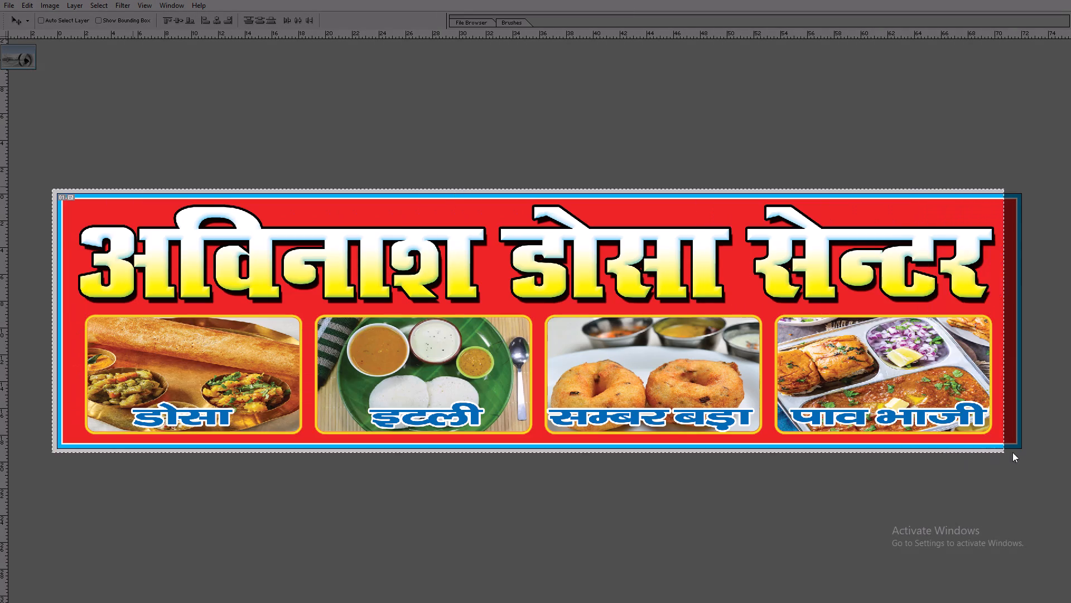
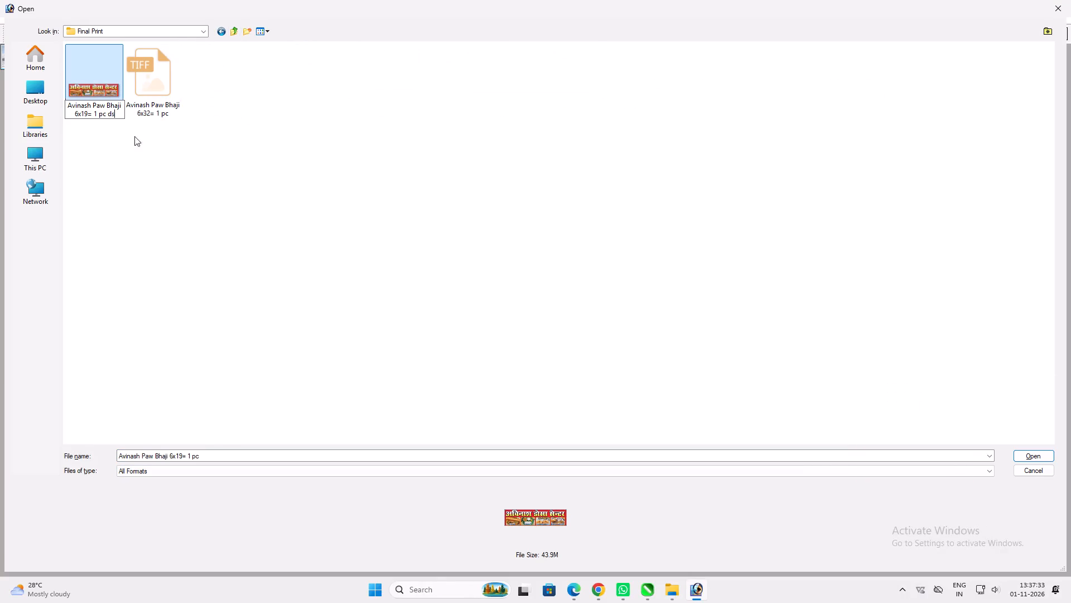
Finish renaming the 6x19 banner file in the Final Print folder as Avinash Paw Bhaji 6x19= 1 pc dstr.
text(tr)
click(176, 171)
Rename the 6x32 banner file in the Final Print folder as Avinash Paw Bhaji 6x32= 1 pc dstr.
click(173, 127)
click(165, 97)
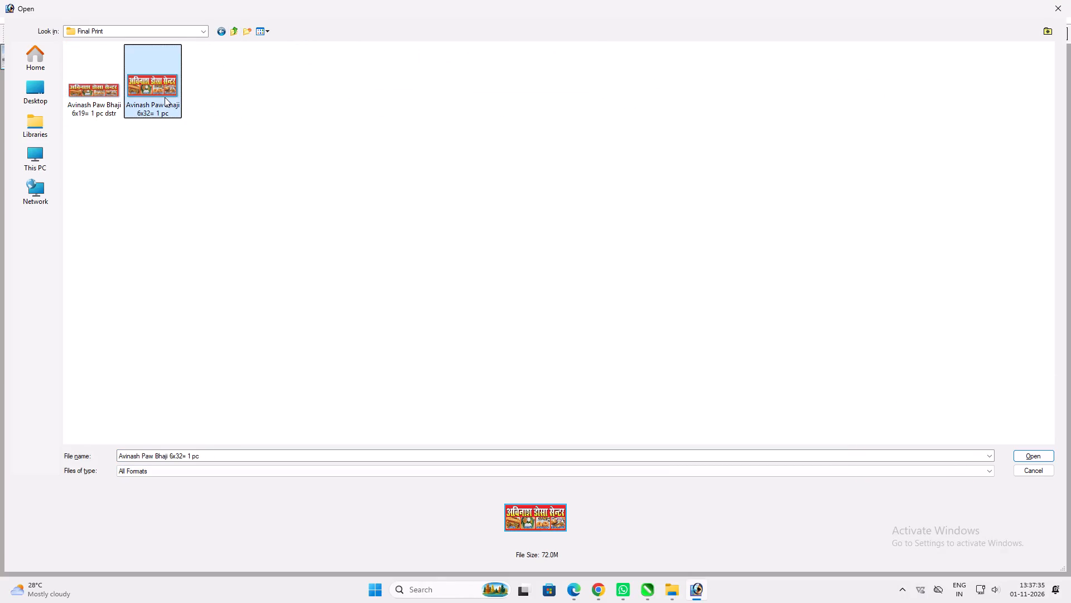
key(F2)
click(176, 117)
key(space)
text(dst)
key(r)
click(308, 267)
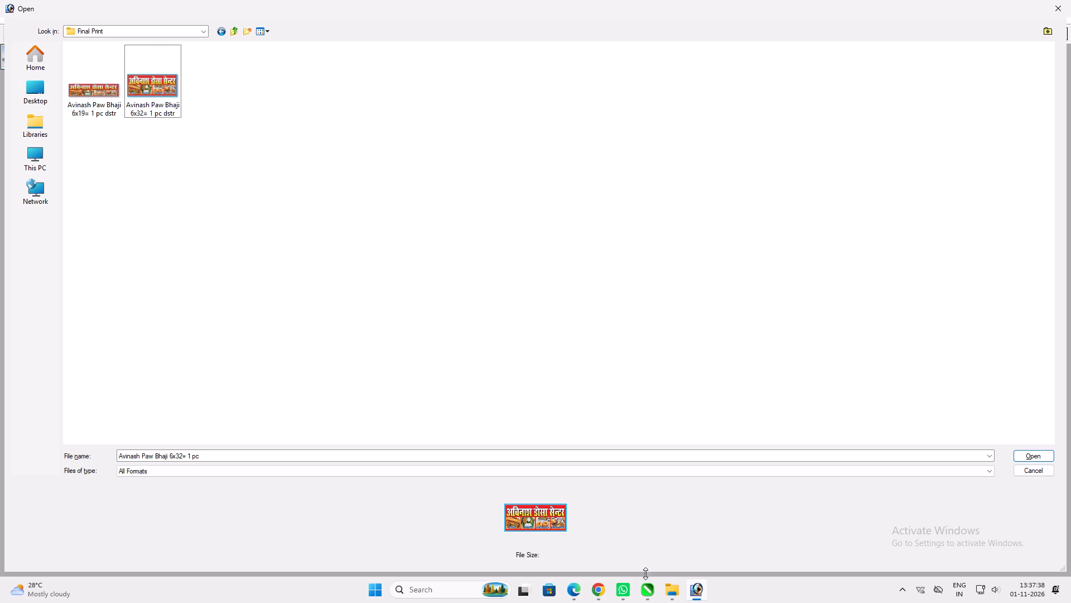